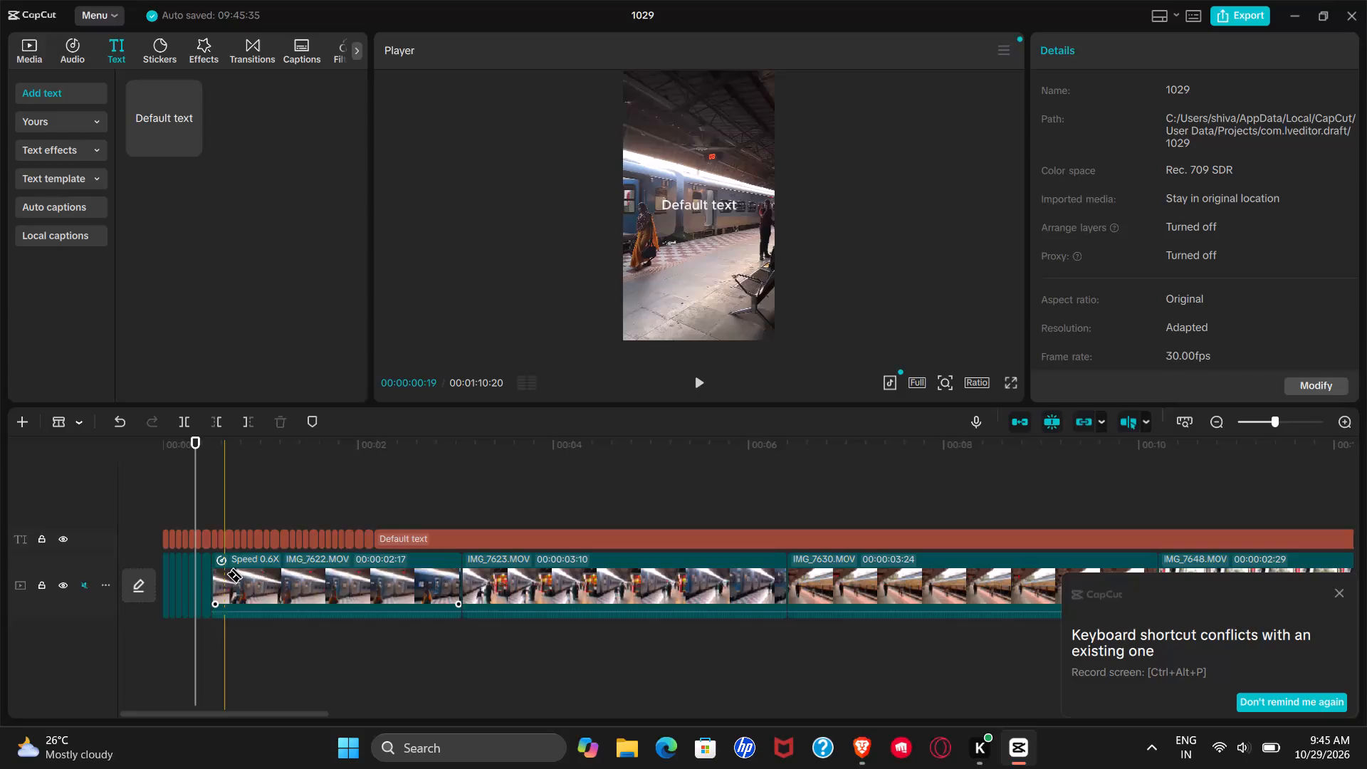
Split the IMG_7622.MOV clip into short segments with cuts from about 00:00:00:17 to 00:00:02:05.
{"action": "left_click", "coordinate": [217, 575]}
{"action": "left_click", "coordinate": [231, 574]}
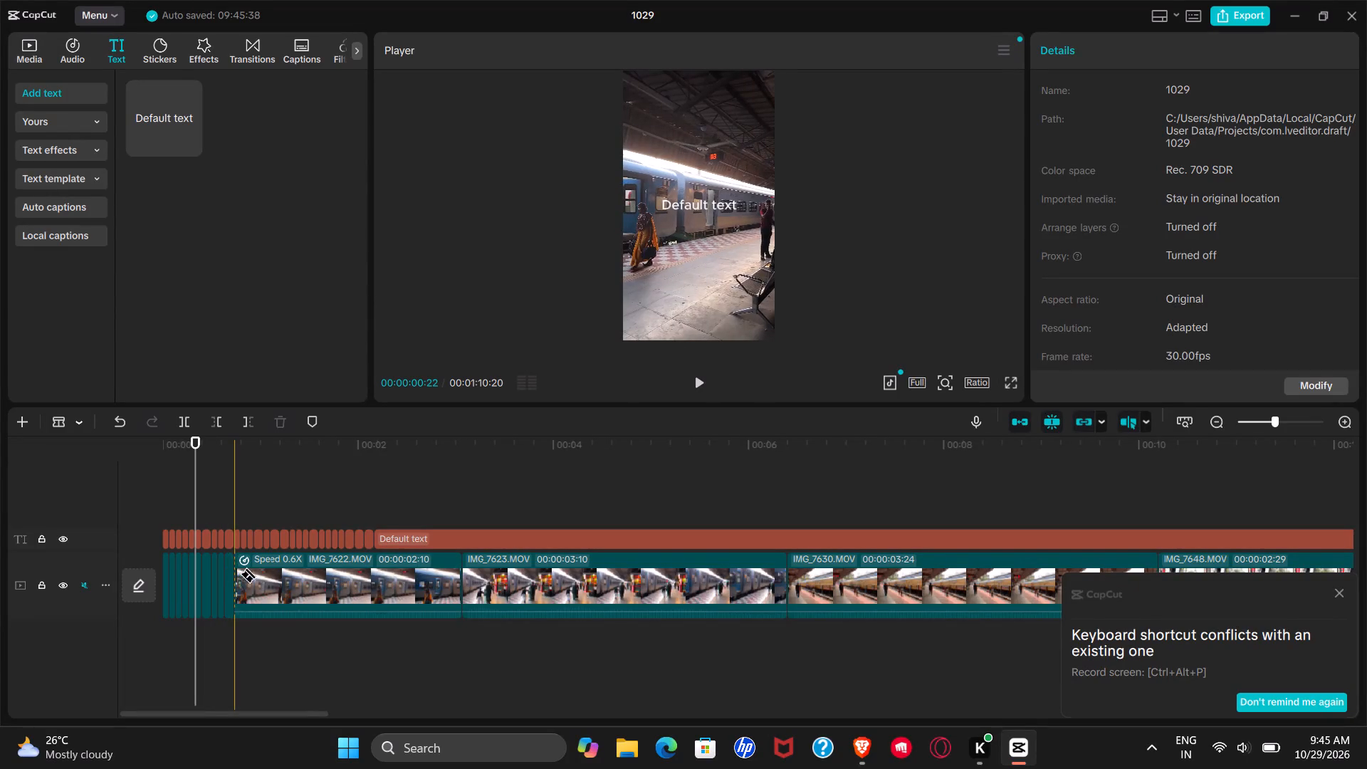
{"action": "left_click", "coordinate": [246, 575]}
{"action": "left_click", "coordinate": [250, 576]}
{"action": "left_click", "coordinate": [266, 576]}
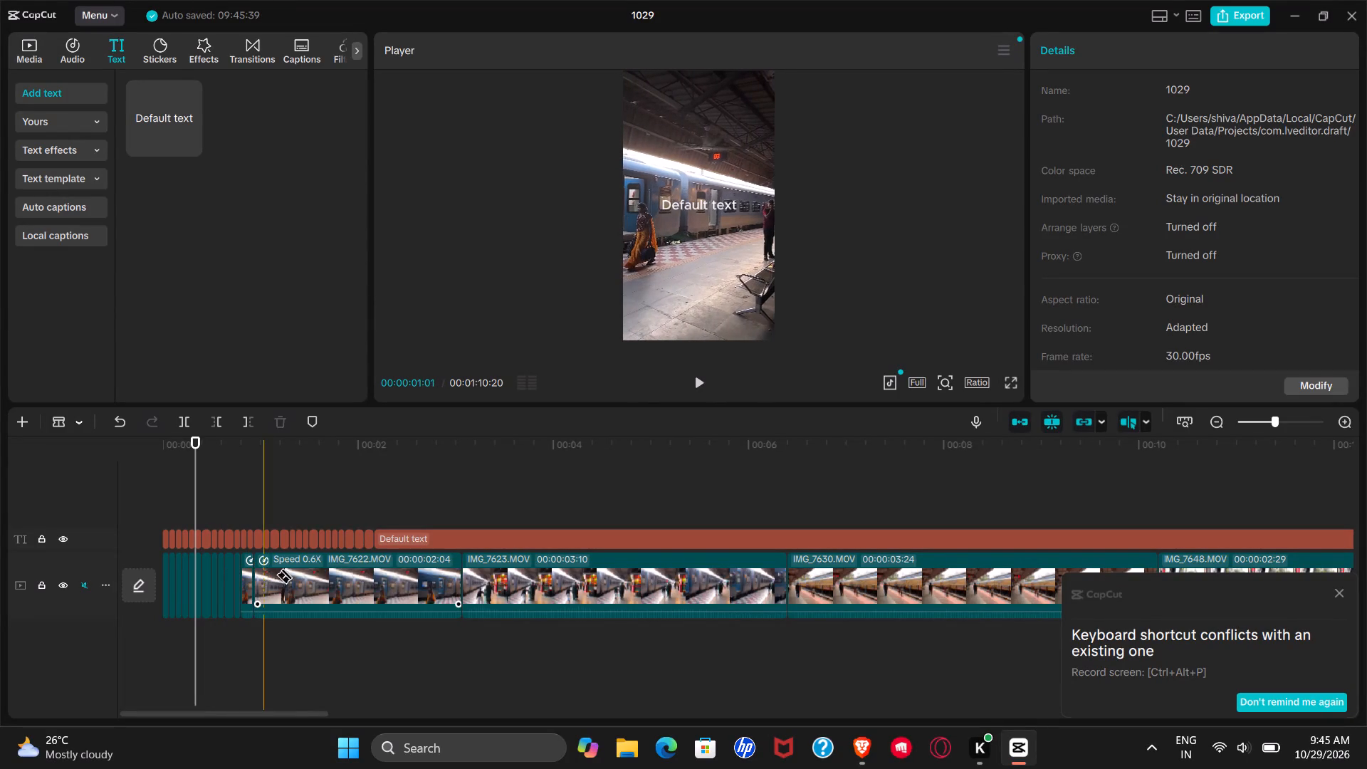
{"action": "left_click", "coordinate": [286, 573]}
{"action": "left_click", "coordinate": [298, 573]}
{"action": "left_click_drag", "start_coordinate": [310, 574], "coordinate": [319, 575]}
{"action": "left_click", "coordinate": [332, 577]}
{"action": "left_click", "coordinate": [375, 580]}
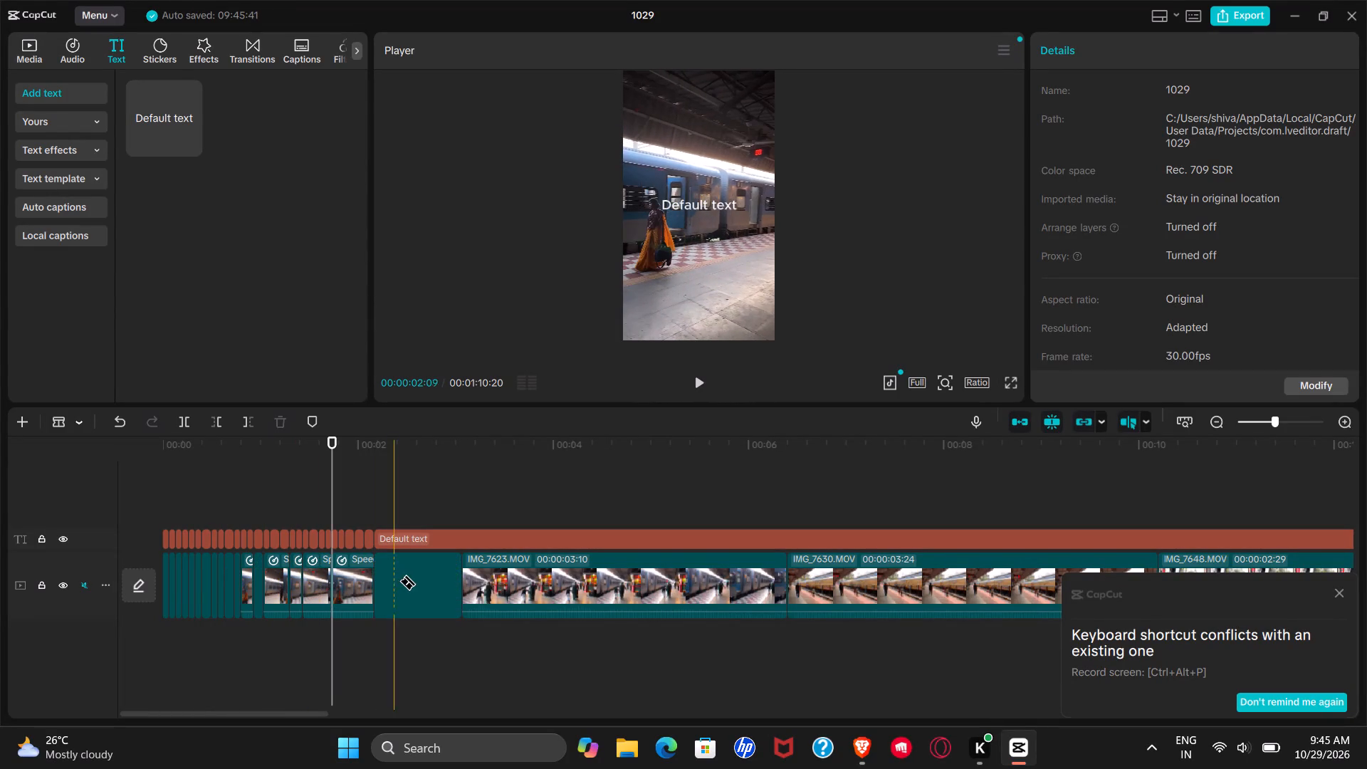
Split the IMG_7622.MOV segments between about 00:00:01:15 and 00:00:02:05 into shorter pieces.
{"action": "left_click", "coordinate": [359, 581]}
{"action": "left_click", "coordinate": [367, 581]}
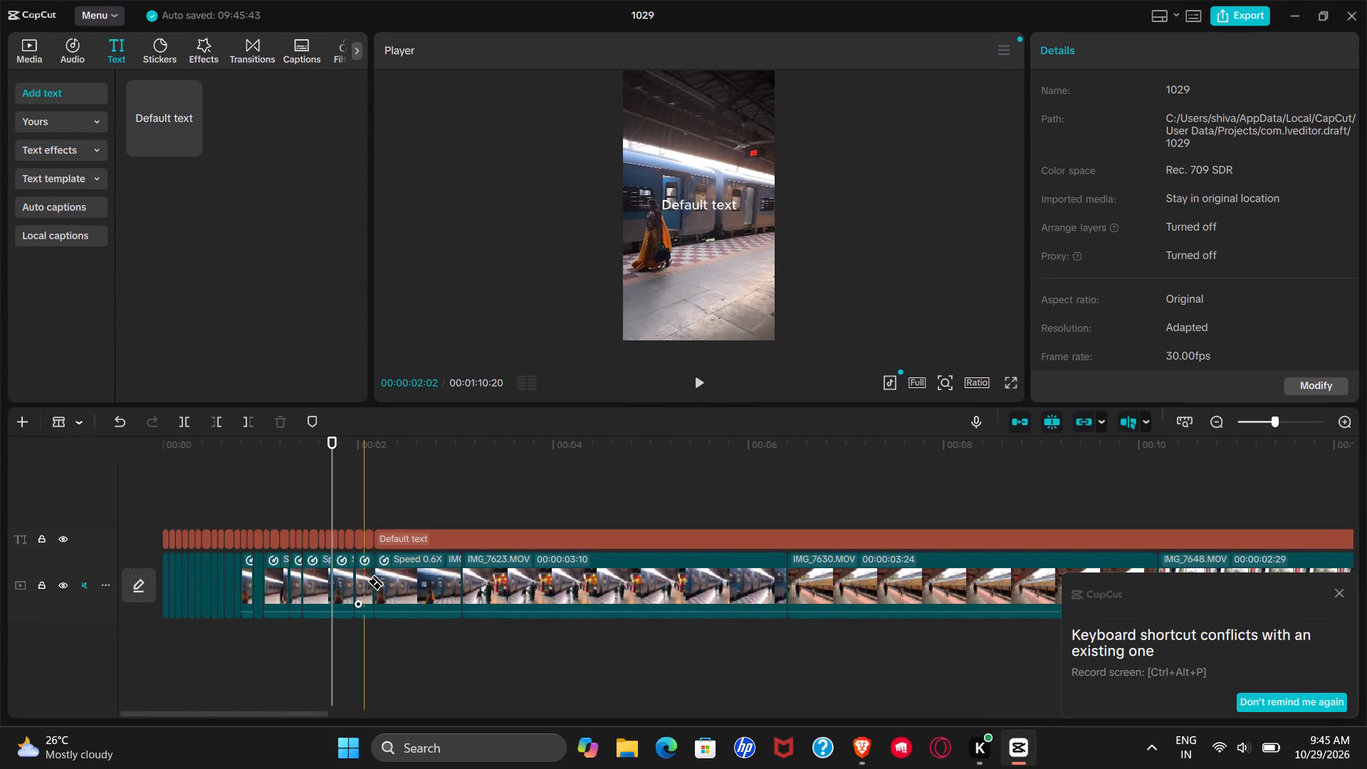
{"action": "left_click", "coordinate": [343, 582]}
{"action": "left_click", "coordinate": [337, 582]}
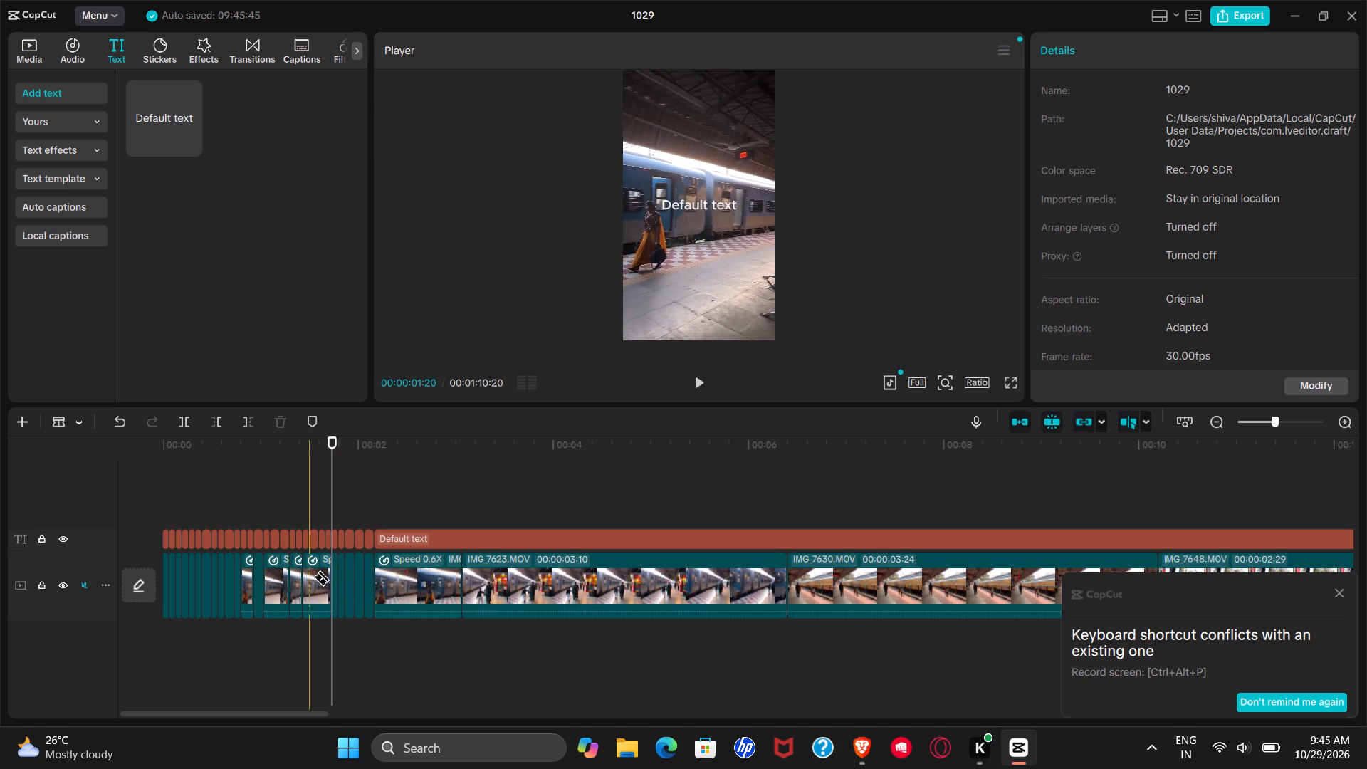
{"action": "left_click", "coordinate": [320, 576]}
{"action": "left_click", "coordinate": [327, 576]}
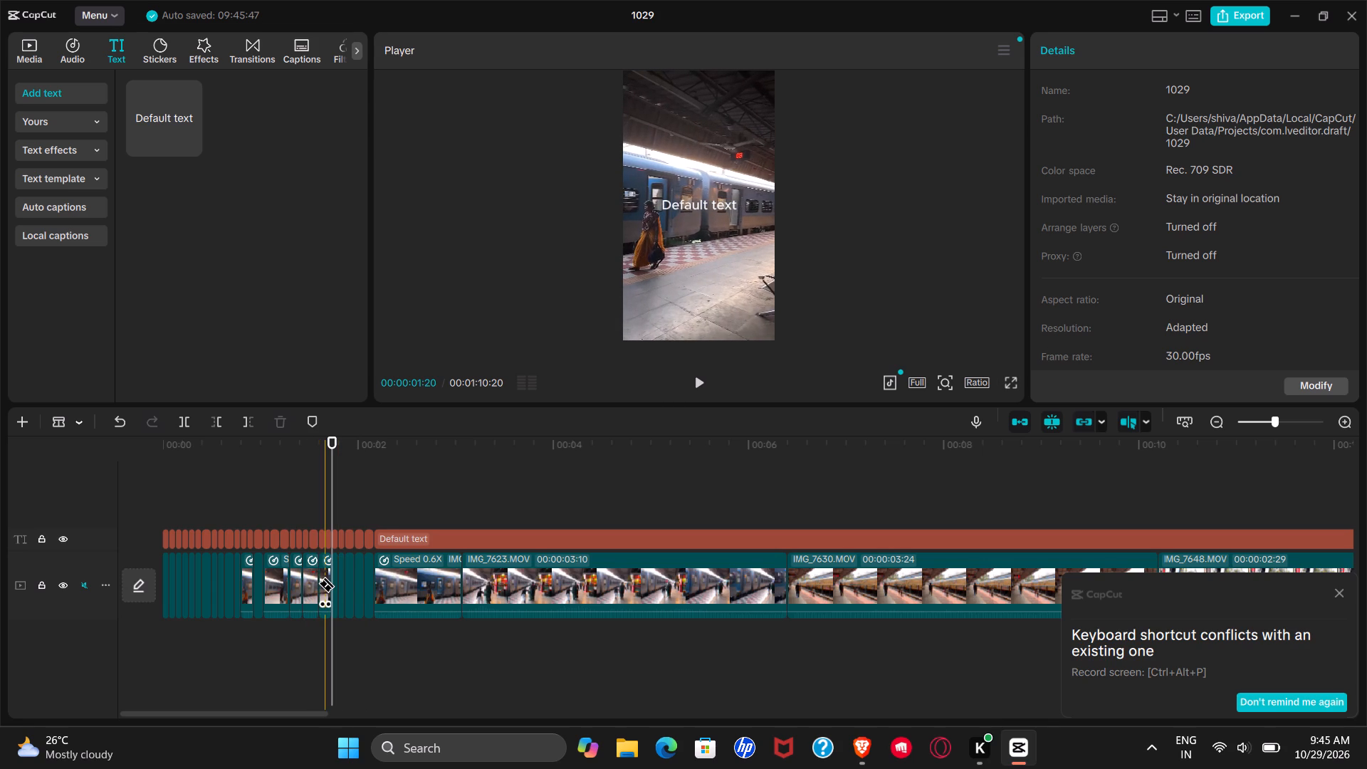
{"action": "left_click", "coordinate": [314, 577]}
{"action": "left_click", "coordinate": [308, 578]}
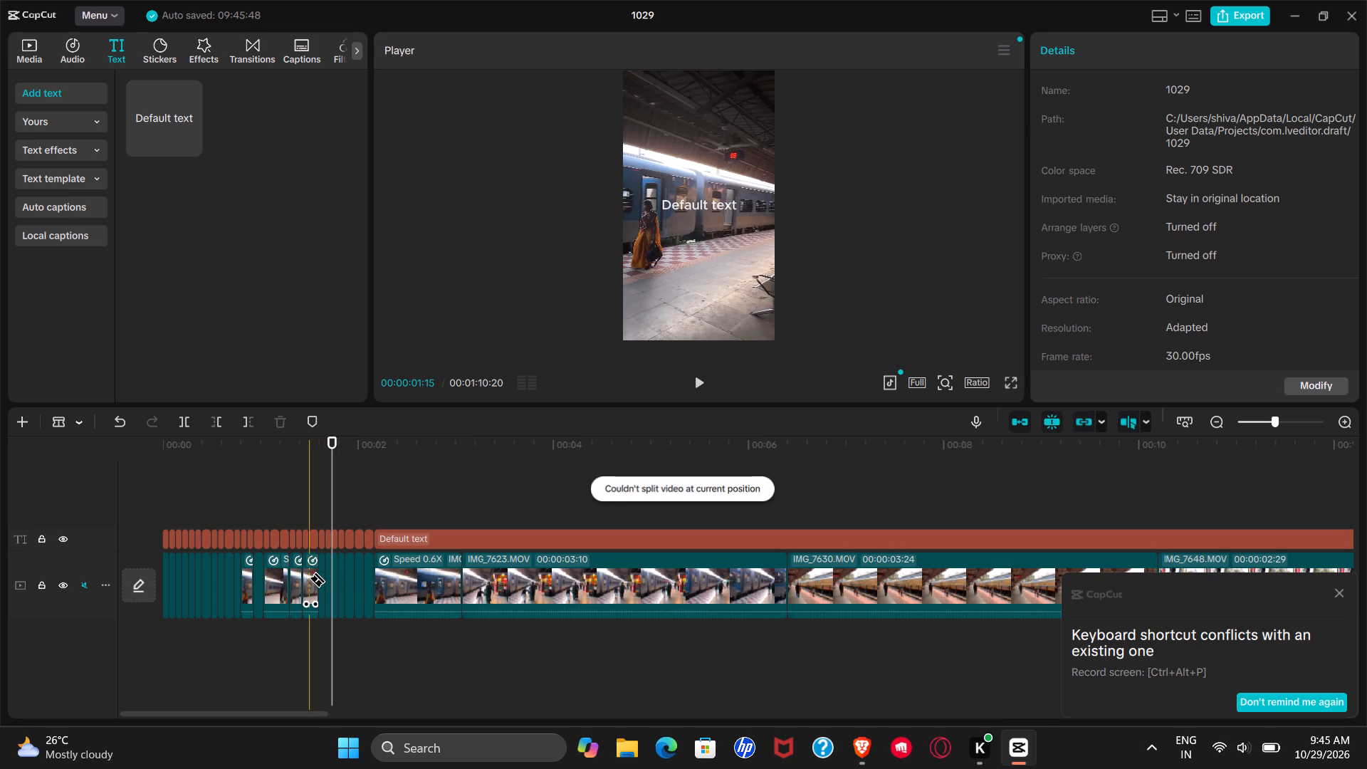
Cut the IMG_7622.MOV segments between about 00:00:00:26 and 00:00:01:11 into shorter pieces, and try further cuts near 00:00:02:05.
{"action": "left_click", "coordinate": [298, 578]}
{"action": "left_click", "coordinate": [289, 578]}
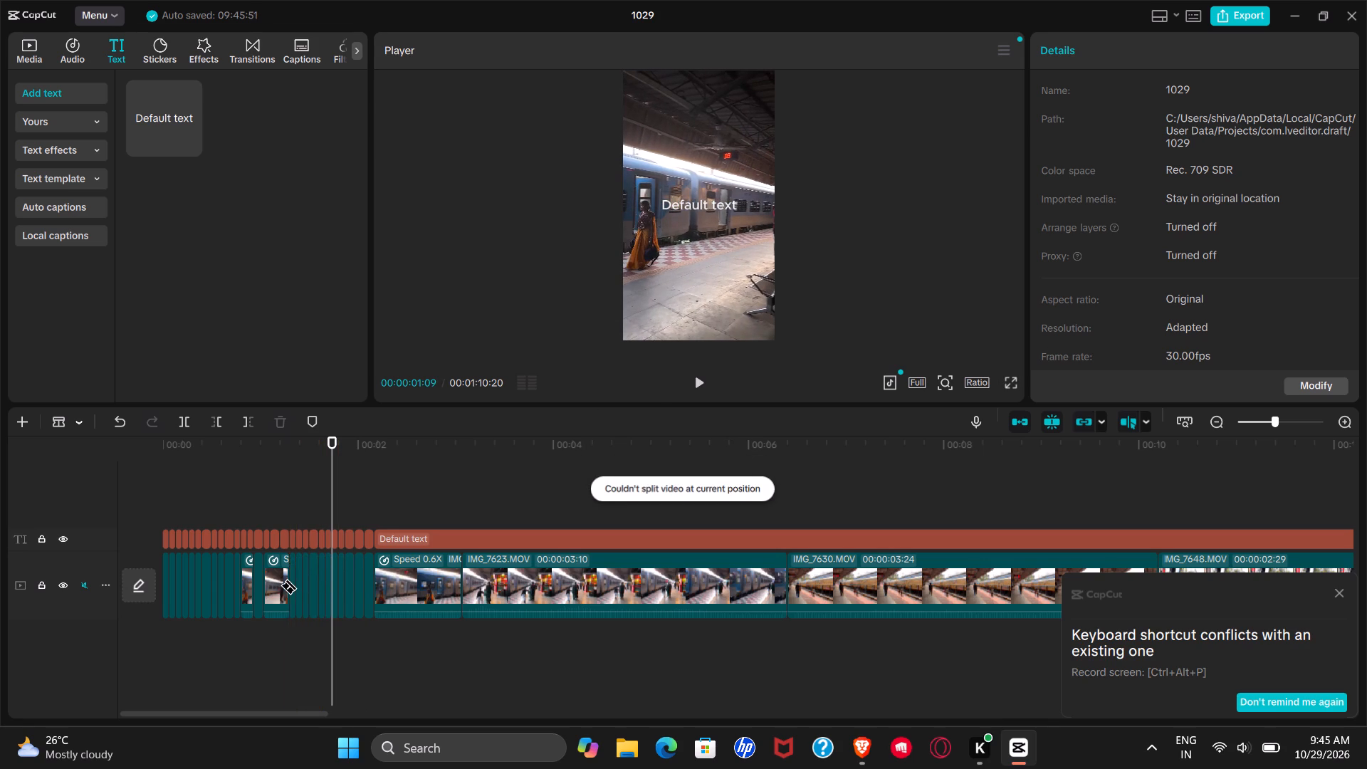
{"action": "left_click", "coordinate": [286, 578]}
{"action": "left_click", "coordinate": [282, 578]}
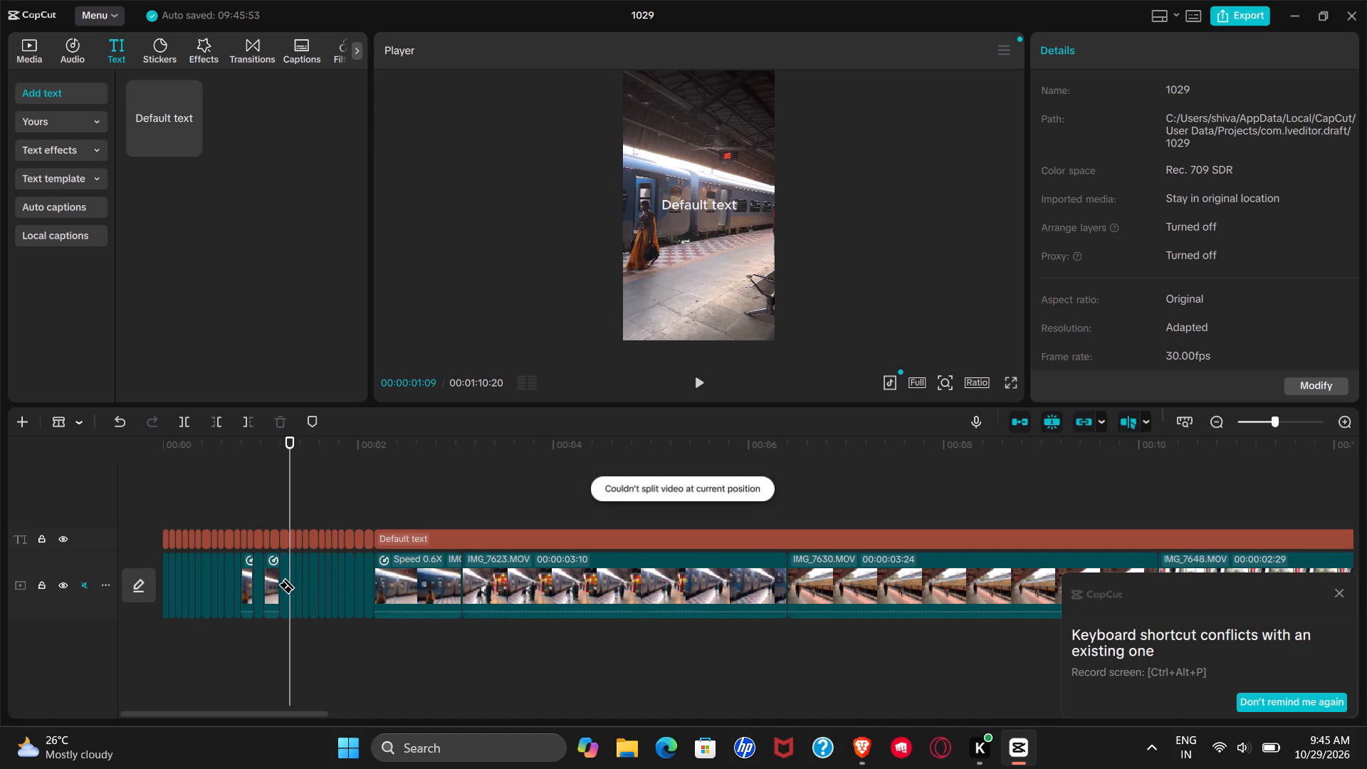
{"action": "left_click", "coordinate": [280, 577]}
{"action": "left_click", "coordinate": [273, 577]}
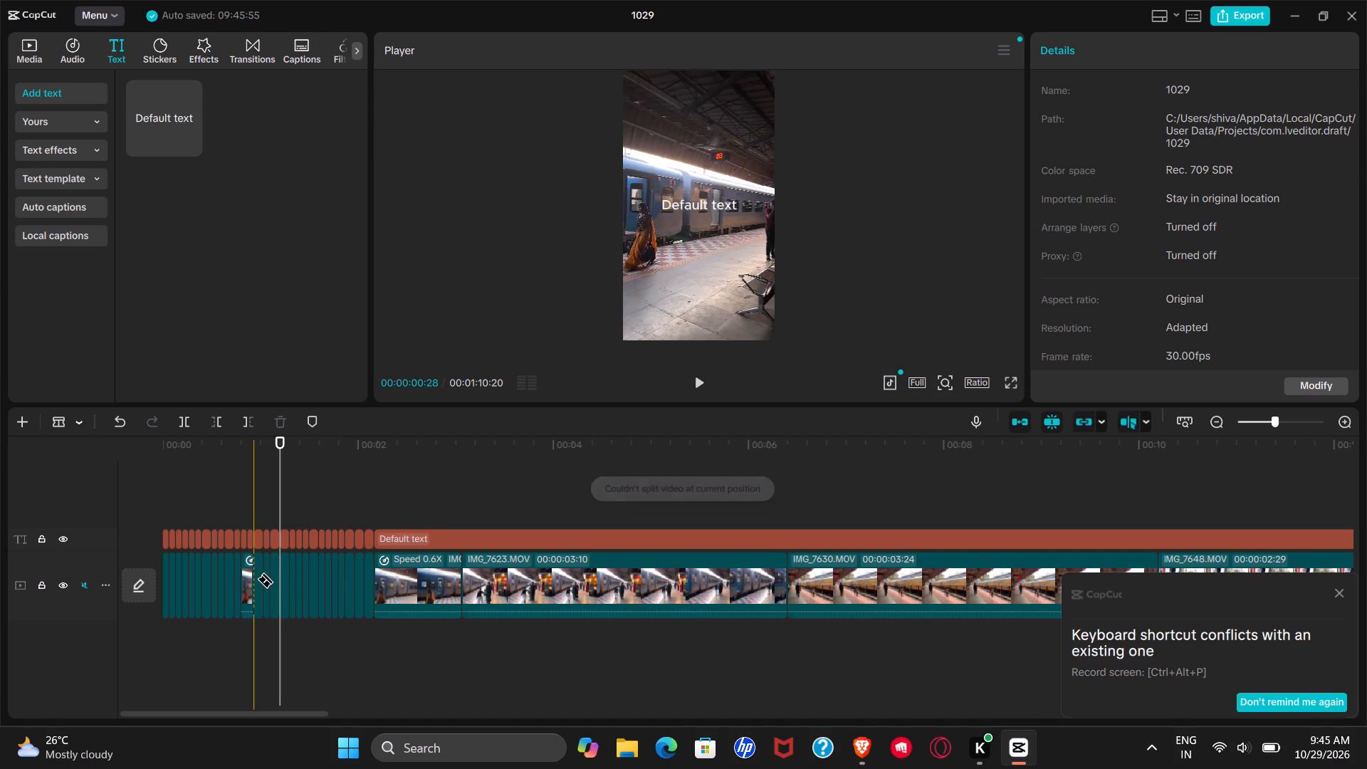
{"action": "left_click", "coordinate": [256, 579]}
{"action": "left_click", "coordinate": [246, 580]}
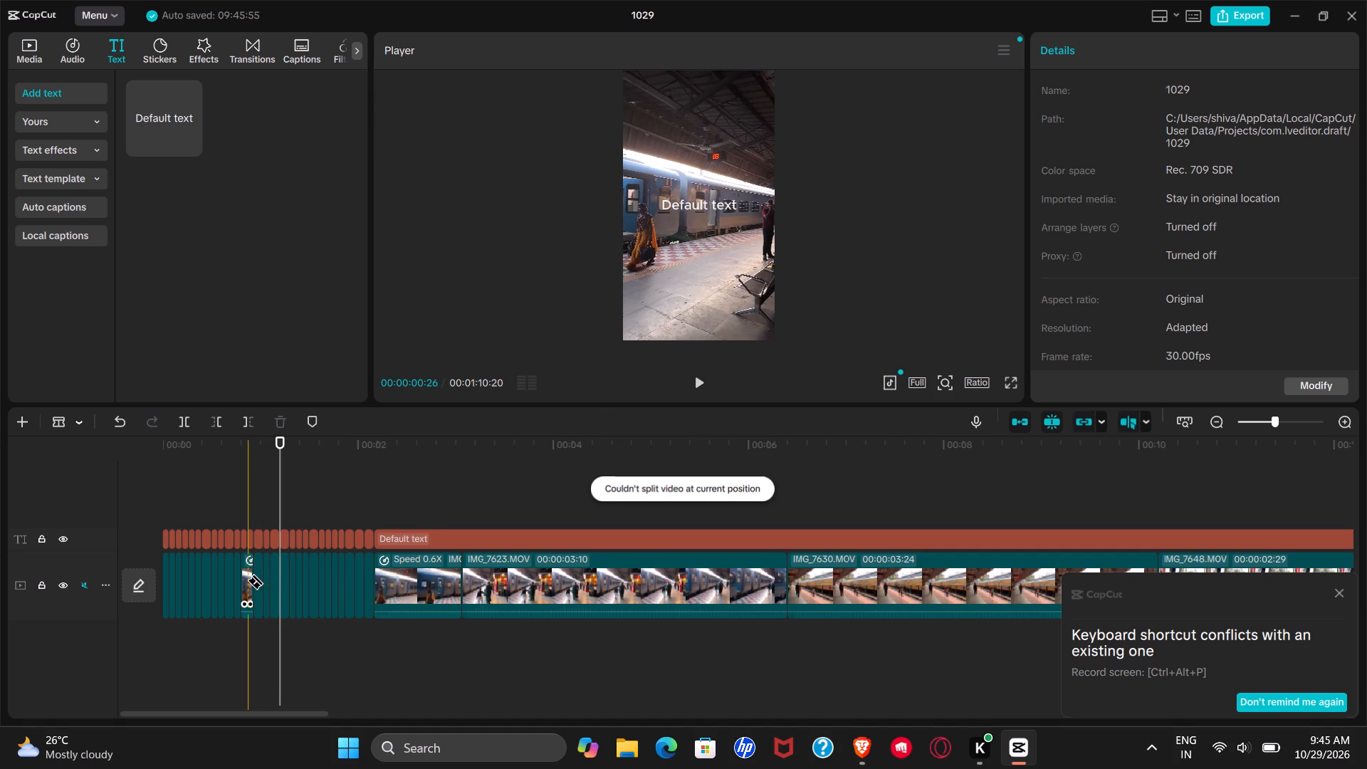
{"action": "left_click", "coordinate": [367, 577]}
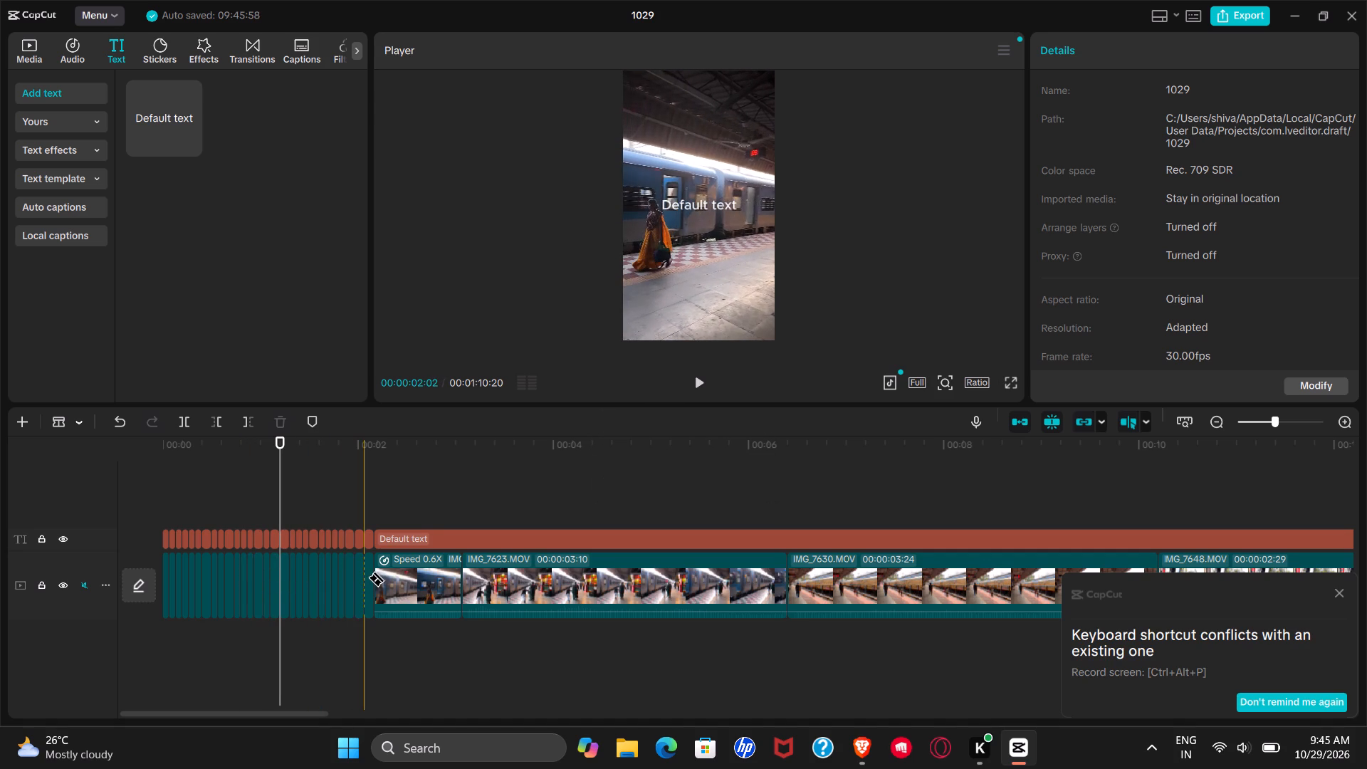
{"action": "left_click", "coordinate": [379, 576]}
Split the Default text clip into short segments between about 00:00:02:06 and 00:00:02:14.
{"action": "left_click", "coordinate": [387, 535]}
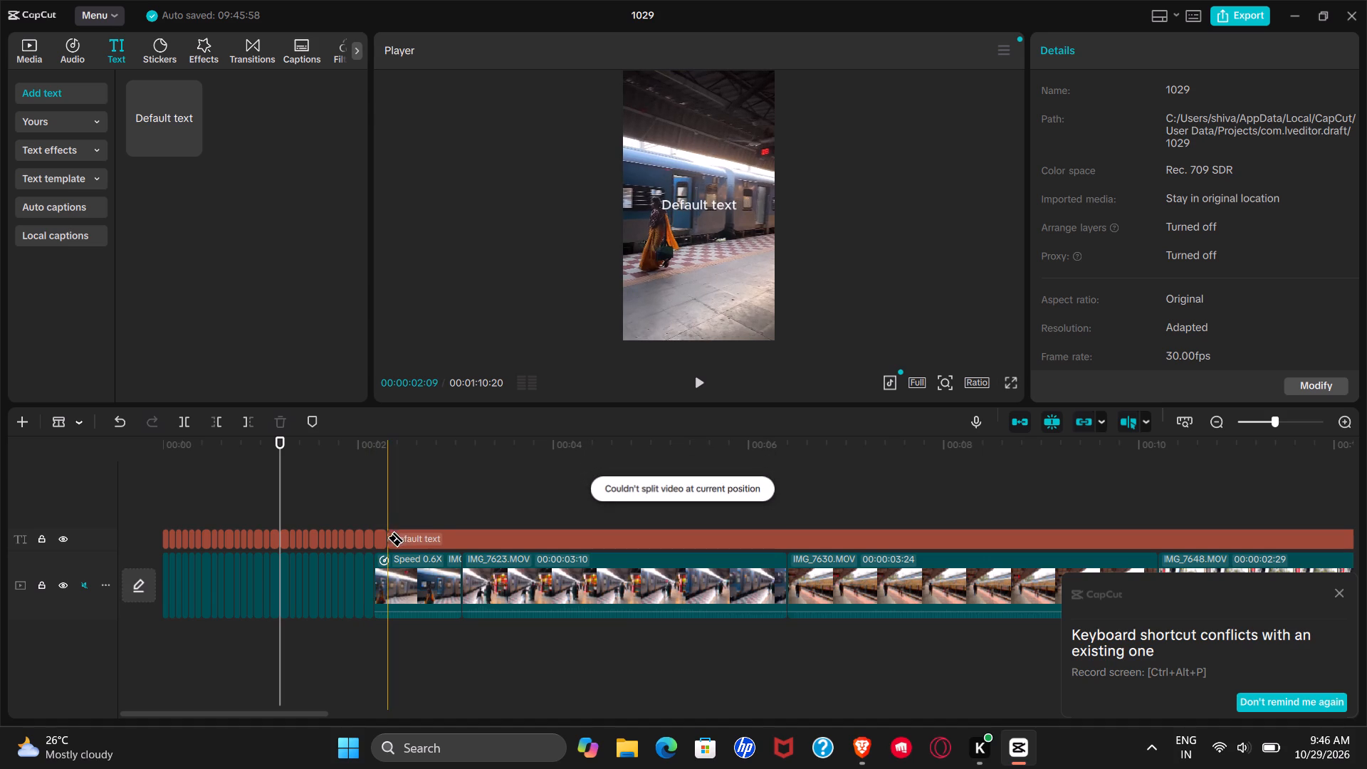
{"action": "left_click", "coordinate": [404, 539]}
{"action": "left_click", "coordinate": [379, 543]}
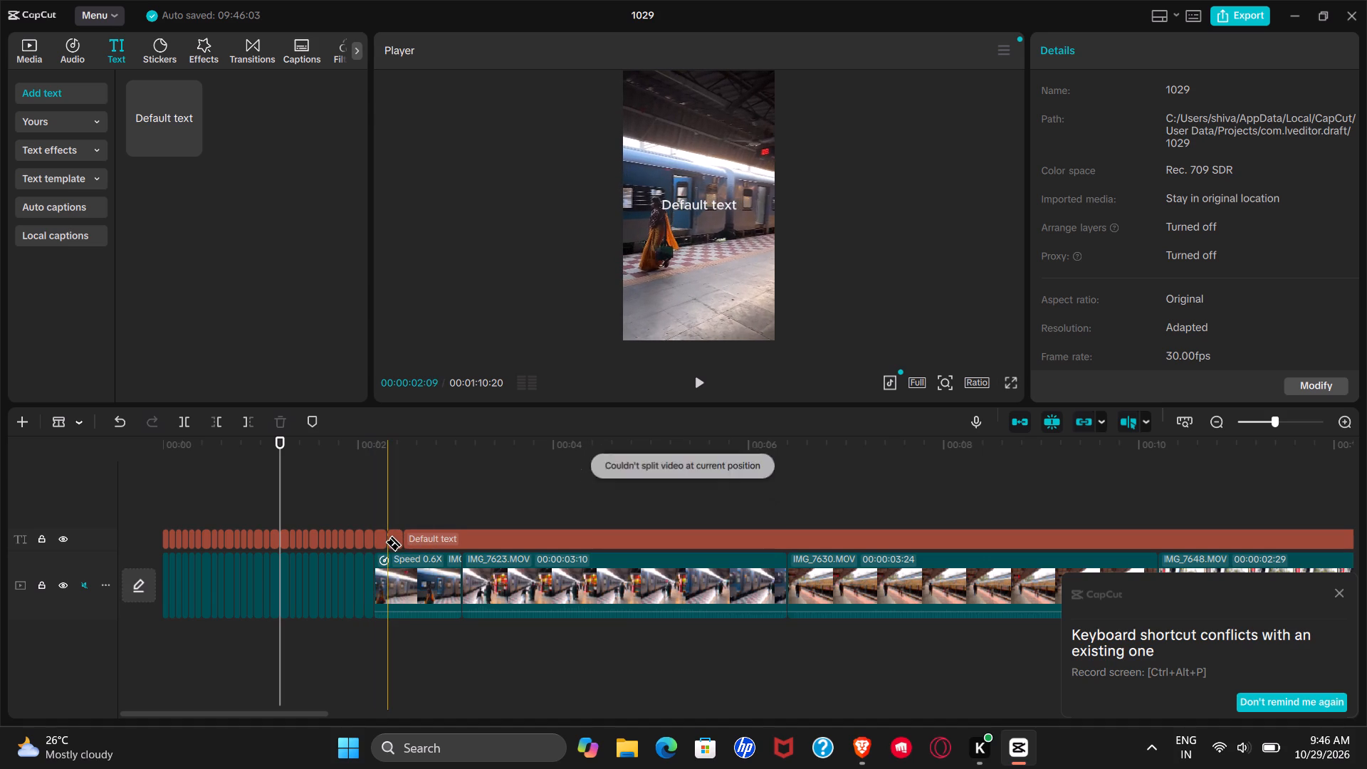
{"action": "left_click", "coordinate": [380, 542]}
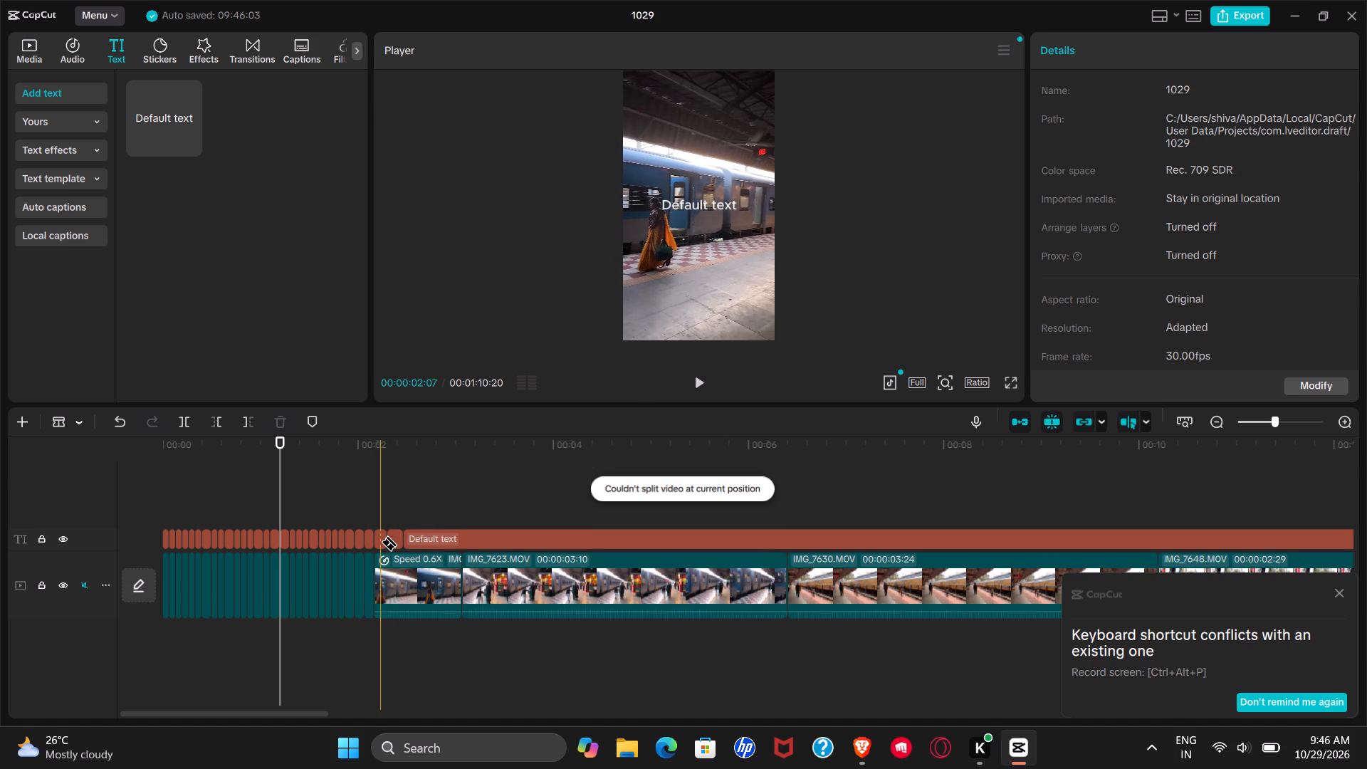
{"action": "left_click", "coordinate": [396, 542]}
Split the IMG_7622.MOV clip into short segments between about 00:00:02:08 and 00:00:02:13.
{"action": "left_click", "coordinate": [384, 569]}
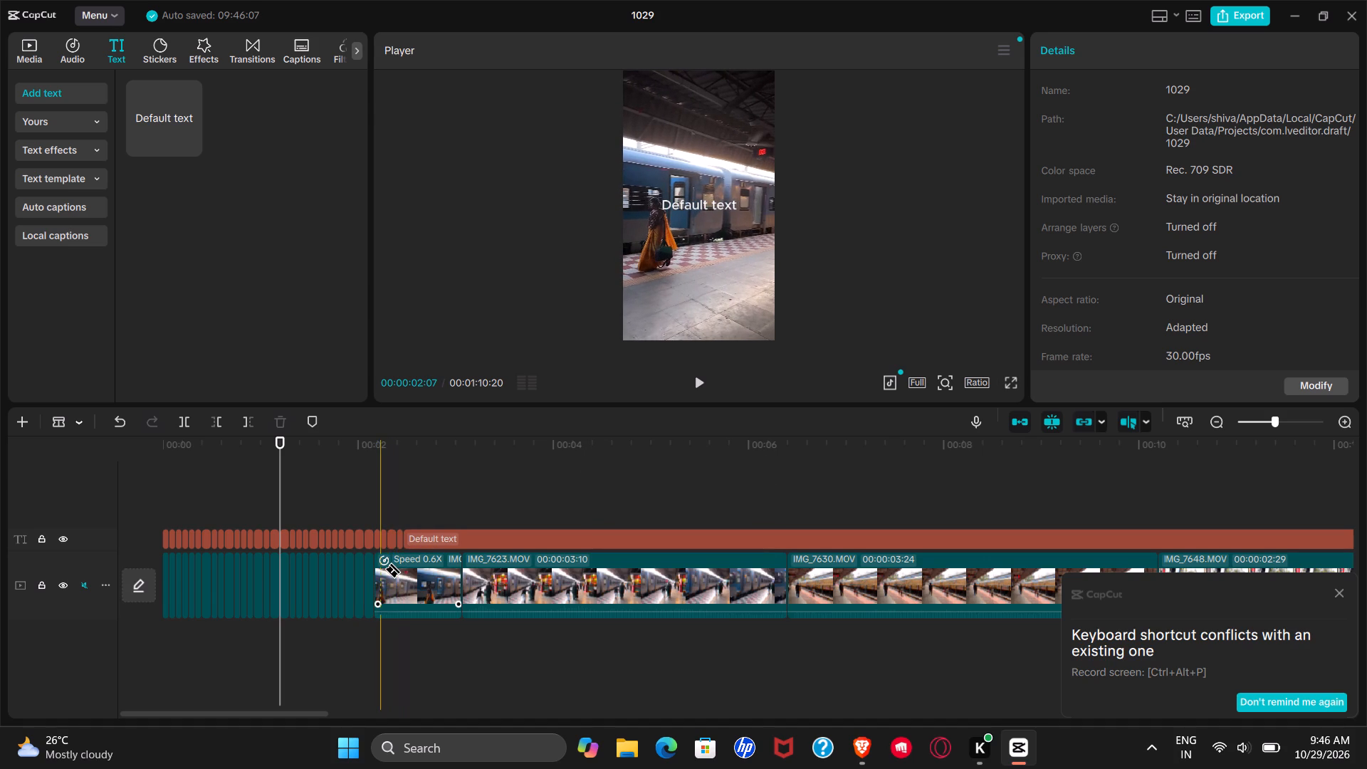
{"action": "left_click", "coordinate": [392, 569]}
{"action": "left_click", "coordinate": [402, 569]}
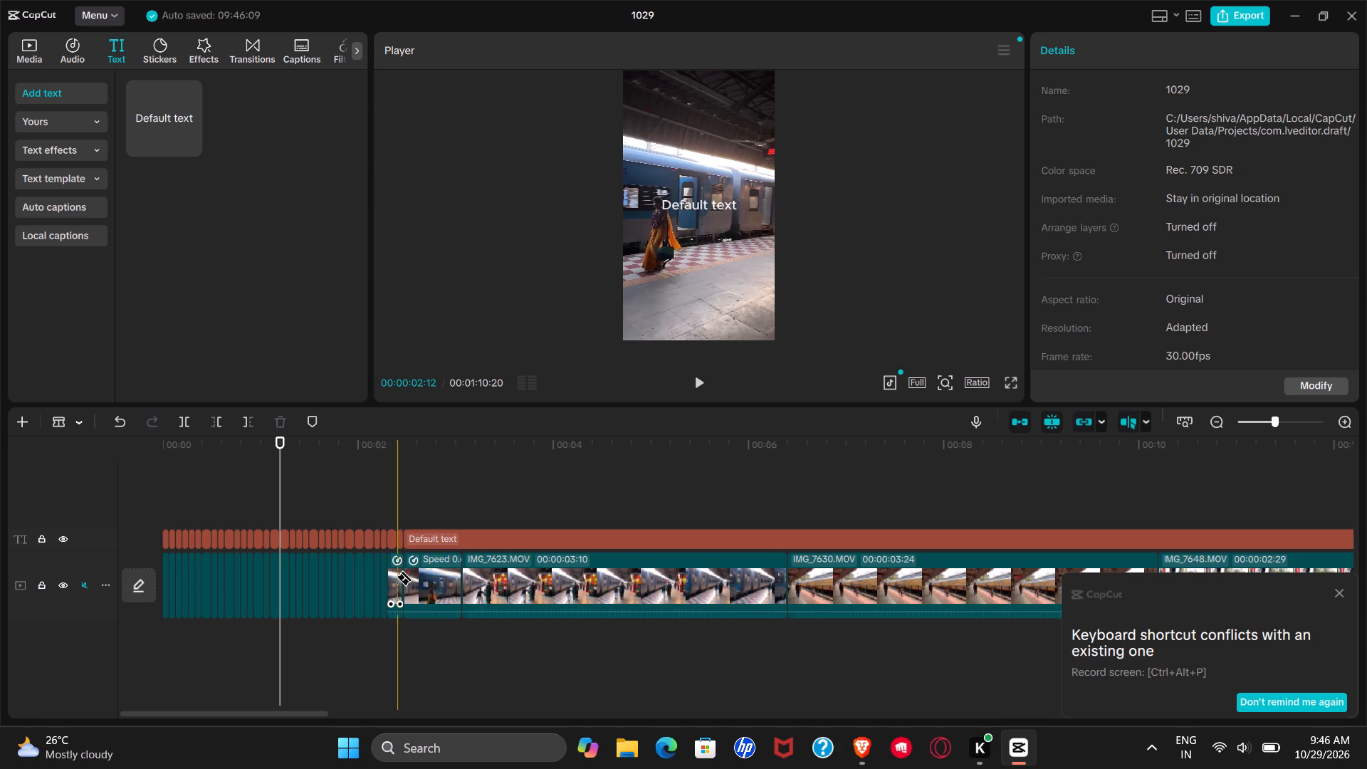
{"action": "left_click", "coordinate": [395, 577]}
Set the video track's audio waveform size to 60% and its track height to Tall.
{"action": "scroll", "coordinate": [240, 548], "scroll_direction": "up", "scroll_amount": 2, "text": "ctrl"}
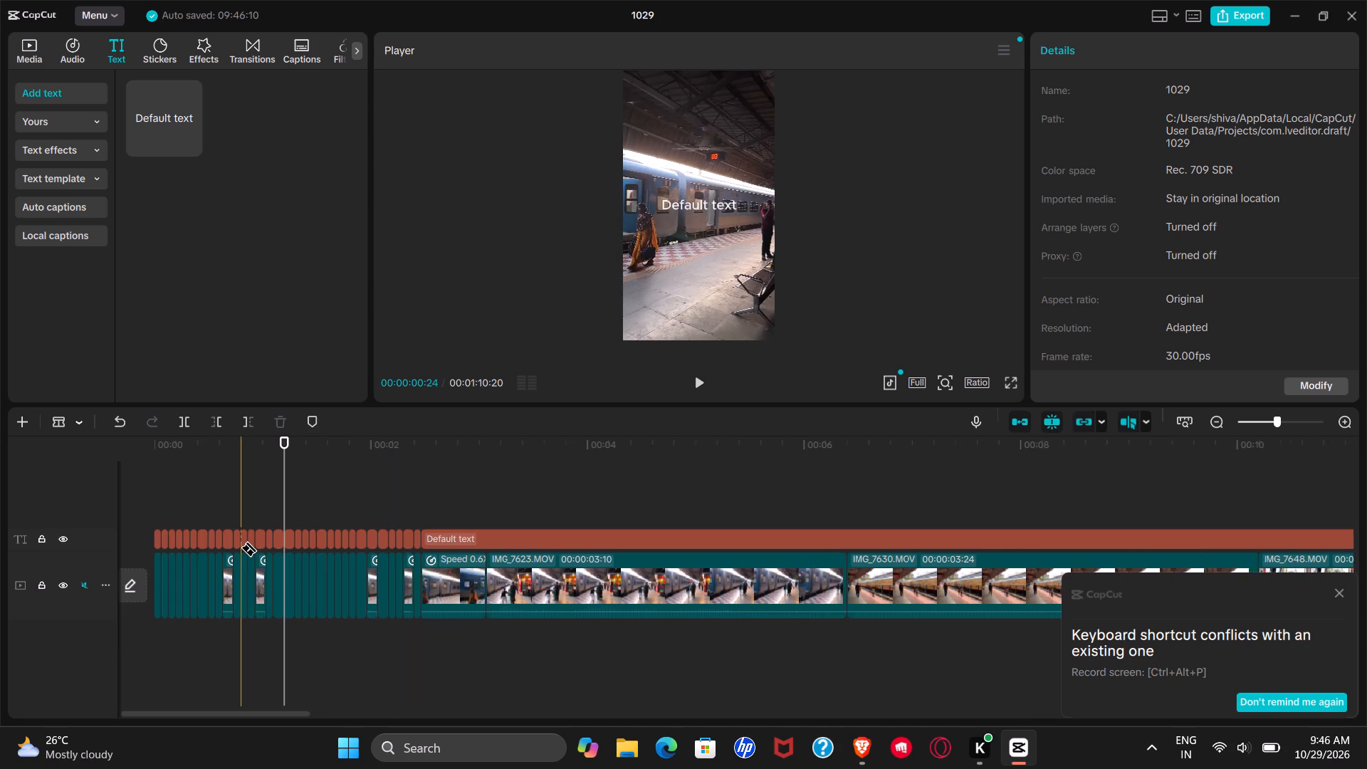
{"action": "scroll", "coordinate": [240, 548], "scroll_direction": "up", "scroll_amount": 3, "text": "ctrl"}
{"action": "left_click", "coordinate": [112, 585], "text": "ctrl"}
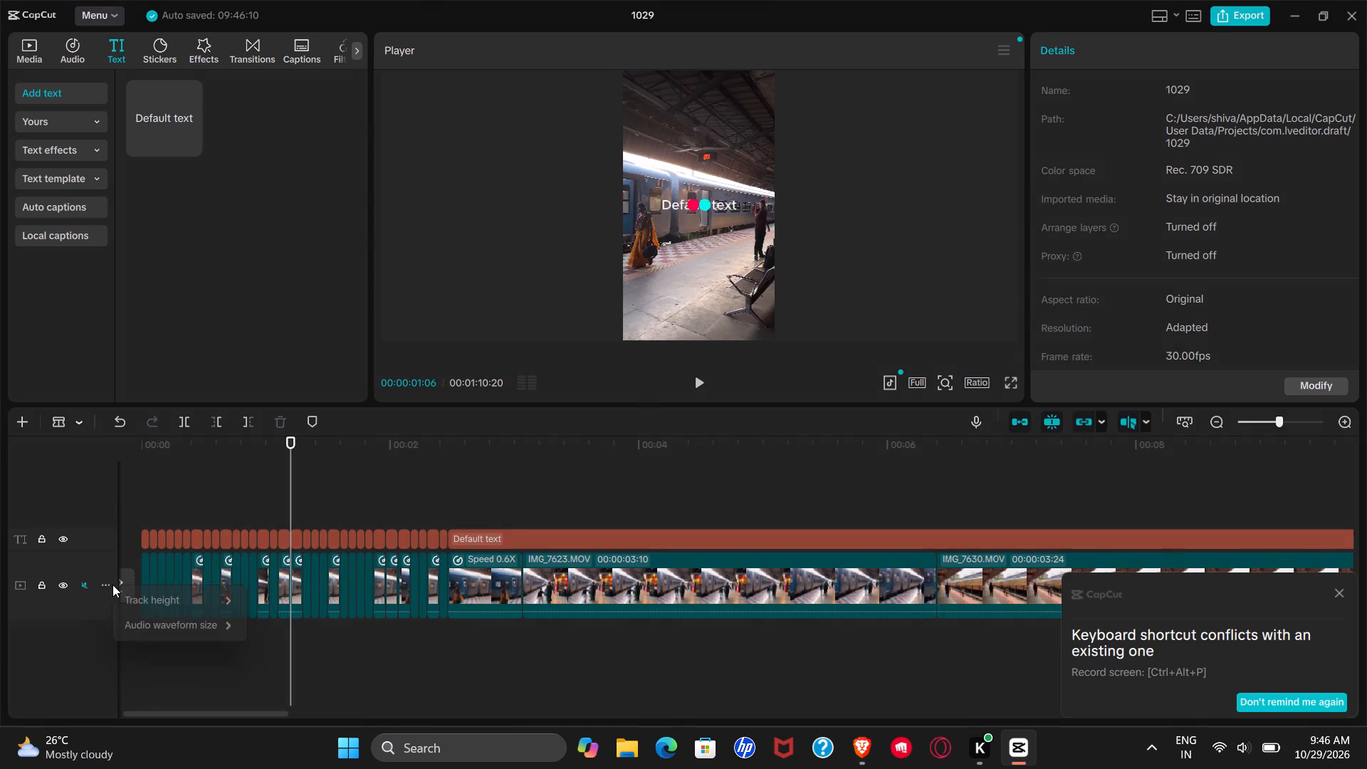
{"action": "left_click", "coordinate": [283, 649]}
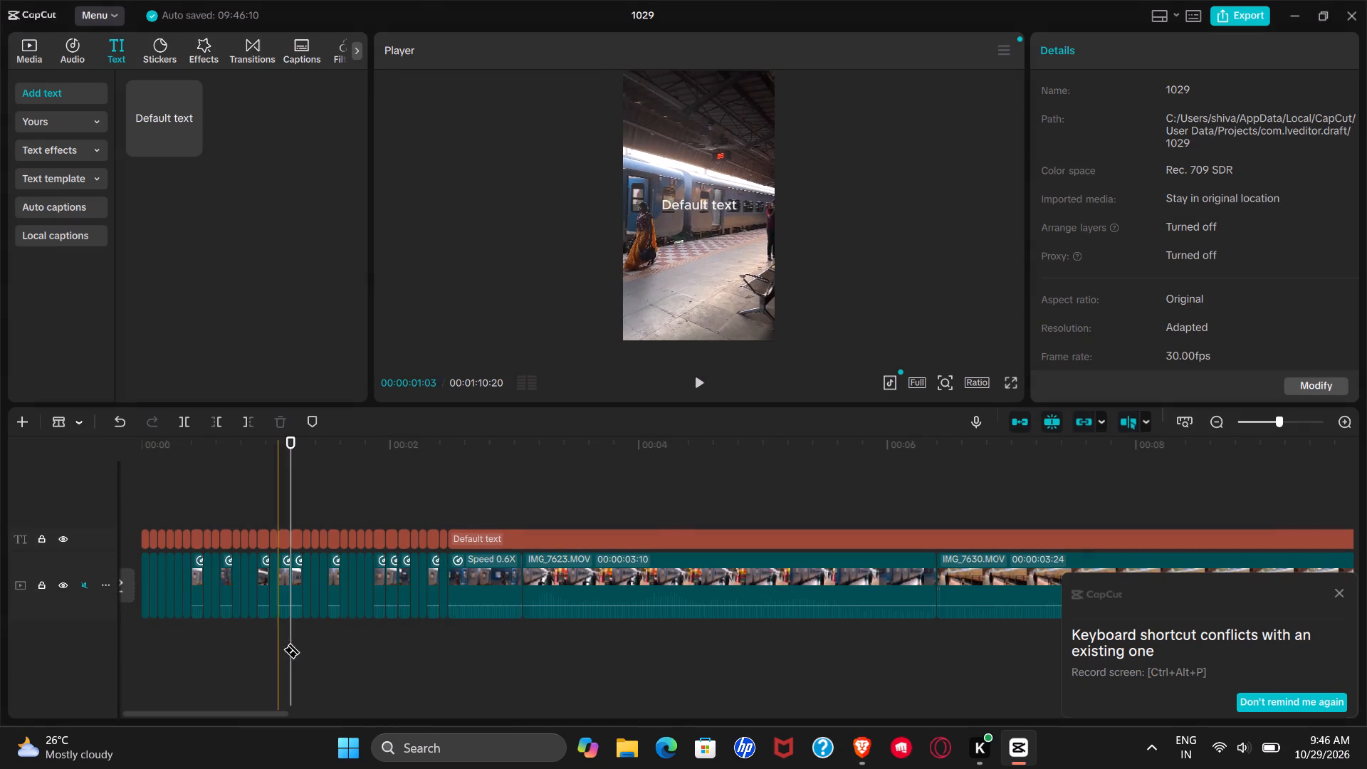
{"action": "left_click", "coordinate": [108, 592]}
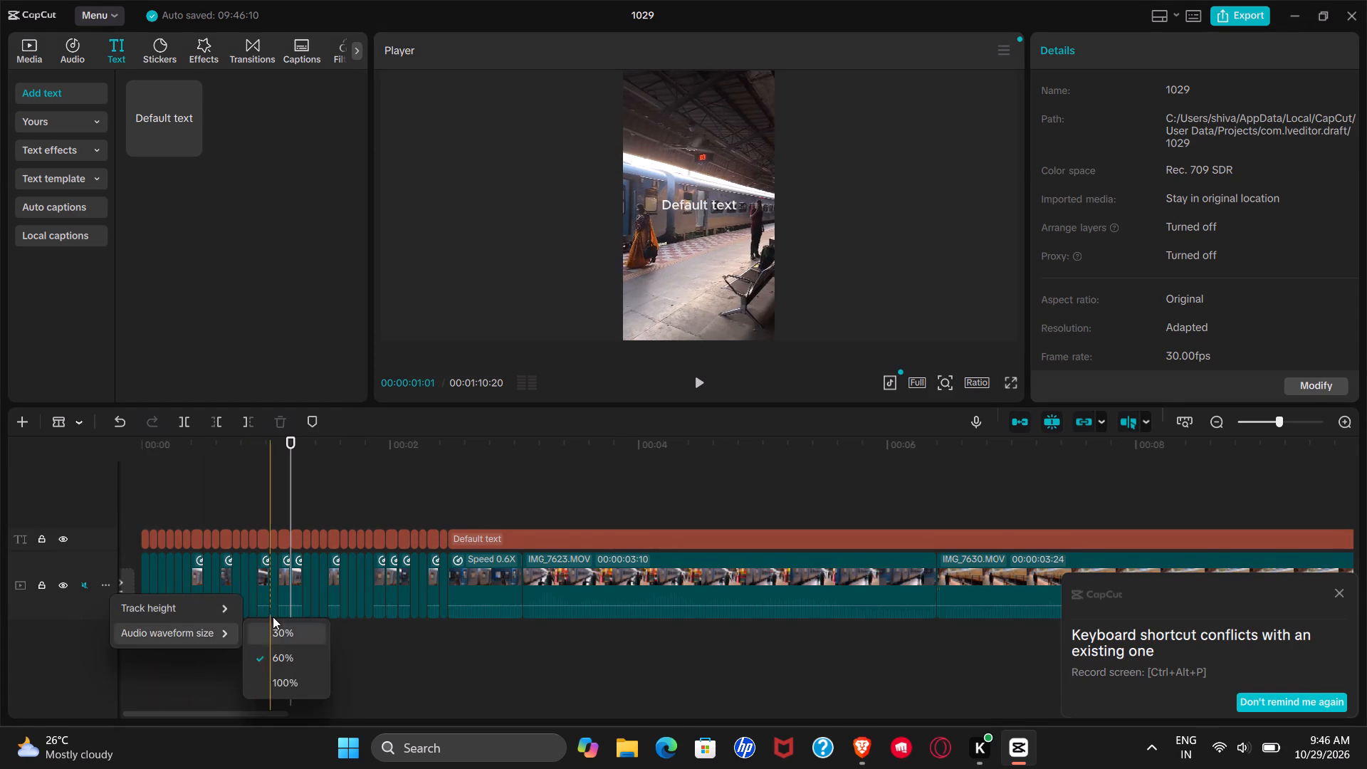
{"action": "left_click", "coordinate": [298, 654]}
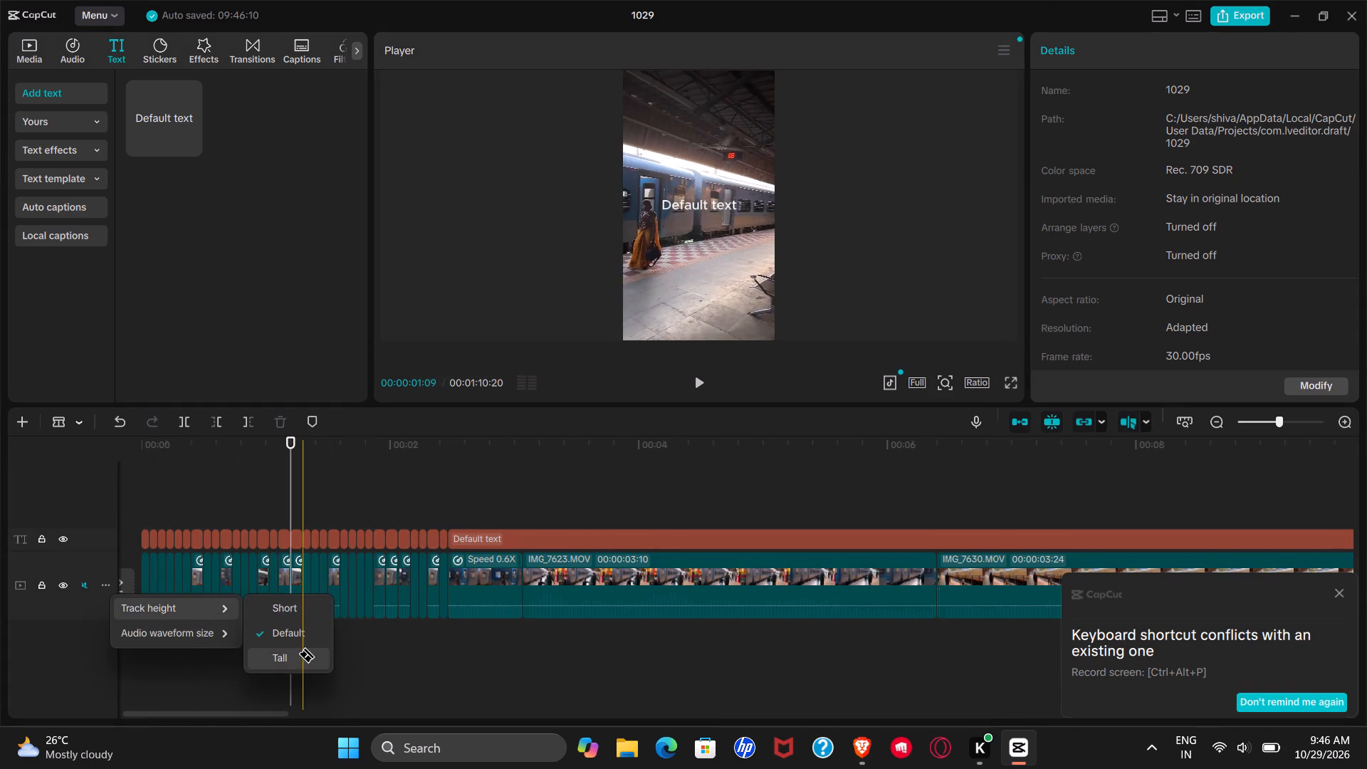
Move the playhead back to the start of the timeline.
{"action": "scroll", "coordinate": [193, 566], "scroll_direction": "up", "scroll_amount": 4, "text": "ctrl"}
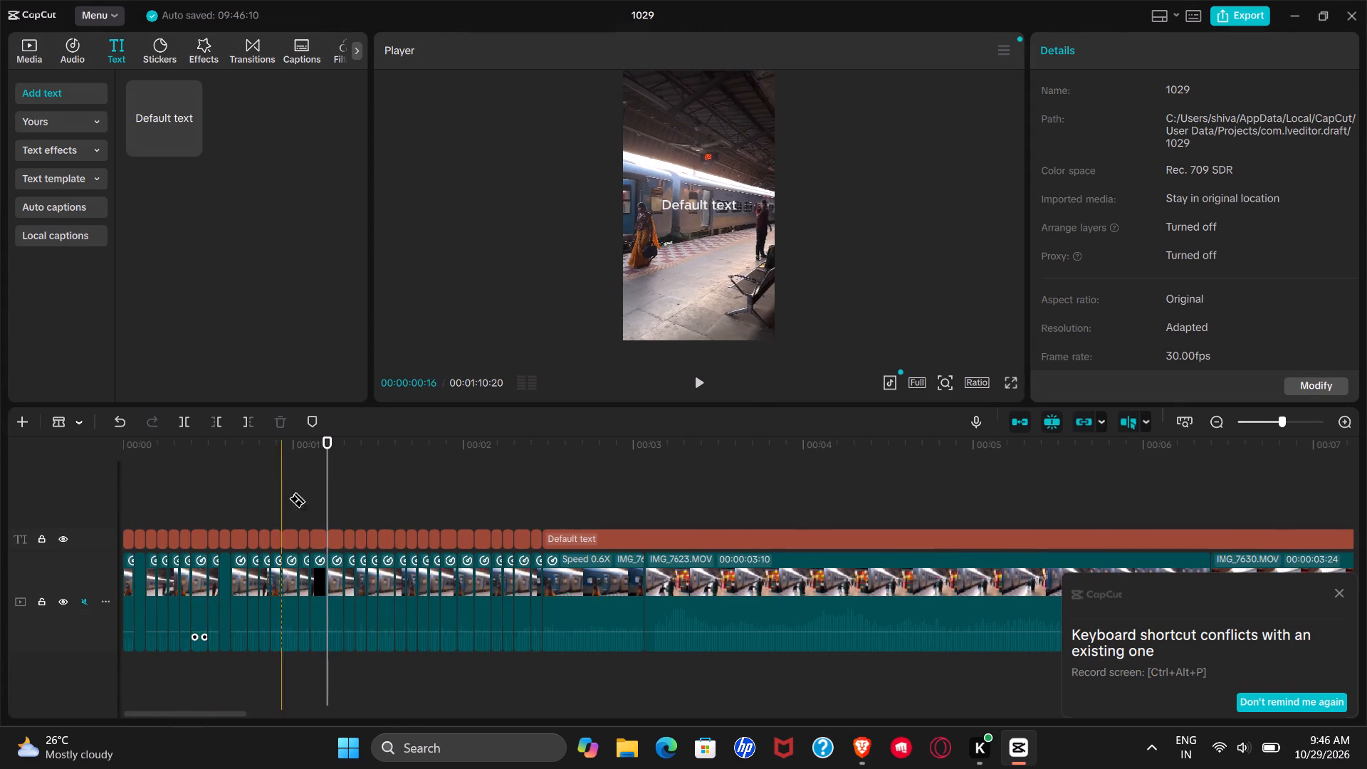
{"action": "left_click_drag", "start_coordinate": [330, 439], "coordinate": [36, 455], "text": "ctrl"}
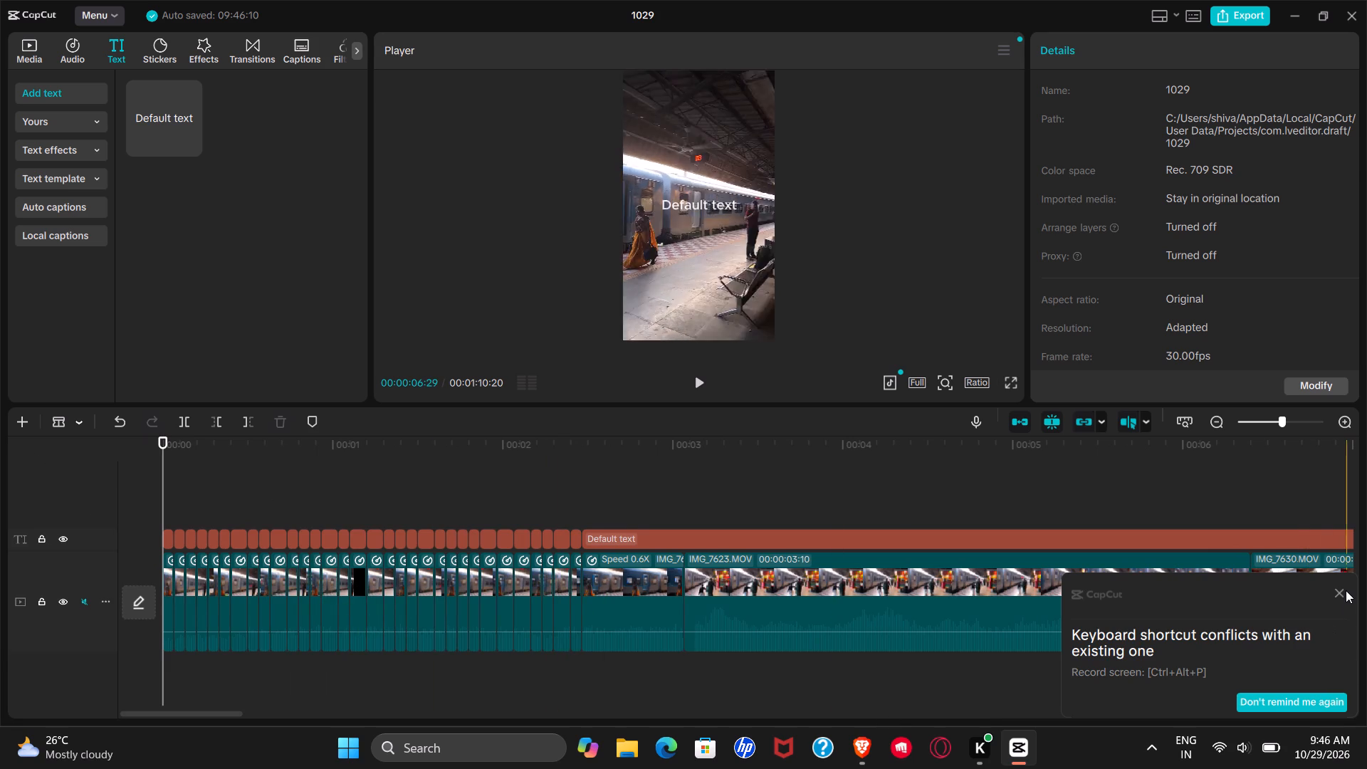
Dismiss the keyboard shortcut conflict notification.
{"action": "left_click", "coordinate": [1346, 590]}
{"action": "left_click", "coordinate": [1341, 592]}
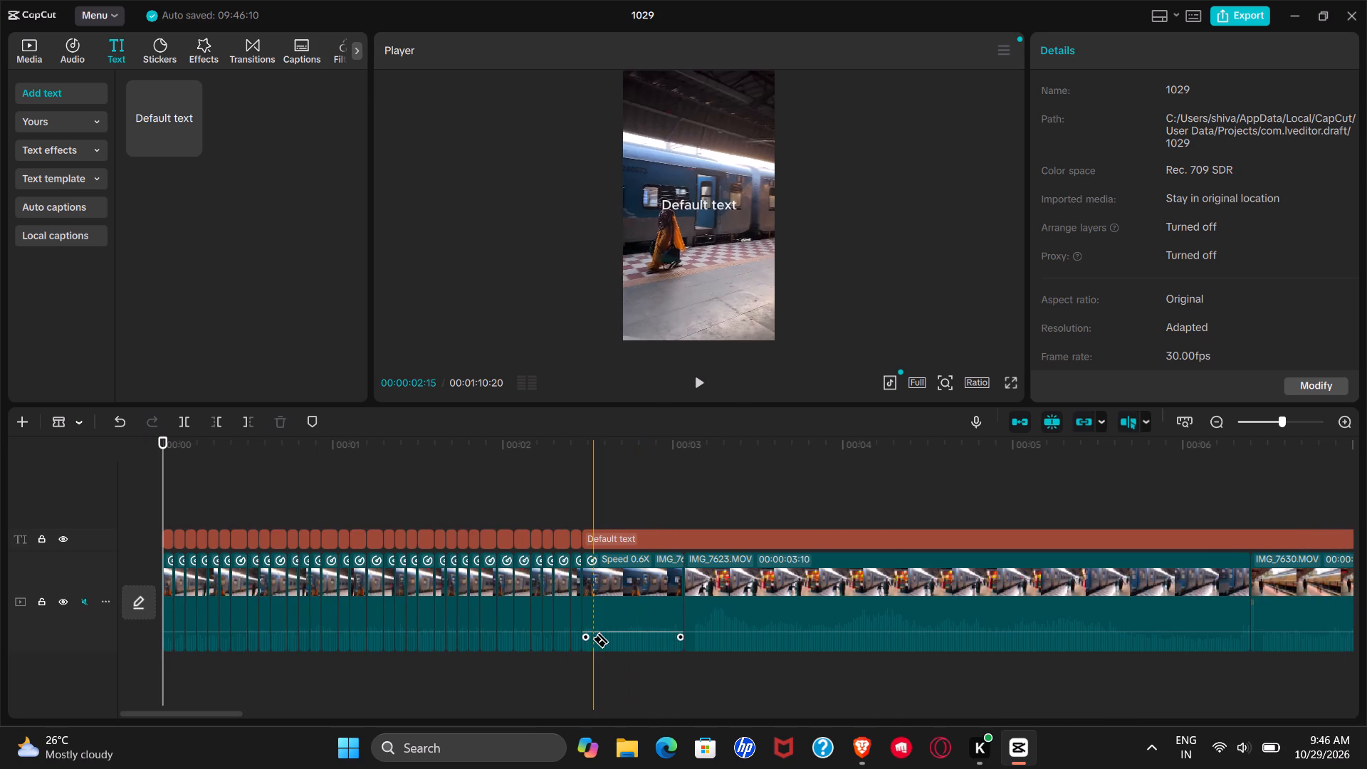
Split the remaining IMG_7622.MOV footage into short segments between about 00:00:02:16 and 00:00:02:29.
{"action": "left_click", "coordinate": [592, 639]}
{"action": "left_click", "coordinate": [609, 625]}
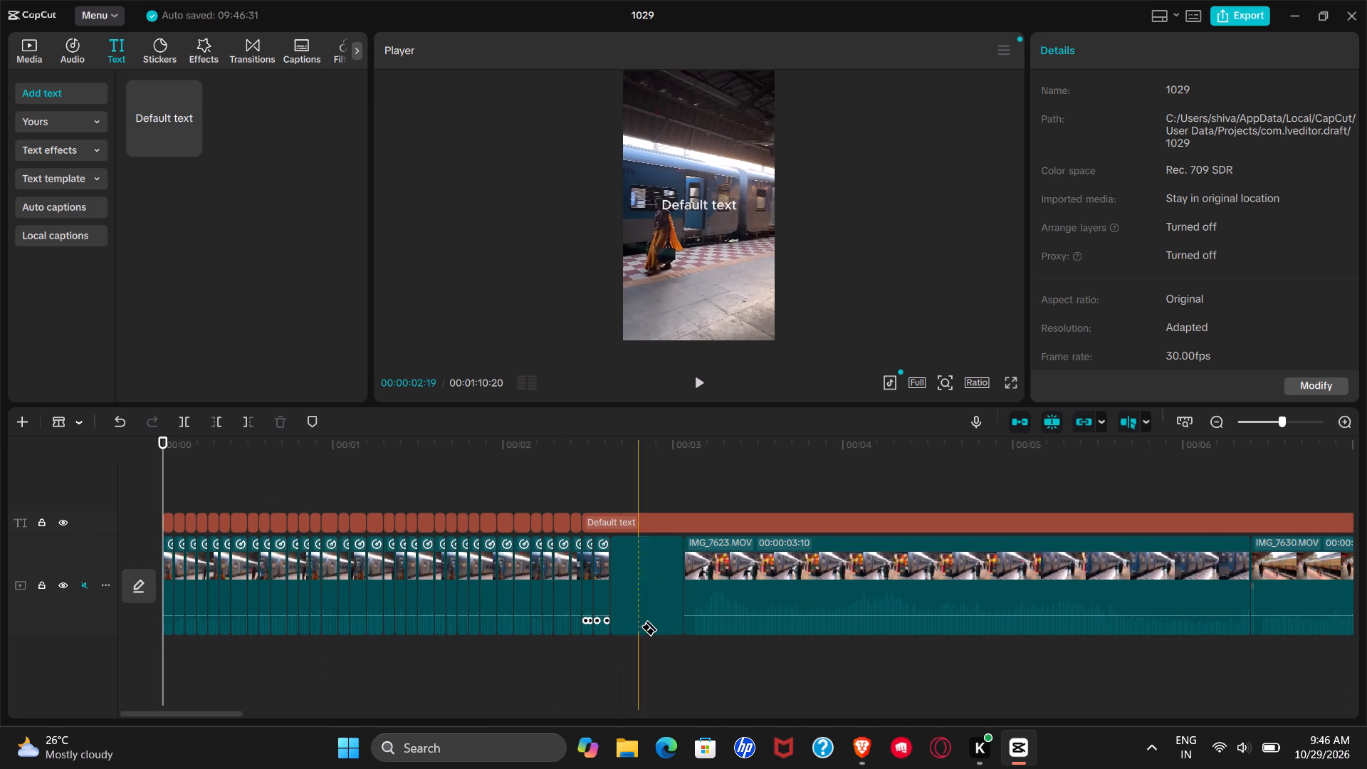
{"action": "left_click", "coordinate": [621, 623]}
{"action": "left_click", "coordinate": [635, 624]}
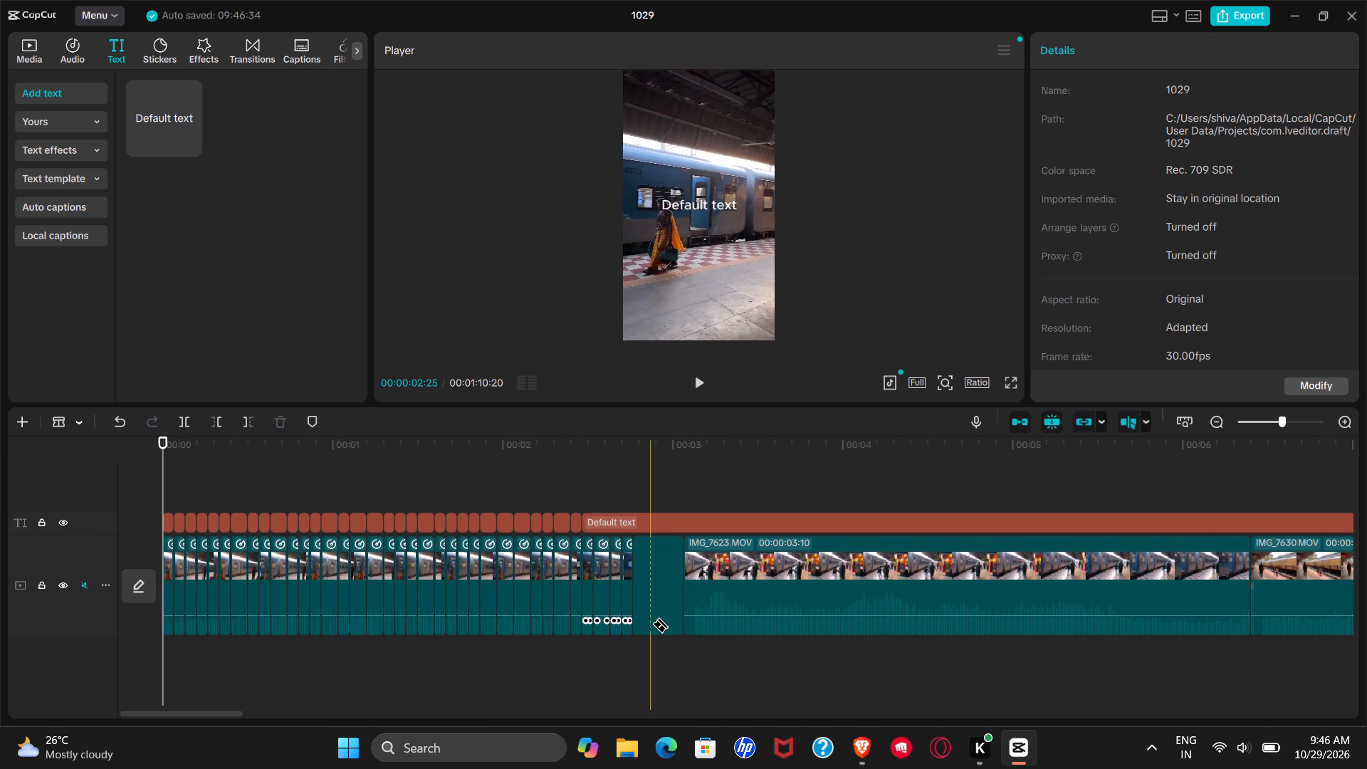
{"action": "left_click", "coordinate": [642, 624]}
{"action": "left_click", "coordinate": [656, 624]}
{"action": "left_click", "coordinate": [664, 625]}
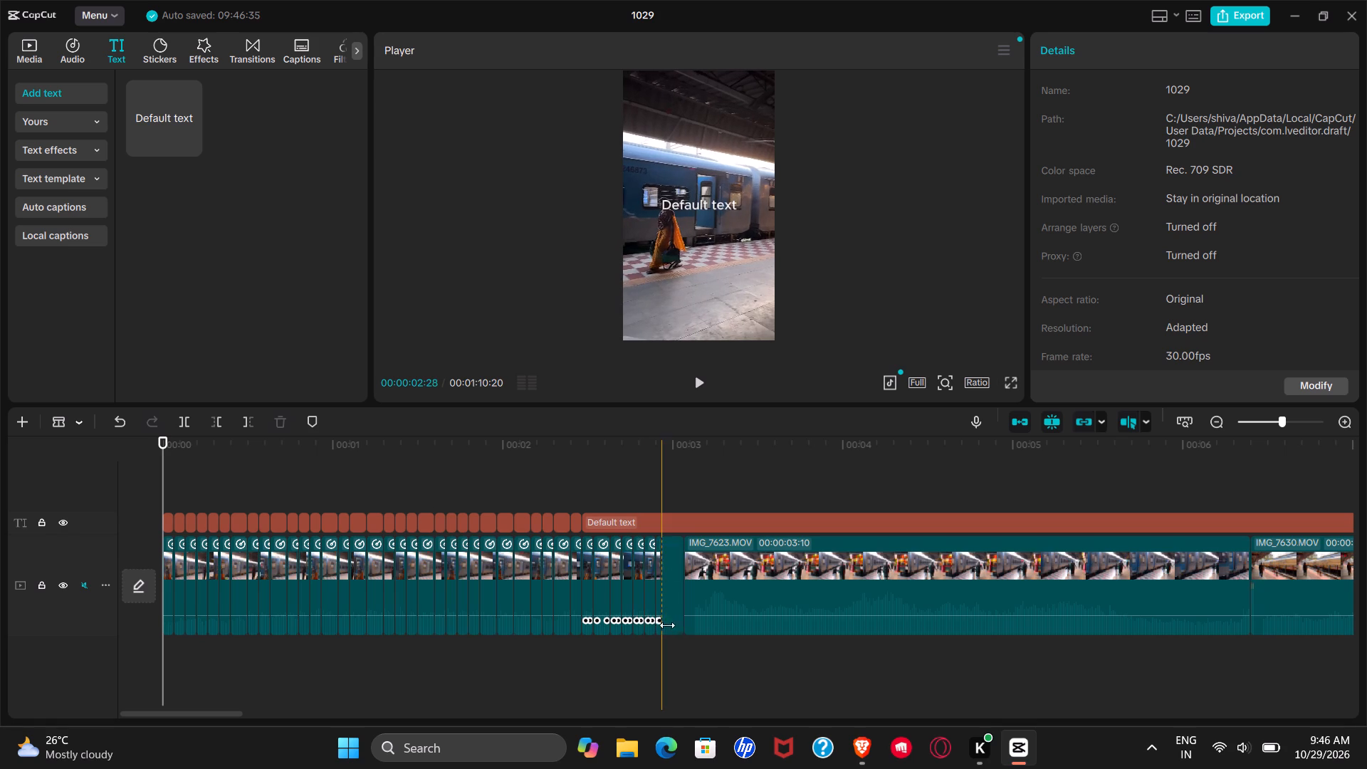
Split the start of the IMG_7623.MOV clip into very short segments from about 00:00:03:03 to 00:00:03:14.
{"action": "left_click", "coordinate": [688, 620]}
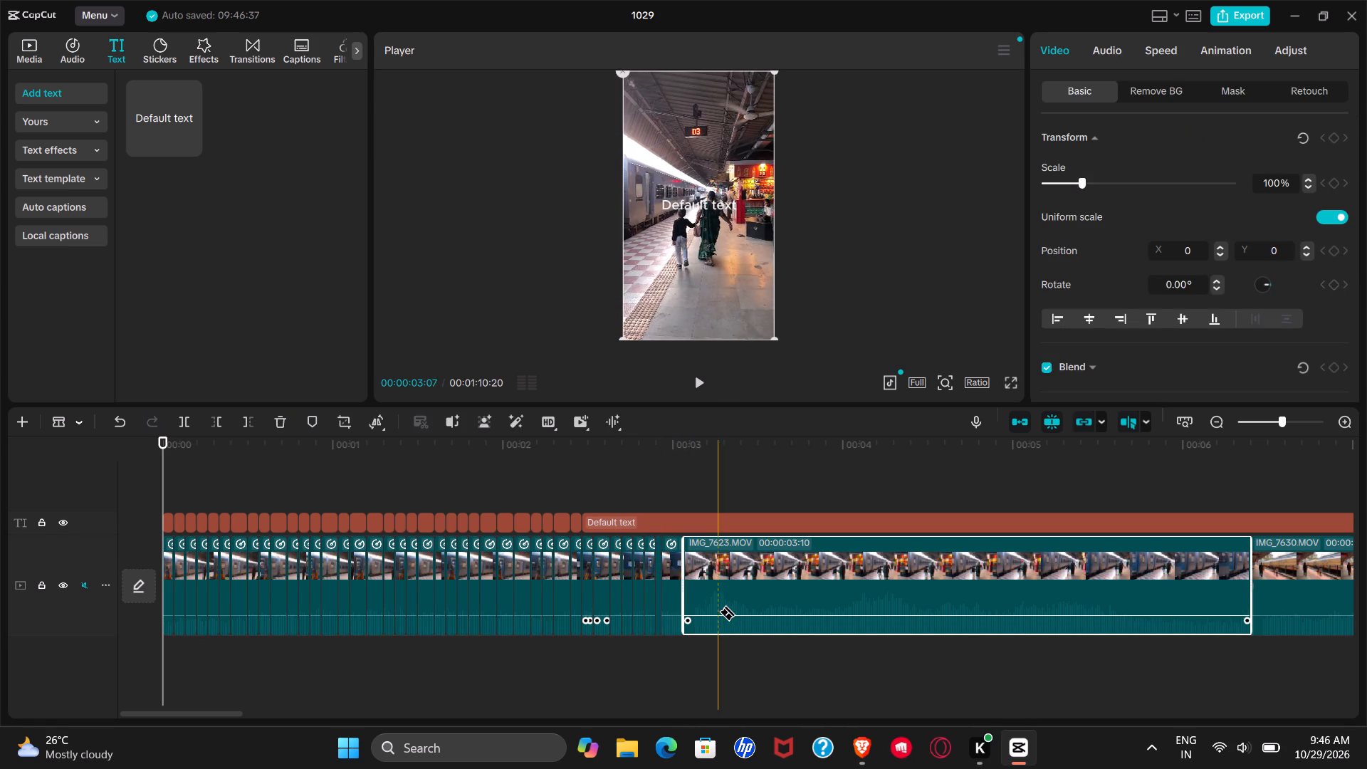
{"action": "left_click", "coordinate": [691, 595]}
{"action": "left_click", "coordinate": [701, 594]}
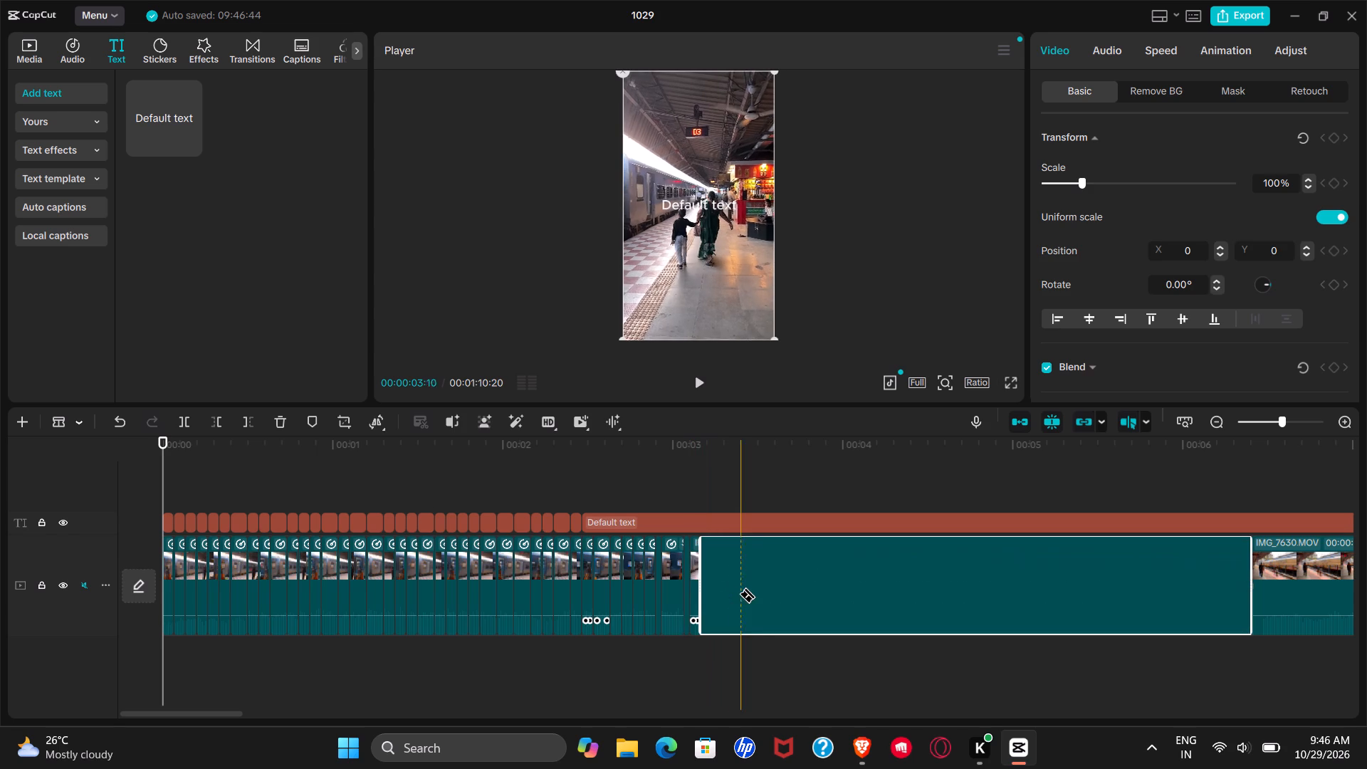
{"action": "left_click", "coordinate": [716, 591]}
{"action": "left_click", "coordinate": [706, 588]}
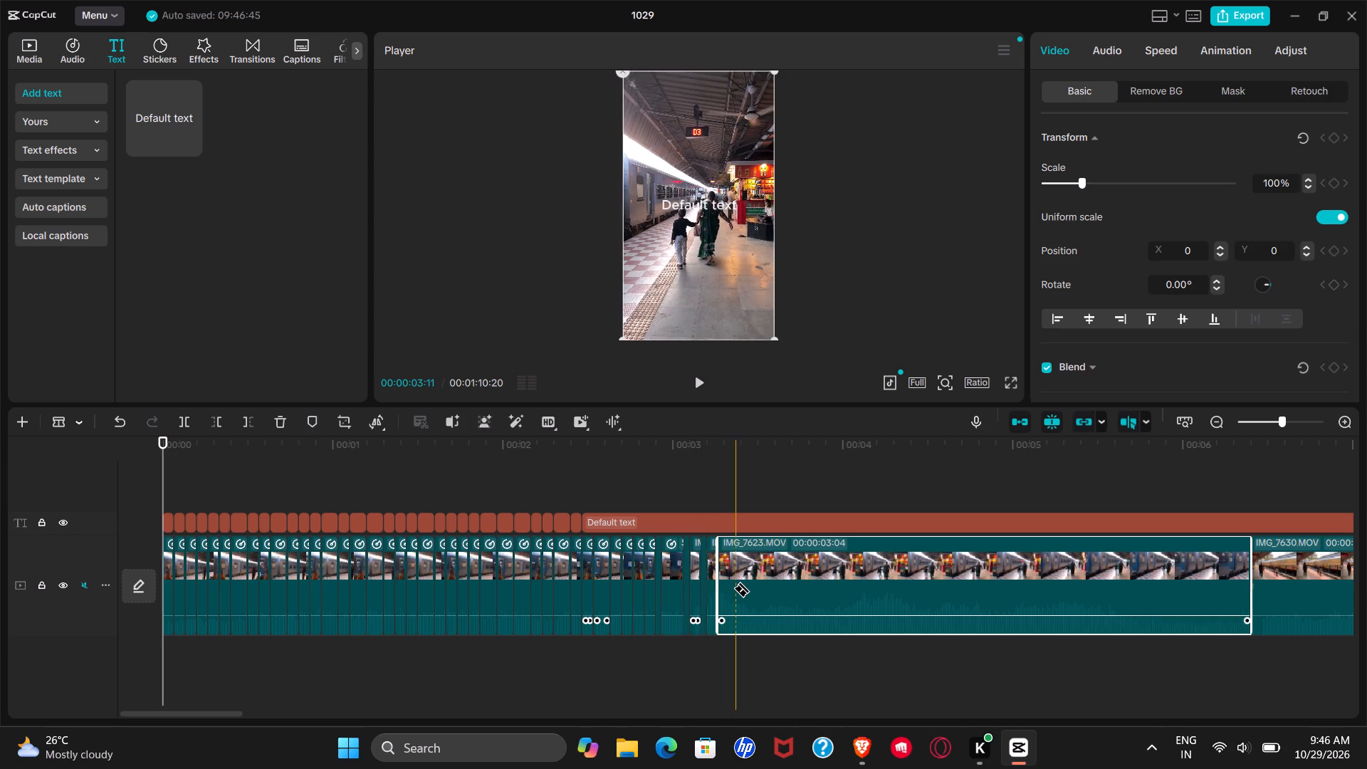
{"action": "left_click", "coordinate": [733, 588]}
{"action": "left_click", "coordinate": [723, 588]}
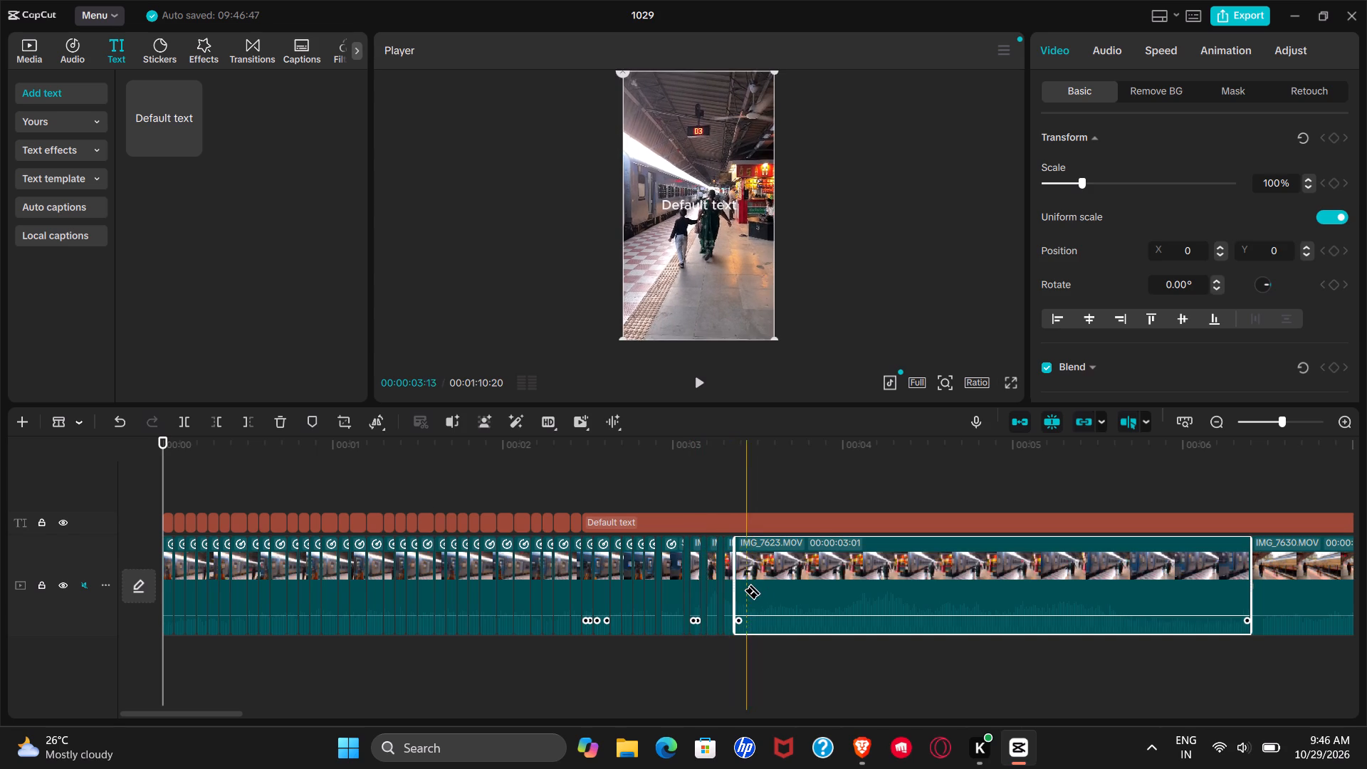
{"action": "left_click", "coordinate": [743, 590]}
{"action": "left_click", "coordinate": [750, 590]}
Continue splitting the IMG_7623.MOV clip into short segments from about 00:00:03:17 to 00:00:04:07.
{"action": "left_click", "coordinate": [768, 591]}
{"action": "left_click", "coordinate": [775, 591]}
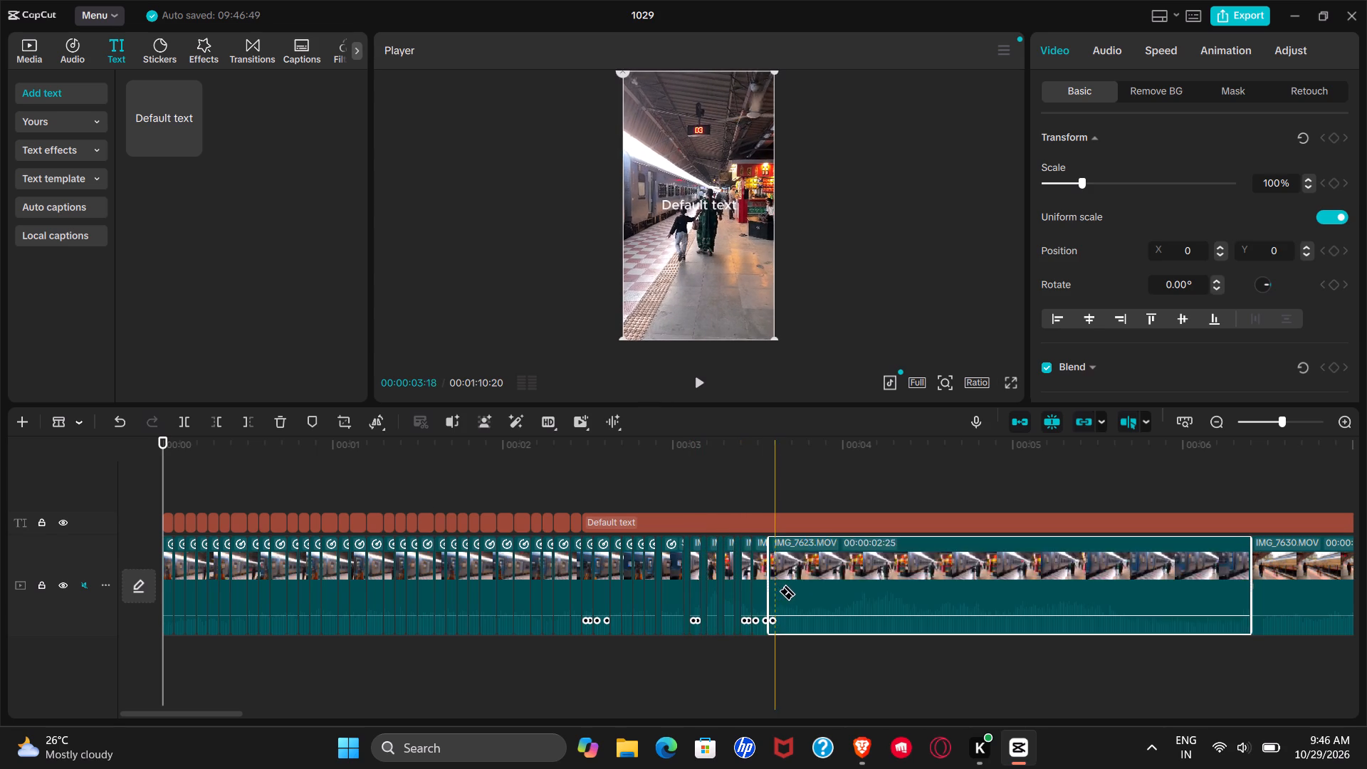
{"action": "left_click", "coordinate": [787, 591]}
{"action": "left_click", "coordinate": [807, 592]}
{"action": "left_click", "coordinate": [821, 592]}
{"action": "left_click", "coordinate": [838, 592]}
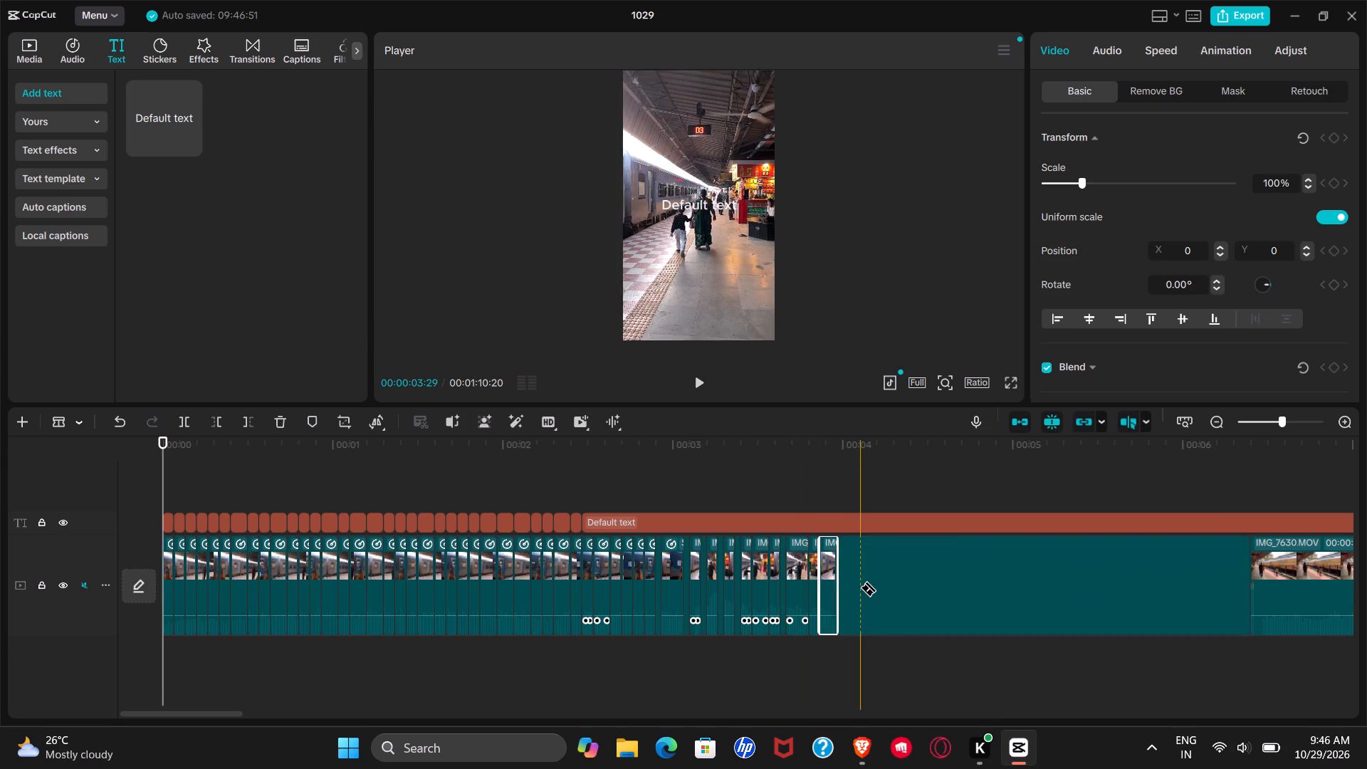
{"action": "left_click", "coordinate": [859, 587]}
{"action": "left_click", "coordinate": [881, 585]}
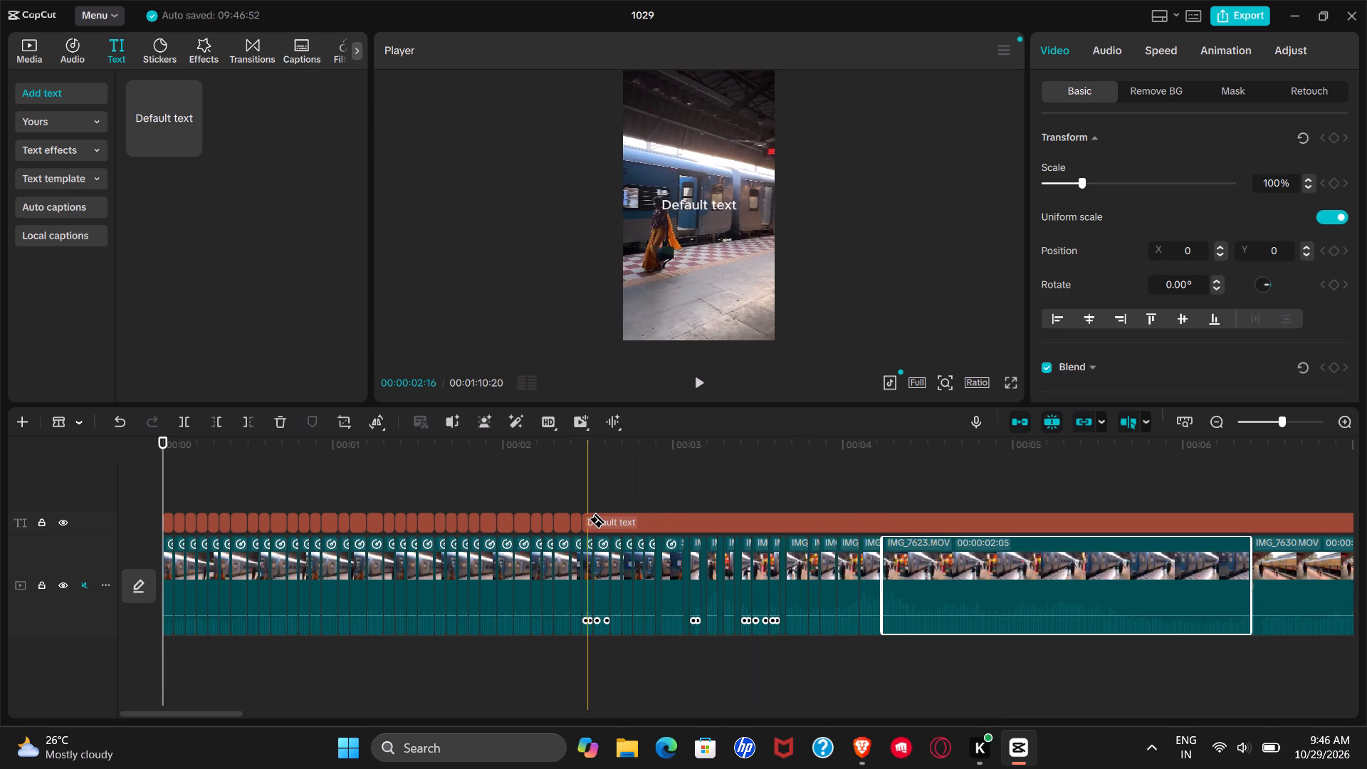
Split the Default text clip at about 00:00:02:16 and again at about 00:00:02:18.
{"action": "left_click", "coordinate": [588, 519]}
{"action": "left_click", "coordinate": [604, 522]}
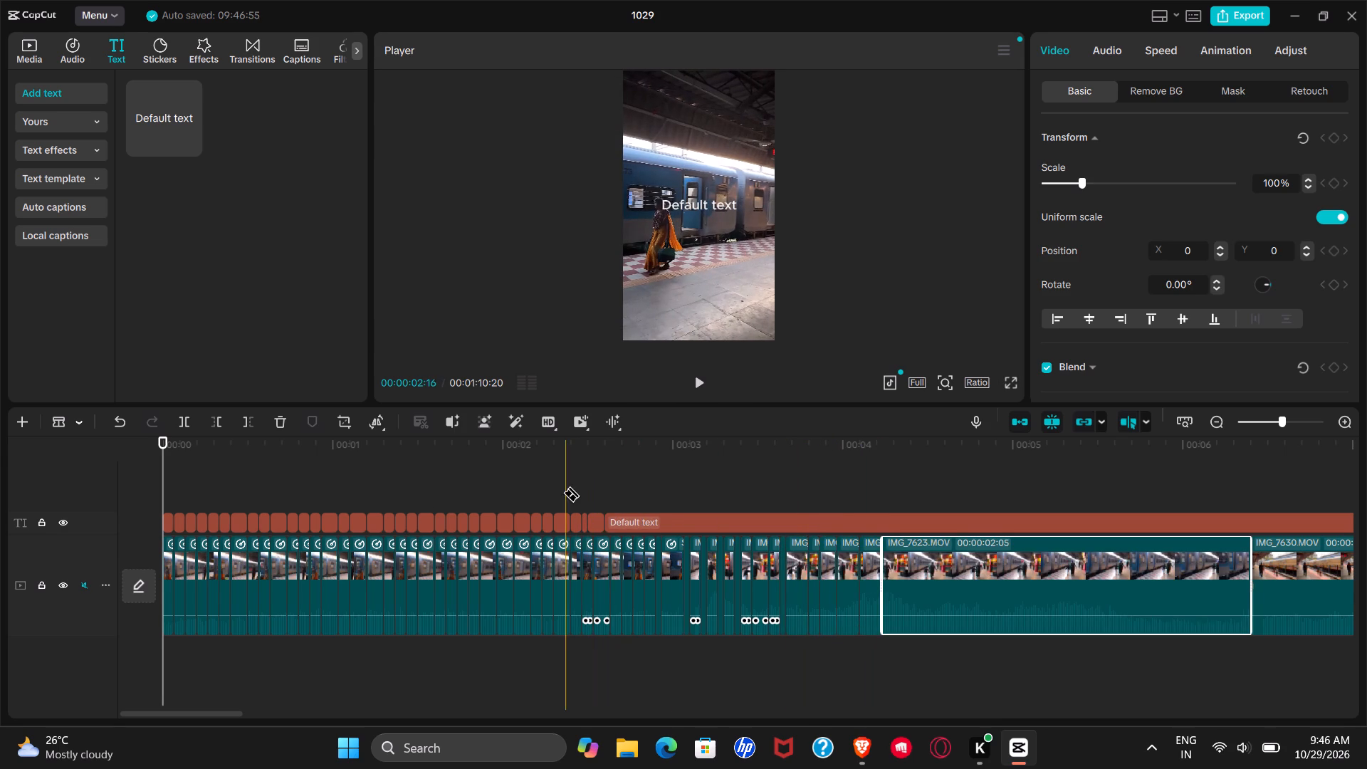
Switch from the Split tool back to the Select tool and return the playhead to the start of the timeline.
{"action": "left_click", "coordinate": [562, 493]}
{"action": "left_click", "coordinate": [64, 435]}
{"action": "left_click", "coordinate": [66, 414]}
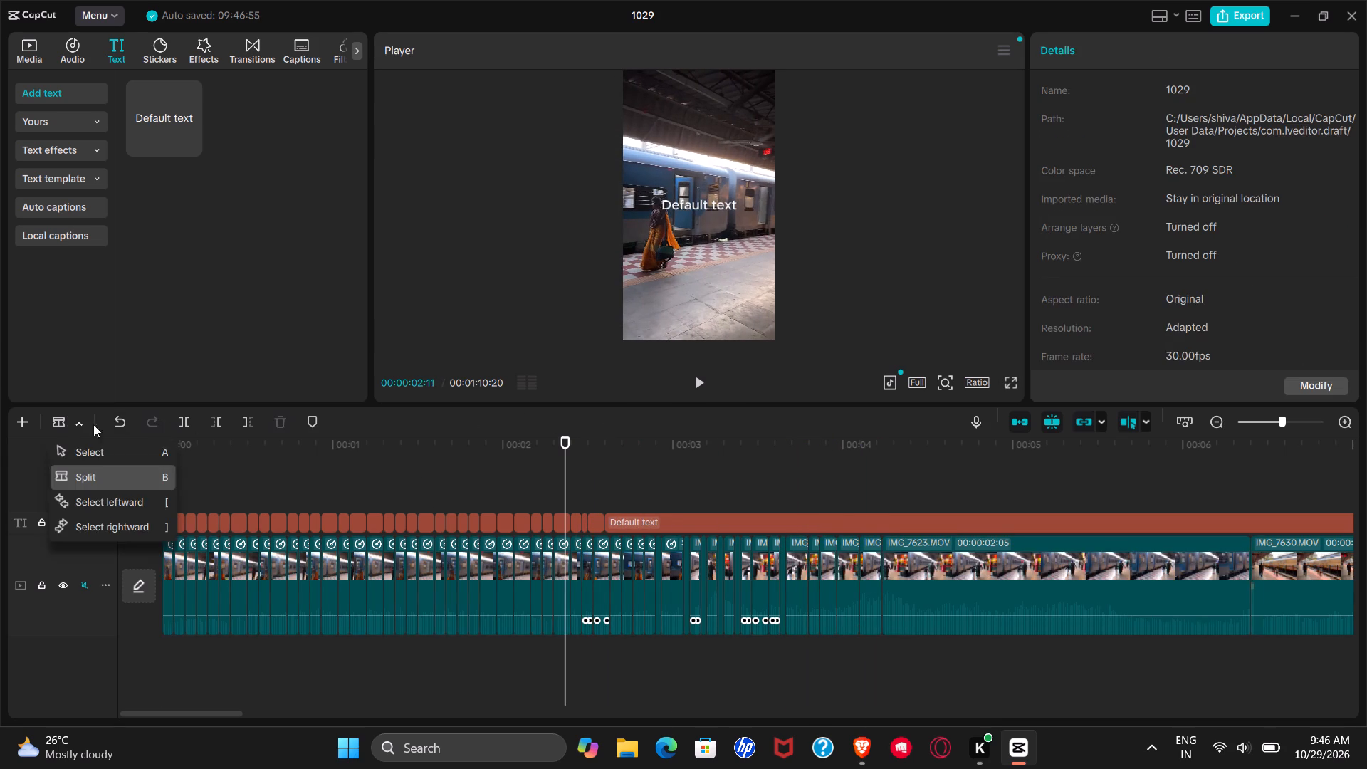
{"action": "left_click", "coordinate": [139, 451]}
{"action": "scroll", "coordinate": [163, 564], "scroll_direction": "up", "scroll_amount": 4, "text": "ctrl"}
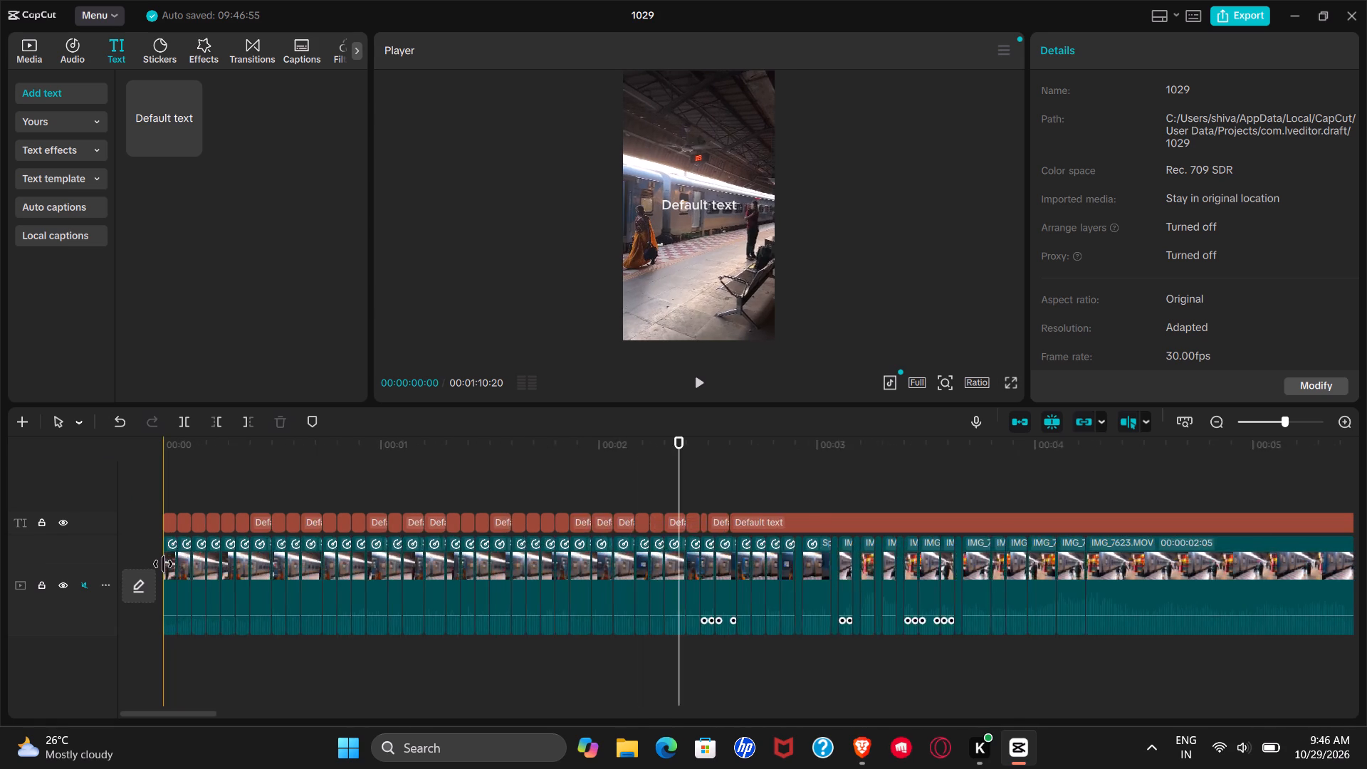
{"action": "scroll", "coordinate": [163, 564], "scroll_direction": "up", "scroll_amount": 3, "text": "ctrl"}
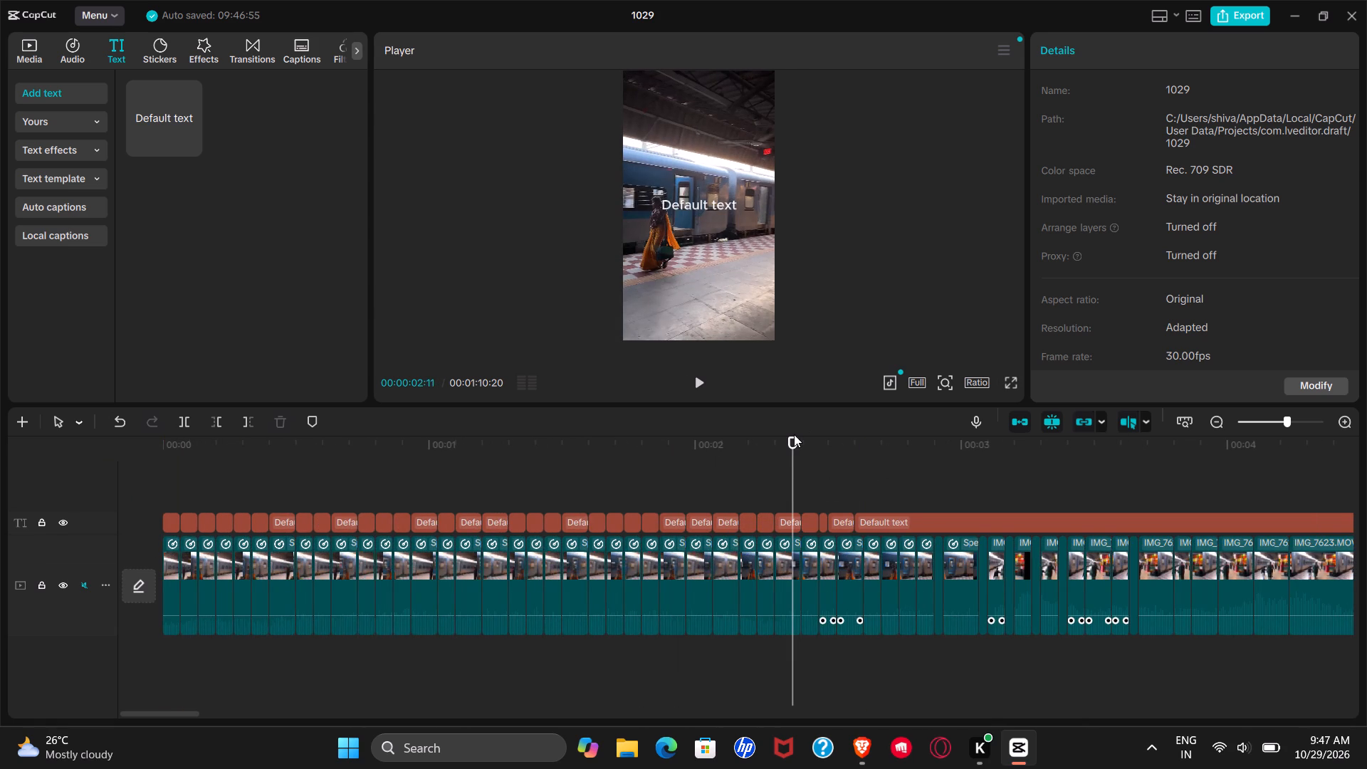
{"action": "left_click_drag", "start_coordinate": [794, 434], "coordinate": [794, 463], "text": "ctrl"}
{"action": "left_click_drag", "start_coordinate": [795, 463], "coordinate": [9, 507]}
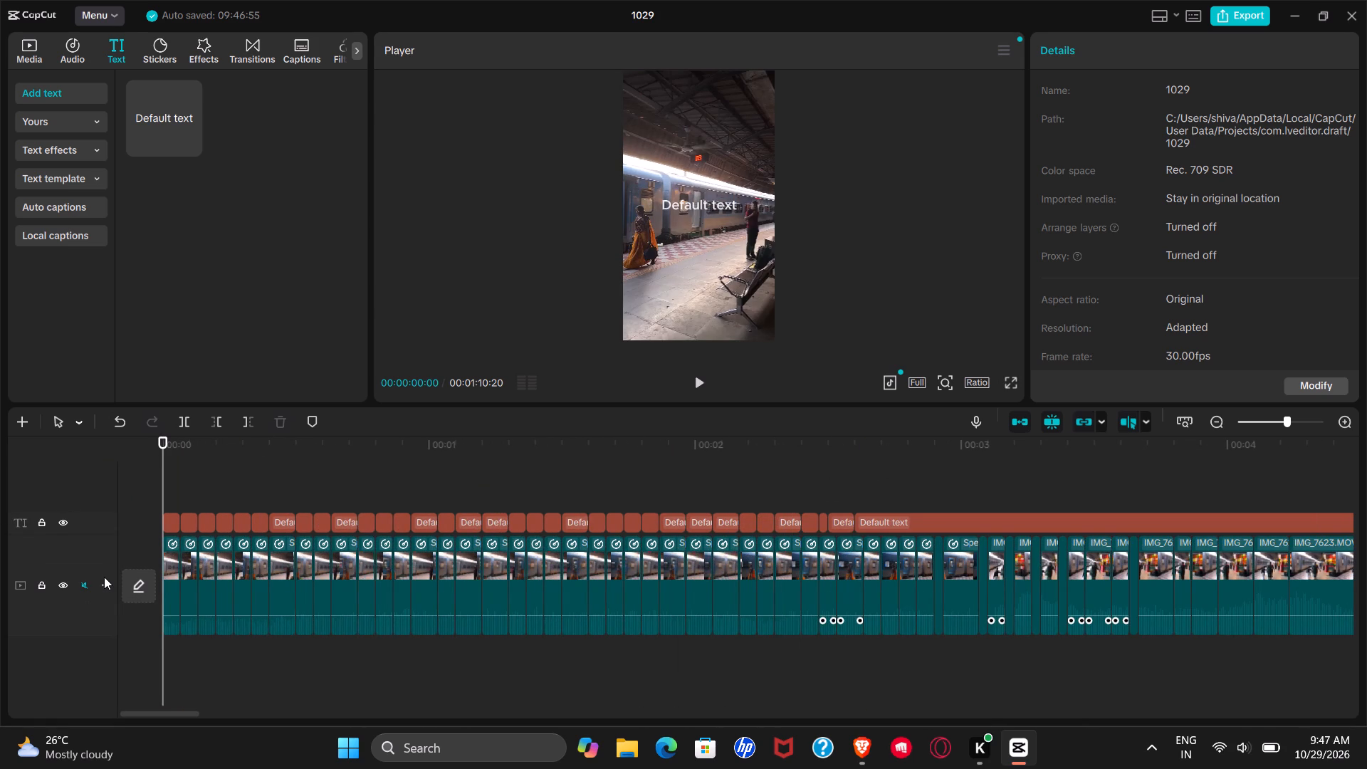
{"action": "scroll", "coordinate": [184, 545], "scroll_direction": "up", "scroll_amount": 4, "text": "ctrl+shift"}
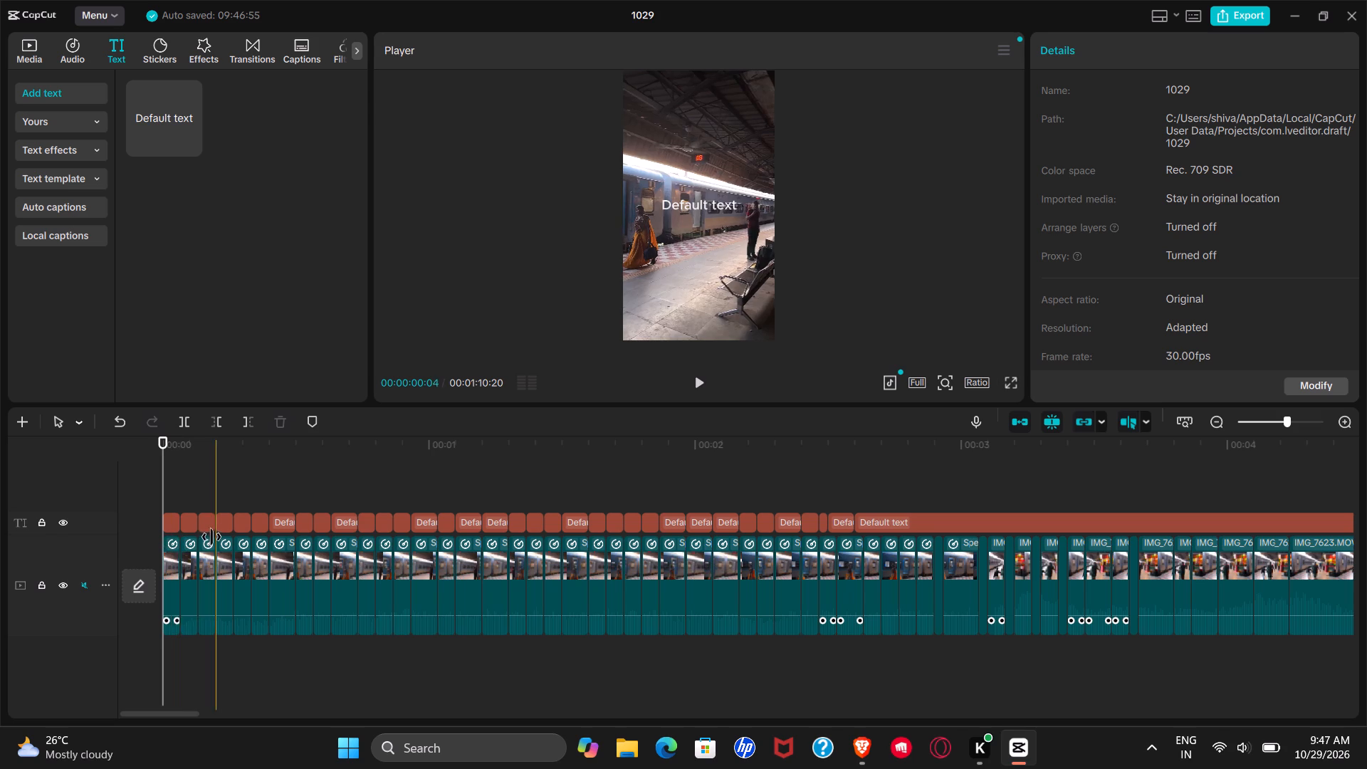
{"action": "scroll", "coordinate": [209, 520], "scroll_direction": "up", "scroll_amount": 3, "text": "ctrl+shift"}
{"action": "left_click_drag", "start_coordinate": [159, 447], "coordinate": [179, 449], "text": "shift"}
{"action": "left_click_drag", "start_coordinate": [179, 449], "coordinate": [153, 467], "text": "shift"}
{"action": "scroll", "coordinate": [201, 493], "scroll_direction": "up", "scroll_amount": 7, "text": "ctrl"}
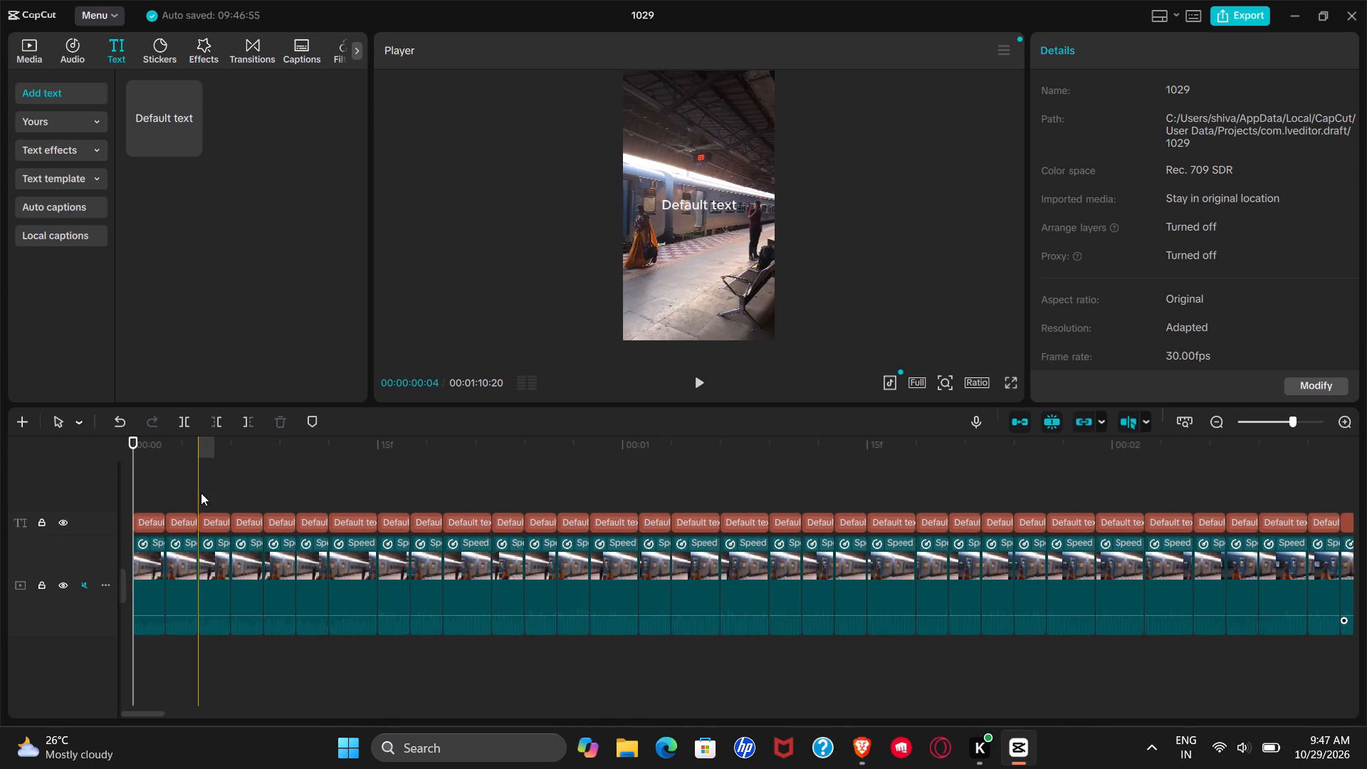
{"action": "left_click_drag", "start_coordinate": [135, 463], "coordinate": [53, 481], "text": "ctrl"}
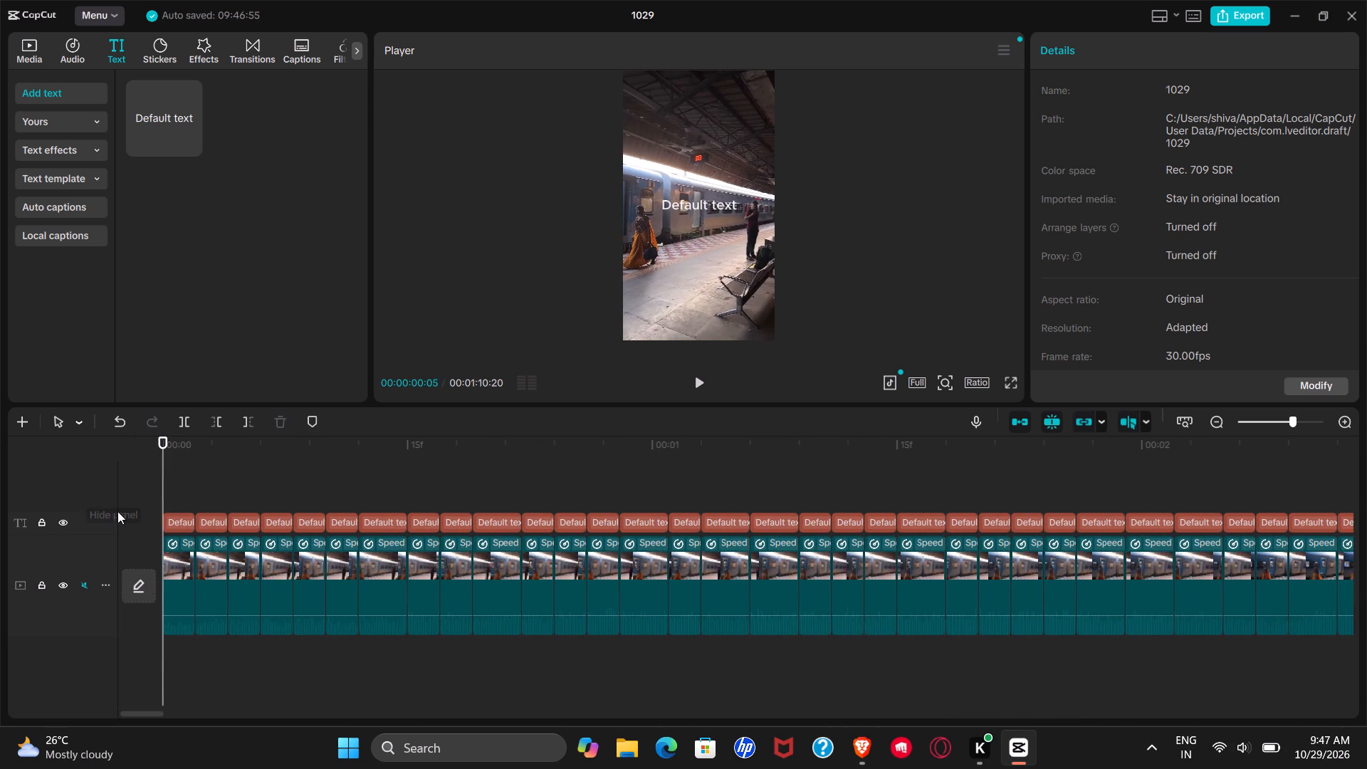
Replace the first Default text segment's wording with JPHS and STATION on two separate lines.
{"action": "left_click", "coordinate": [176, 513]}
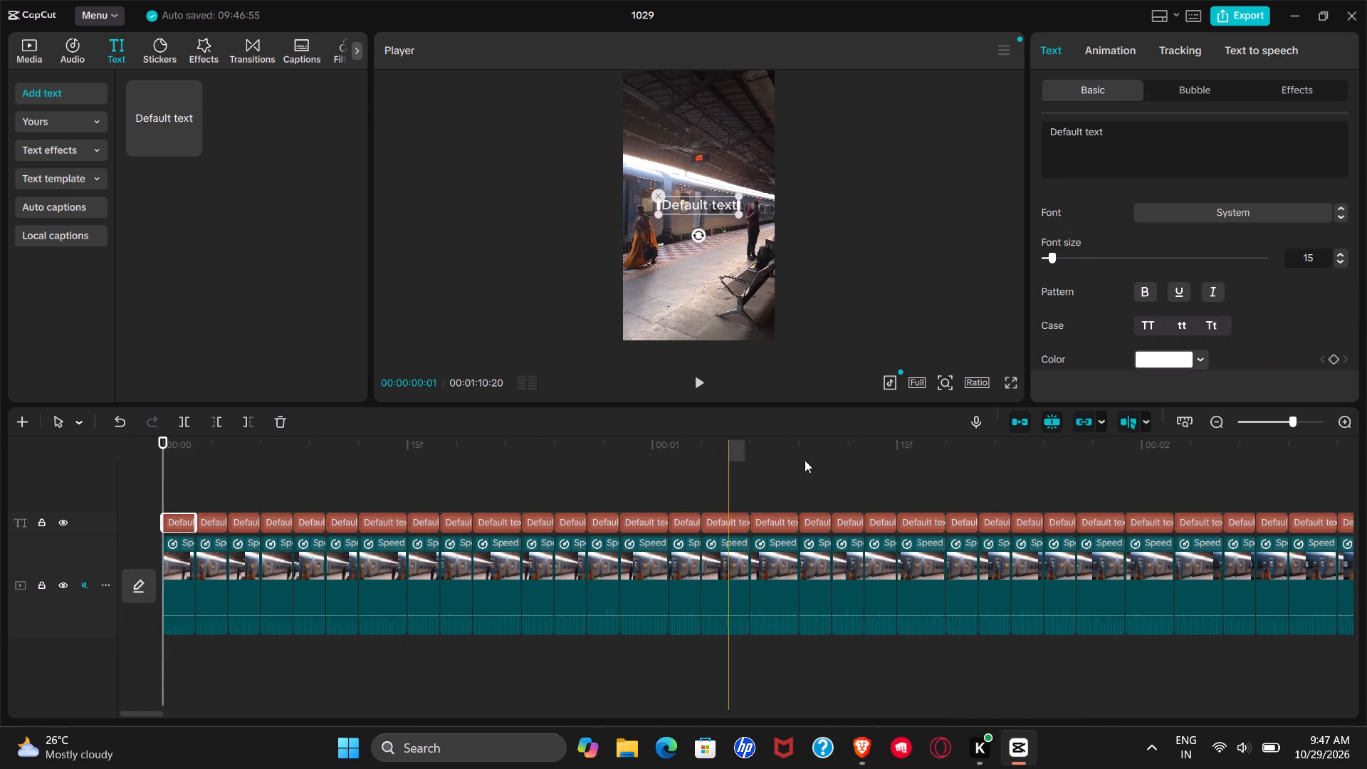
{"action": "left_click", "coordinate": [1224, 146]}
{"action": "key", "text": "BackSpace"}
{"action": "key", "text": "BackSpace"}
{"action": "key", "text": "BackSpace"}
{"action": "key", "text": "BackSpace"}
{"action": "key", "text": "BackSpace"}
{"action": "key", "text": "BackSpace"}
{"action": "key", "text": "BackSpace"}
{"action": "key", "text": "BackSpace"}
{"action": "key", "text": "BackSpace"}
{"action": "key", "text": "BackSpace"}
{"action": "key", "text": "BackSpace"}
{"action": "key", "text": "BackSpace"}
{"action": "key", "text": "BackSpace"}
{"action": "key", "text": "BackSpace"}
{"action": "key", "text": "BackSpace"}
{"action": "key", "text": "BackSpace"}
{"action": "key", "text": "BackSpace"}
{"action": "key", "text": "BackSpace"}
{"action": "key", "text": "BackSpace"}
{"action": "key", "text": "BackSpace"}
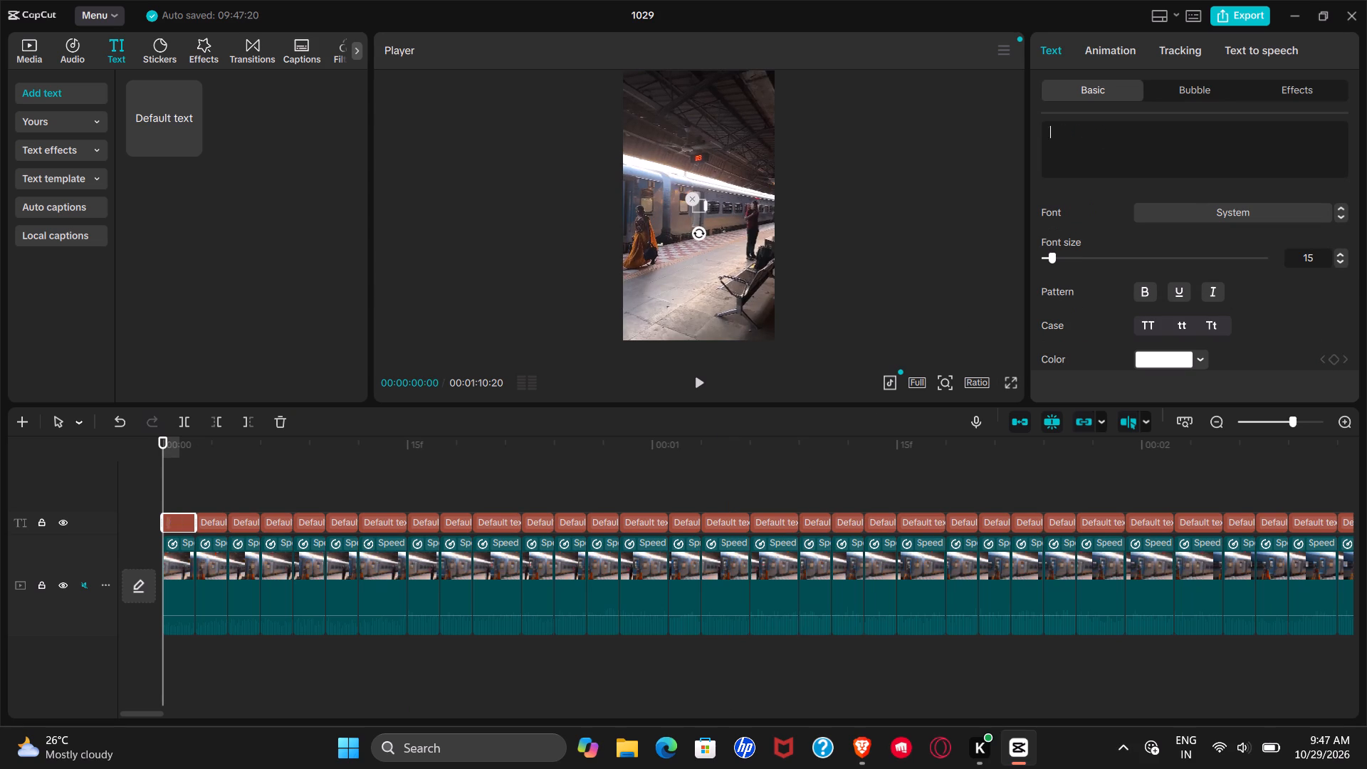
{"action": "key", "text": "p"}
{"action": "type", "text": "HS"}
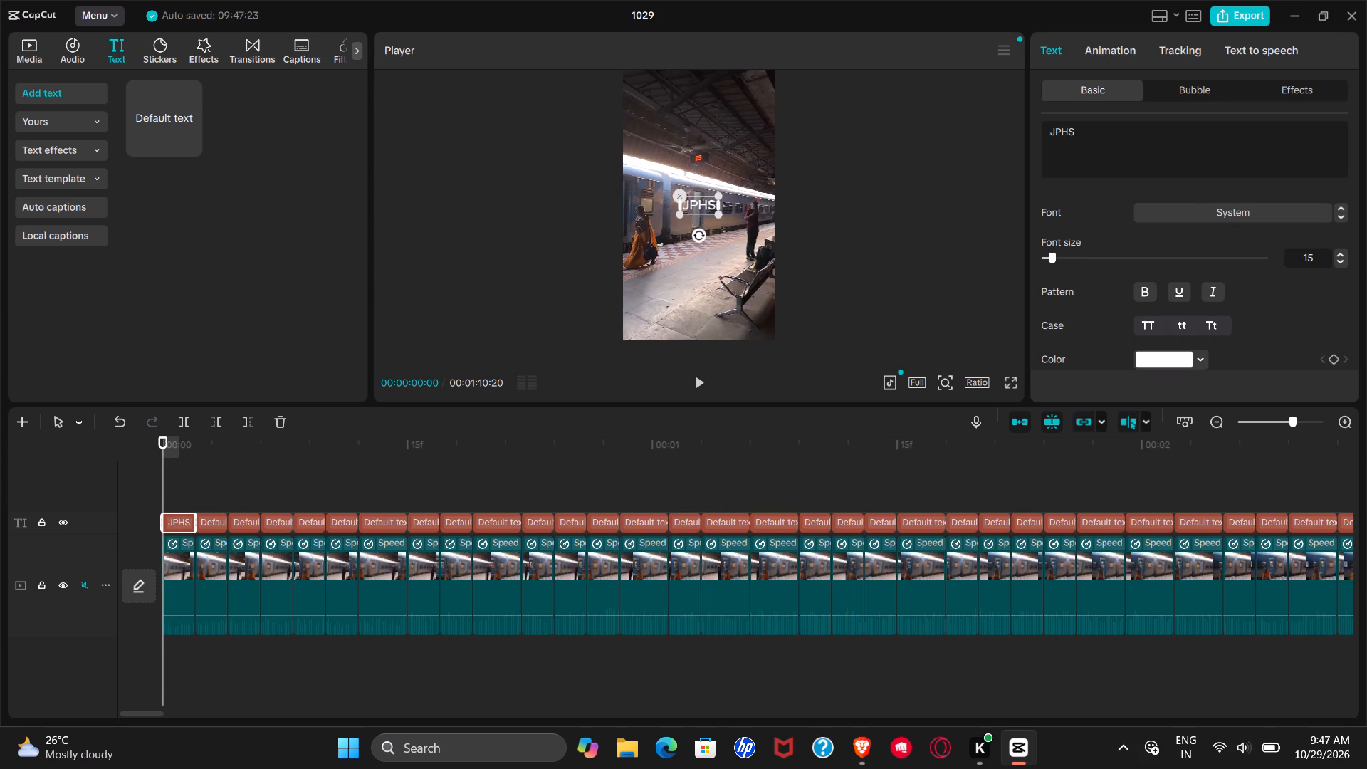
{"action": "key", "text": "Return"}
{"action": "type", "text": "STATION"}
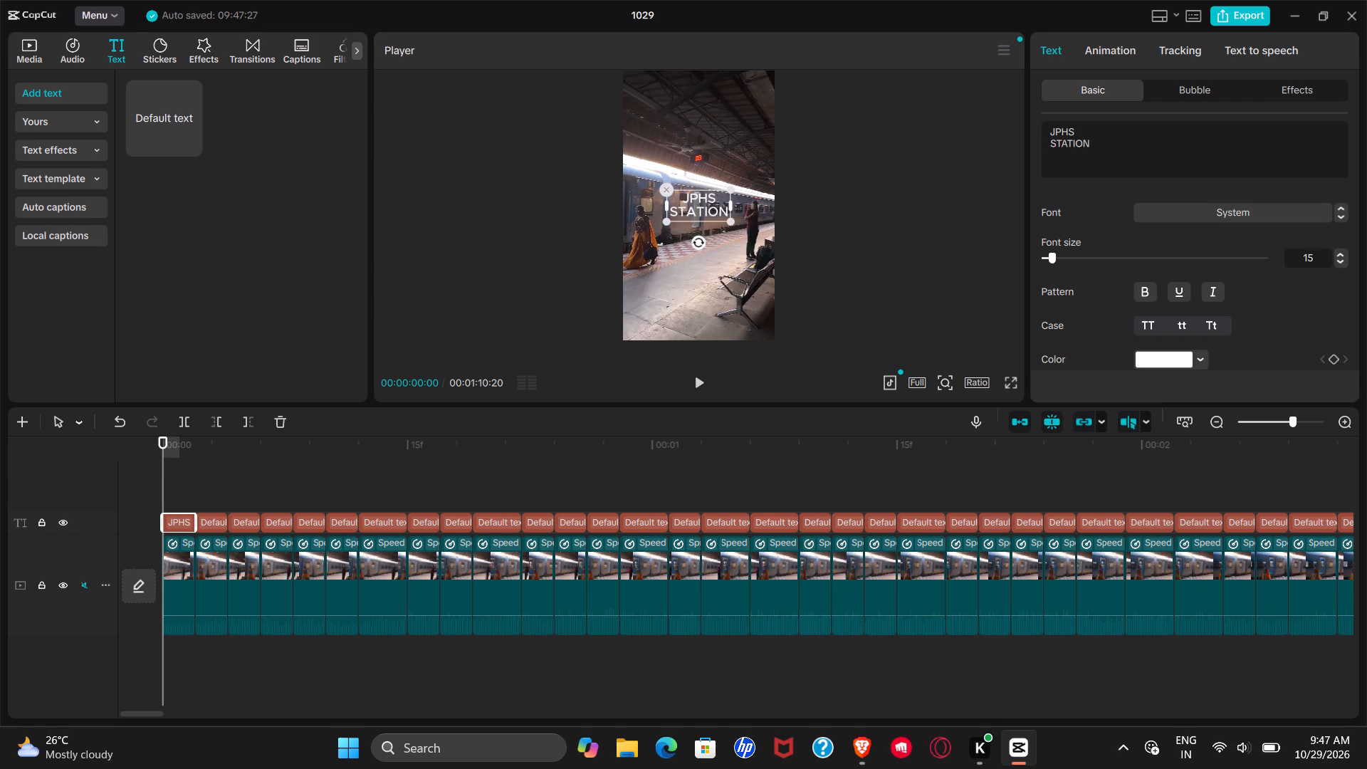
Step through the fonts for the JPHS STATION text until Arial Narrow Bold is applied.
{"action": "triple_click", "coordinate": [1339, 220]}
{"action": "triple_click", "coordinate": [1339, 220]}
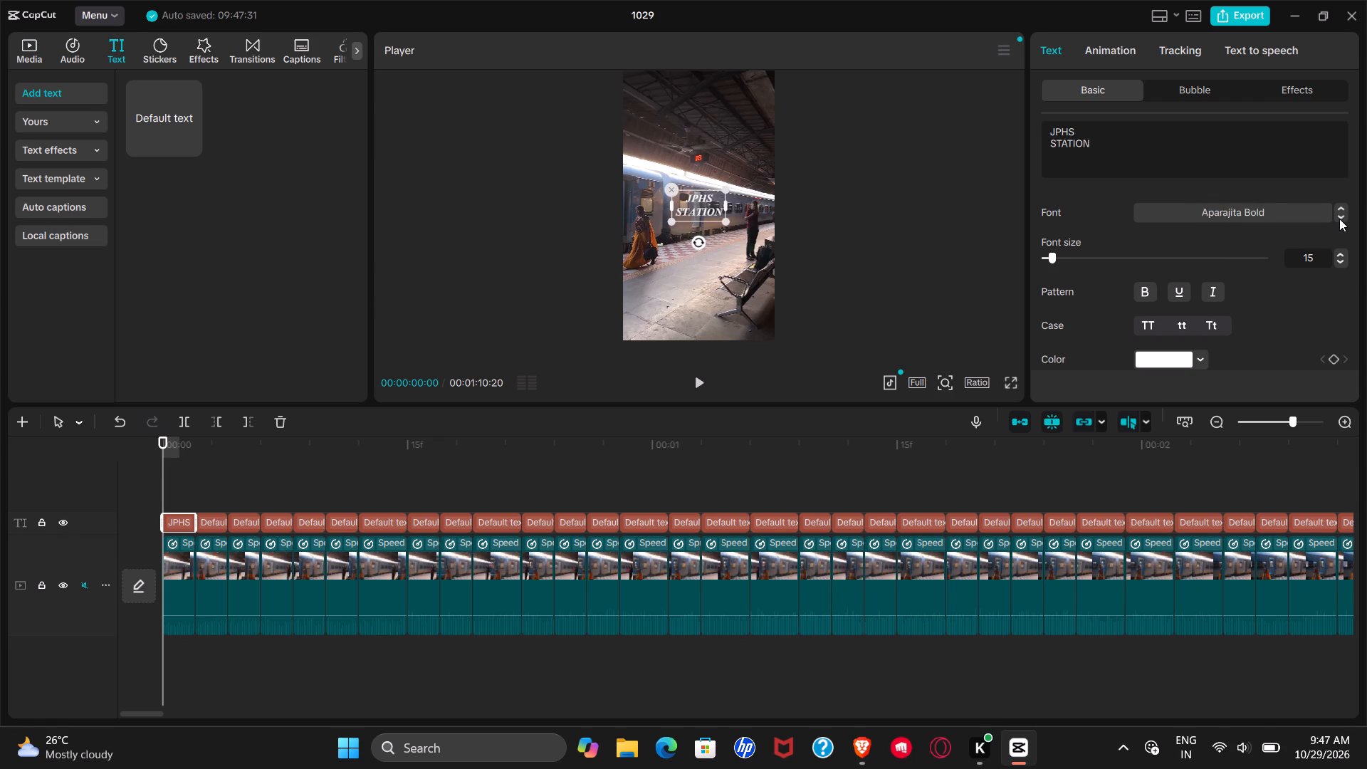
{"action": "triple_click", "coordinate": [1339, 219]}
{"action": "triple_click", "coordinate": [1344, 218]}
{"action": "triple_click", "coordinate": [1344, 219]}
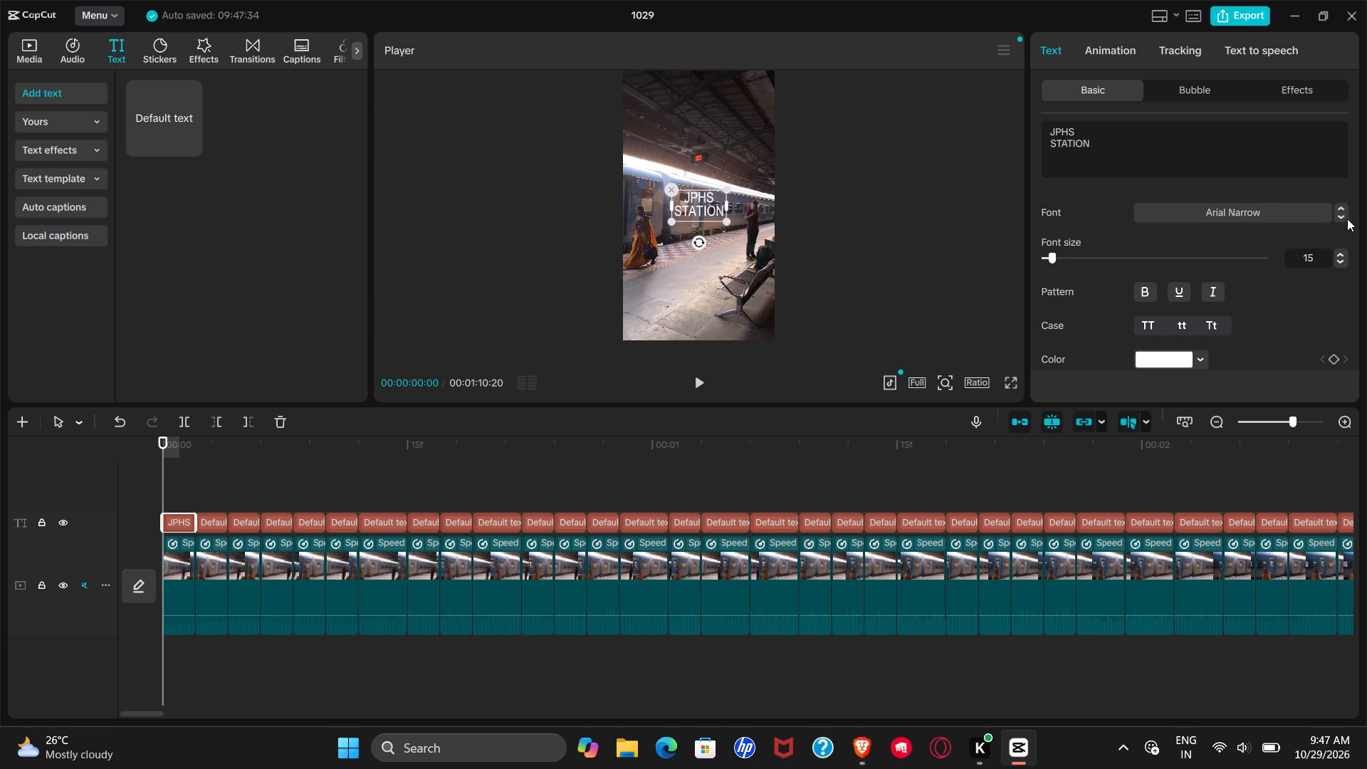
{"action": "left_click", "coordinate": [1351, 220]}
{"action": "scroll", "coordinate": [1348, 220], "scroll_direction": "up", "scroll_amount": 3}
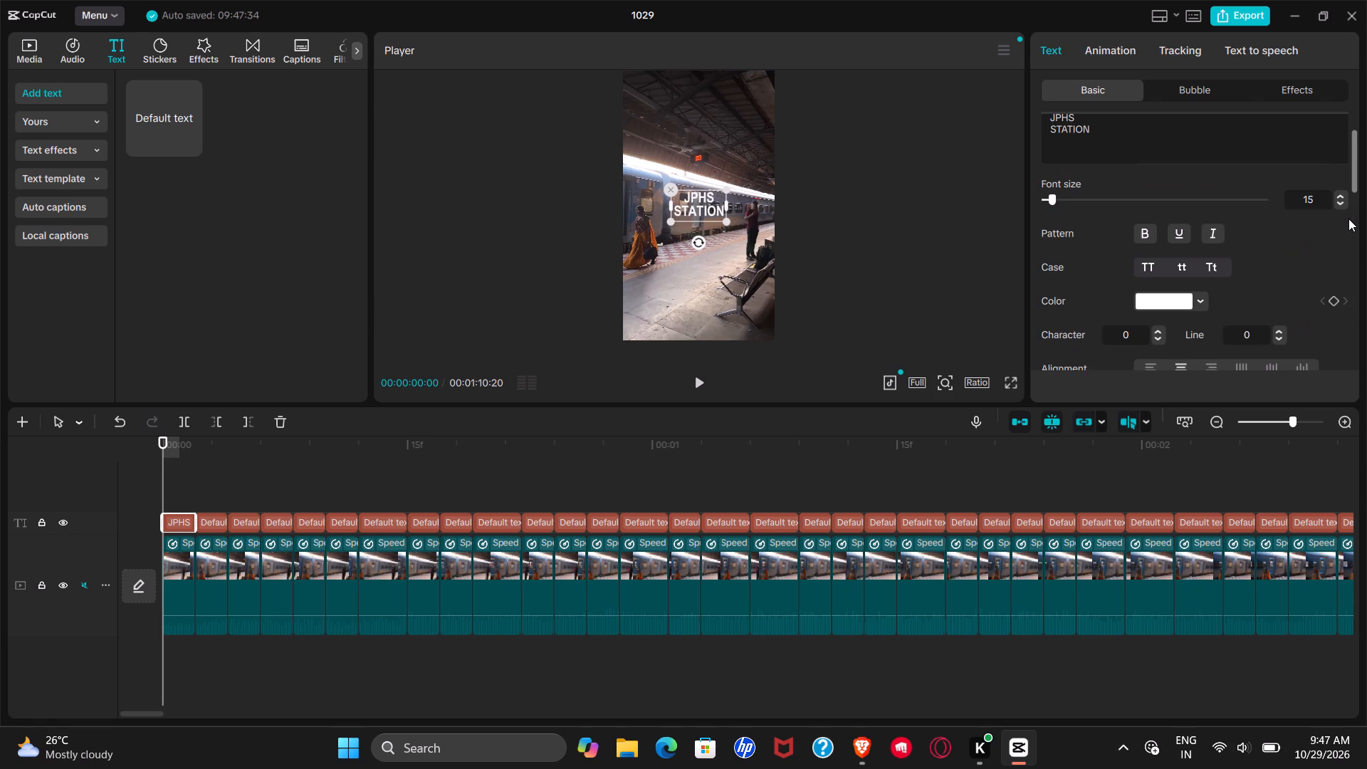
Set the font size of the JPHS STATION text to 16.
{"action": "left_click", "coordinate": [1344, 207]}
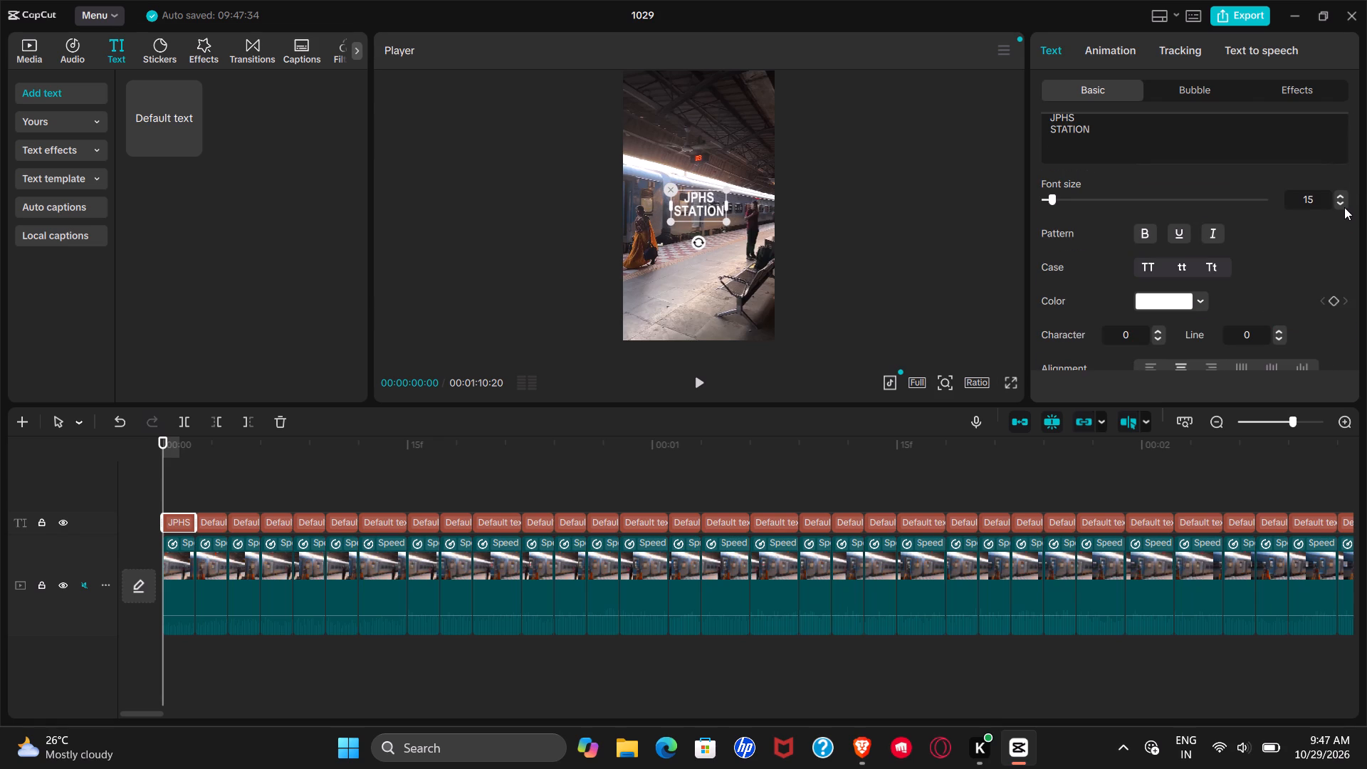
{"action": "left_click", "coordinate": [1344, 197]}
{"action": "left_click", "coordinate": [1341, 198]}
{"action": "scroll", "coordinate": [1341, 197], "scroll_direction": "up", "scroll_amount": 1}
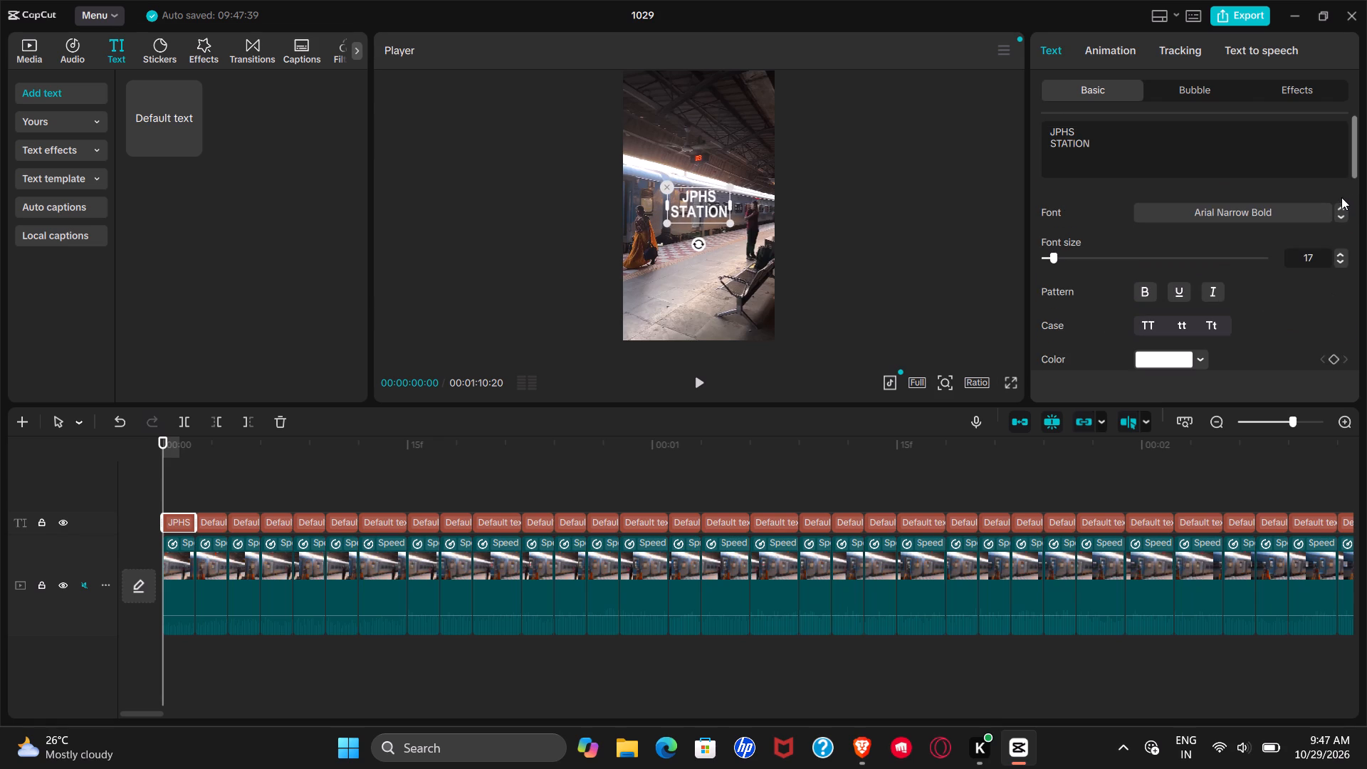
{"action": "left_click", "coordinate": [1338, 261]}
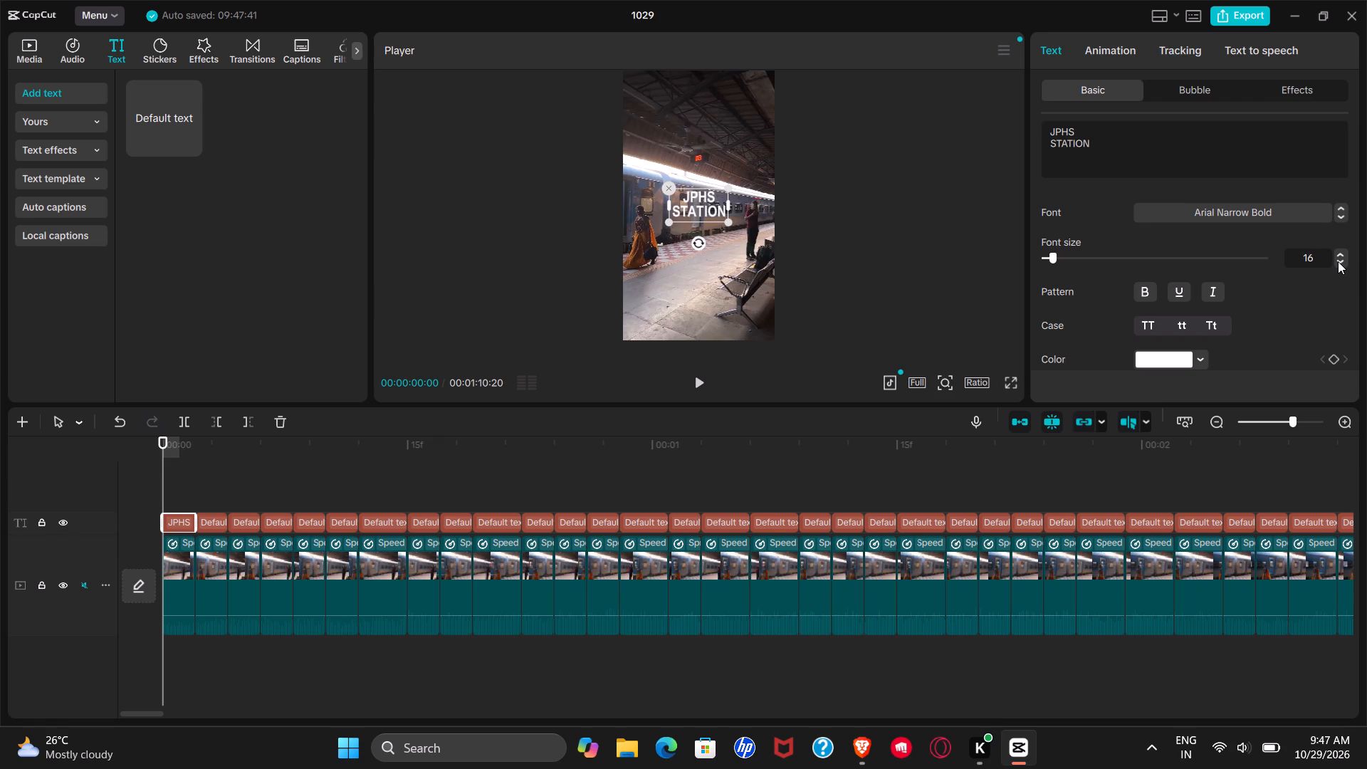
Change the font of the JPHS STATION text to Arial Rounded MT Bold.
{"action": "left_click", "coordinate": [1339, 220]}
{"action": "left_click", "coordinate": [1339, 219]}
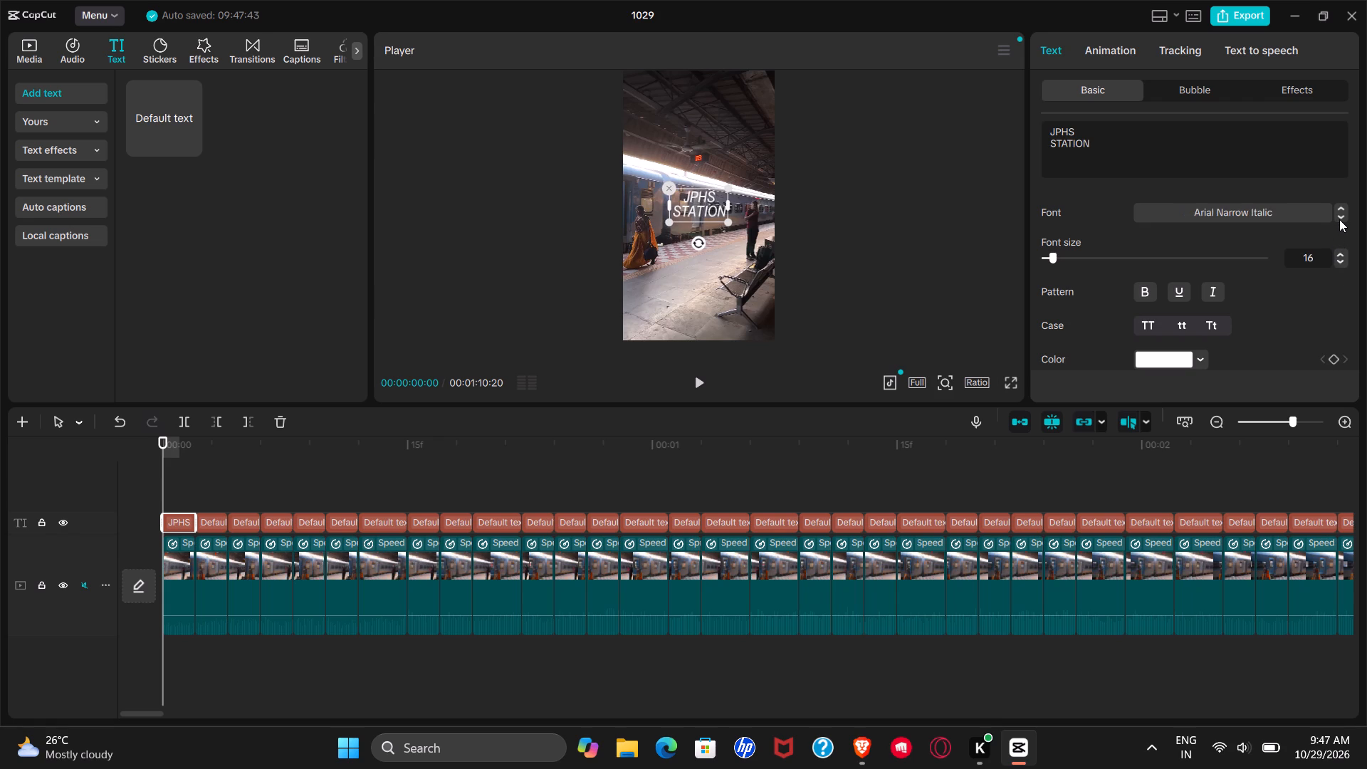
{"action": "left_click", "coordinate": [1339, 219]}
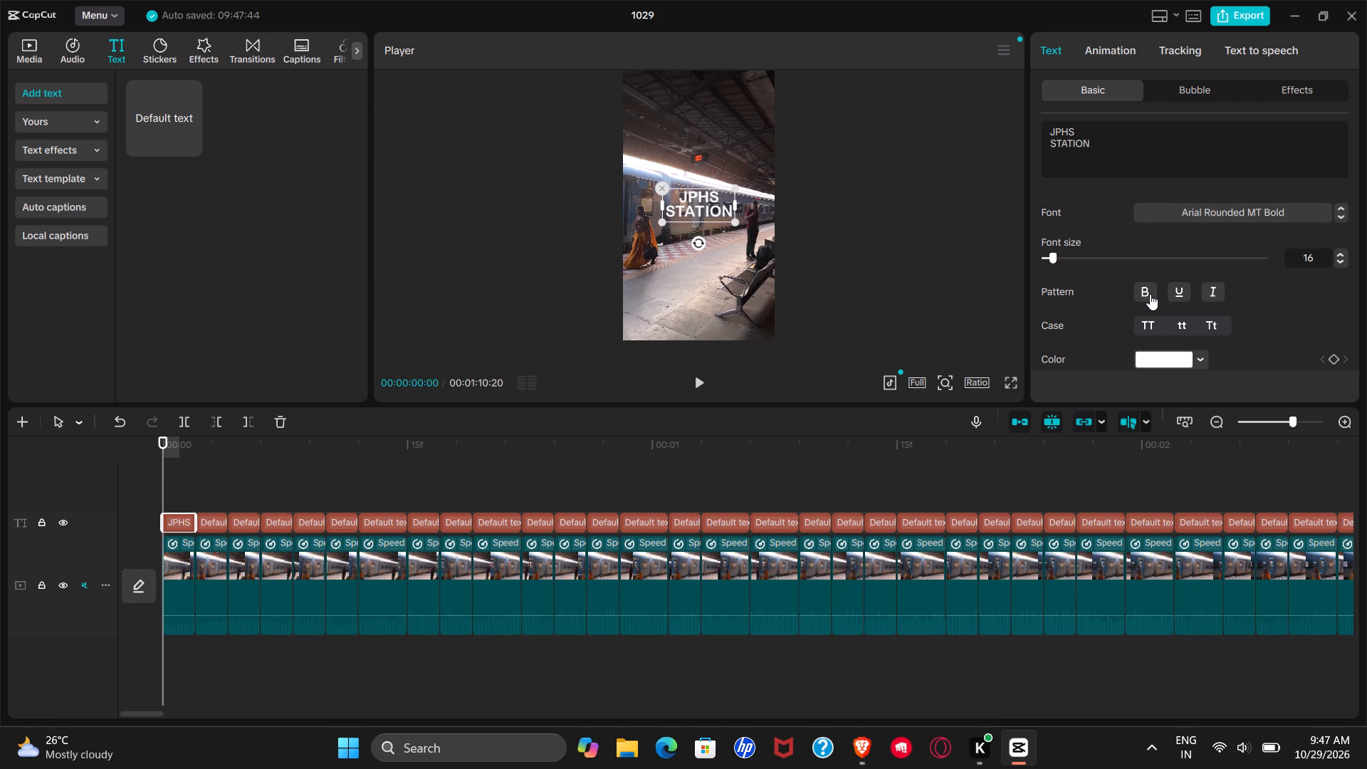
Apply bold, underline and italic to the JPHS STATION text.
{"action": "left_click", "coordinate": [1150, 294]}
{"action": "left_click", "coordinate": [1166, 292]}
{"action": "left_click", "coordinate": [1175, 291]}
{"action": "left_click", "coordinate": [1200, 291]}
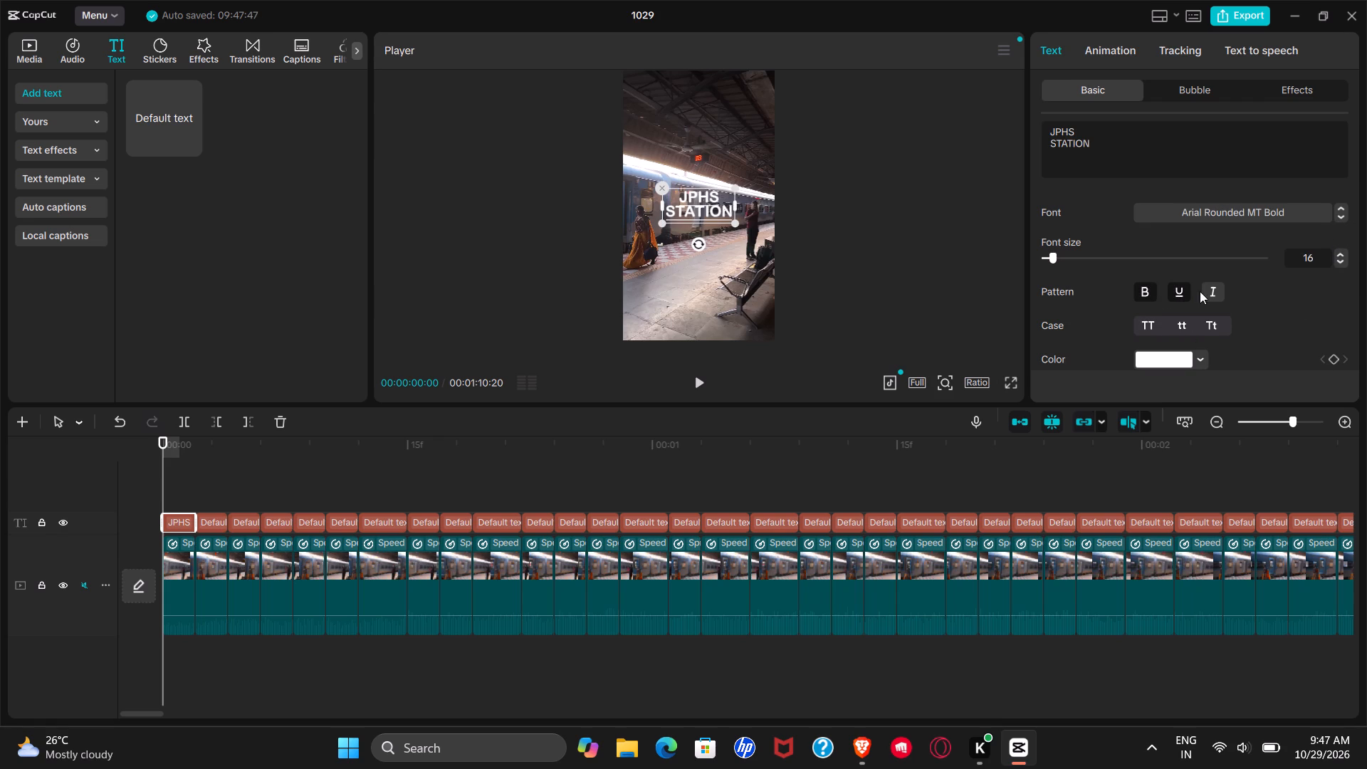
{"action": "left_click", "coordinate": [1211, 291]}
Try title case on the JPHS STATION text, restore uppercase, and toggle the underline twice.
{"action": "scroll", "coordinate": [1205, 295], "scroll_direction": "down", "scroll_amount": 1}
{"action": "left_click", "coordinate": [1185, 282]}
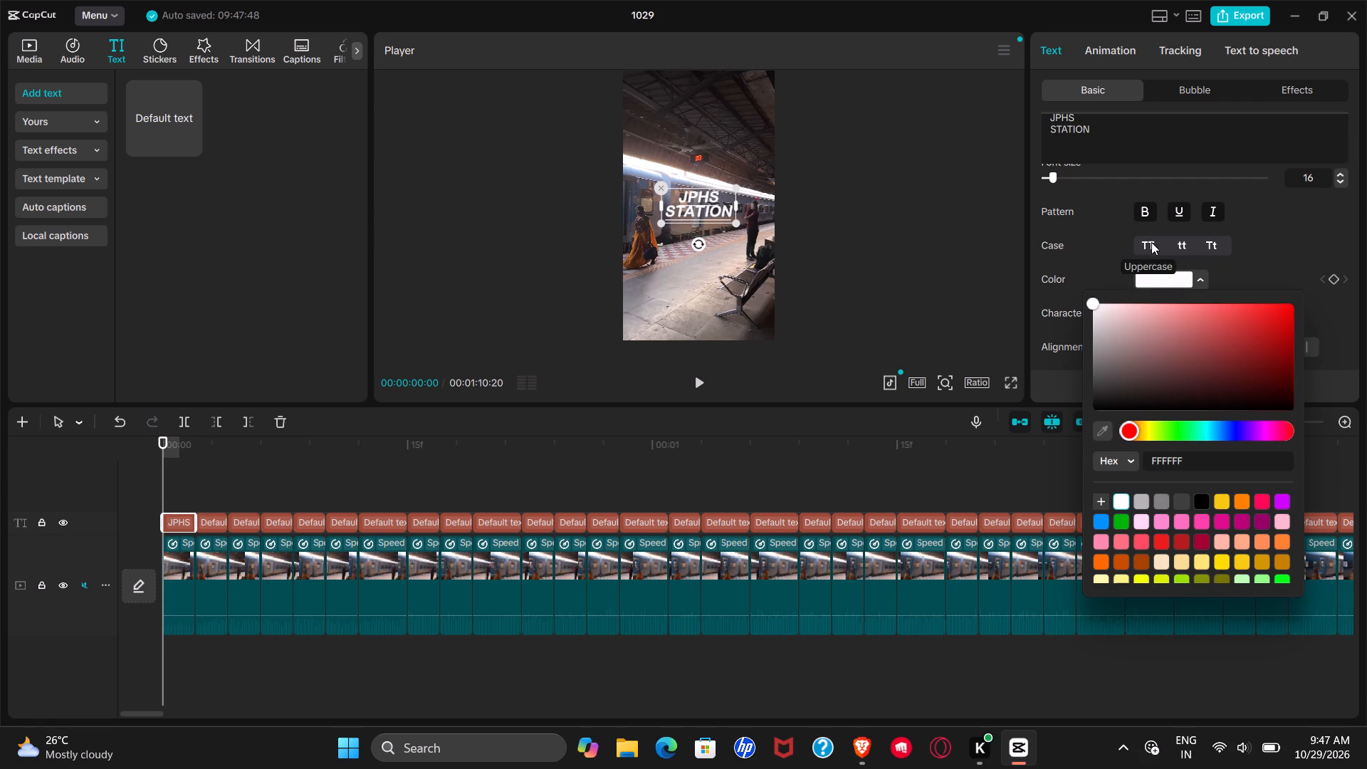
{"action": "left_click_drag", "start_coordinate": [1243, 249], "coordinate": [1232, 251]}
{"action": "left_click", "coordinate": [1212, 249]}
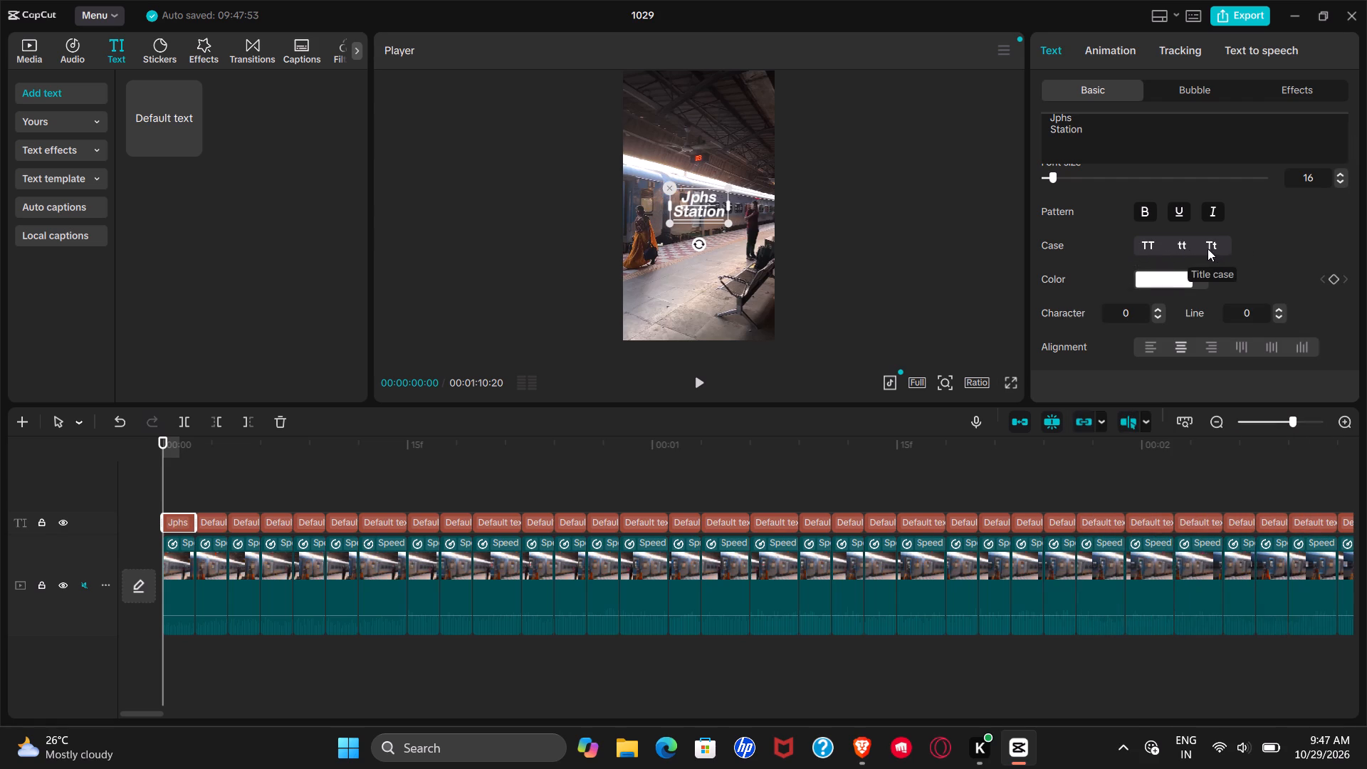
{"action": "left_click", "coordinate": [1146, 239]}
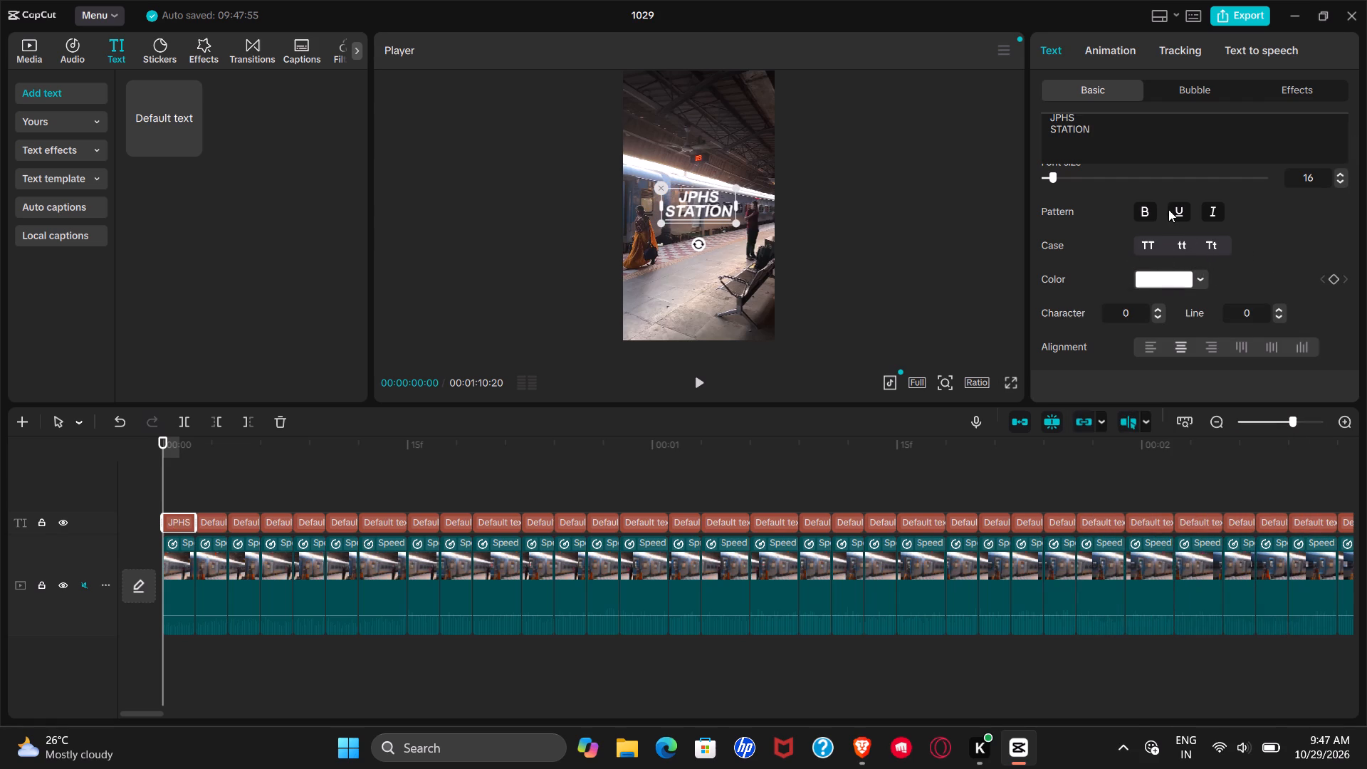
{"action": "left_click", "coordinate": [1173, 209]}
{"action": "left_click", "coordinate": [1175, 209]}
Apply the white preset style with a dark drop shadow to the JPHS STATION text.
{"action": "scroll", "coordinate": [1185, 243], "scroll_direction": "down", "scroll_amount": 1}
{"action": "left_click", "coordinate": [1195, 345]}
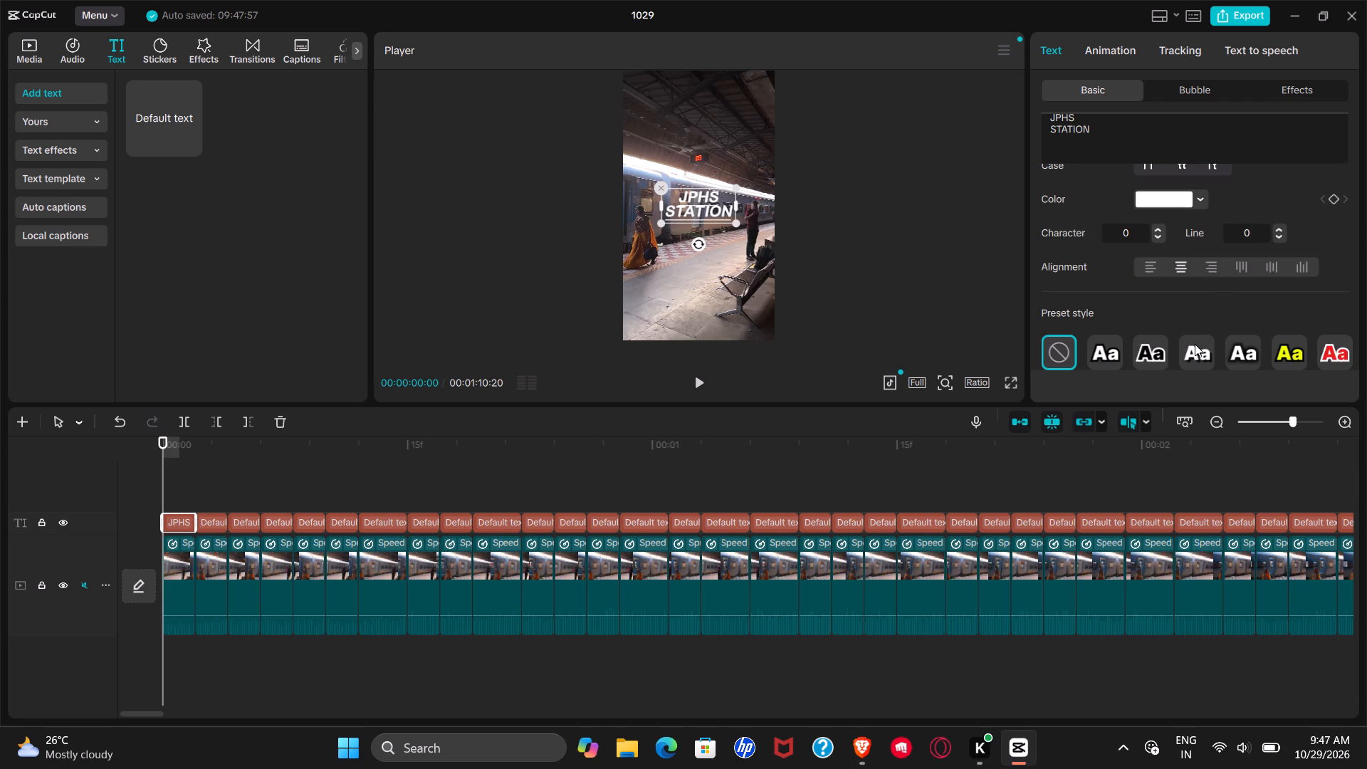
Review the JPHS STATION text's remaining settings, including Transform, Stroke, Background, Glow, Shadow and Curve.
{"action": "scroll", "coordinate": [1215, 250], "scroll_direction": "down", "scroll_amount": 2}
{"action": "scroll", "coordinate": [1229, 320], "scroll_direction": "down", "scroll_amount": 1}
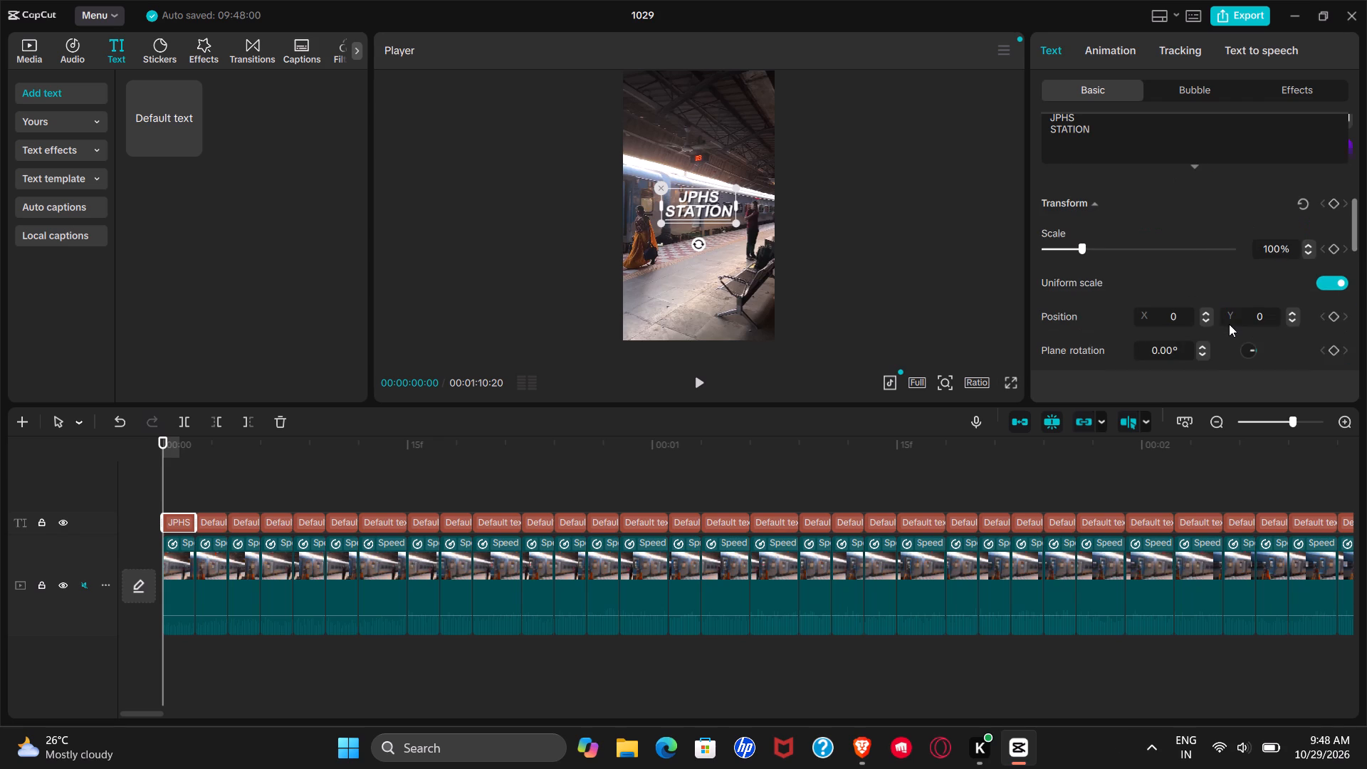
{"action": "scroll", "coordinate": [1229, 324], "scroll_direction": "down", "scroll_amount": 4}
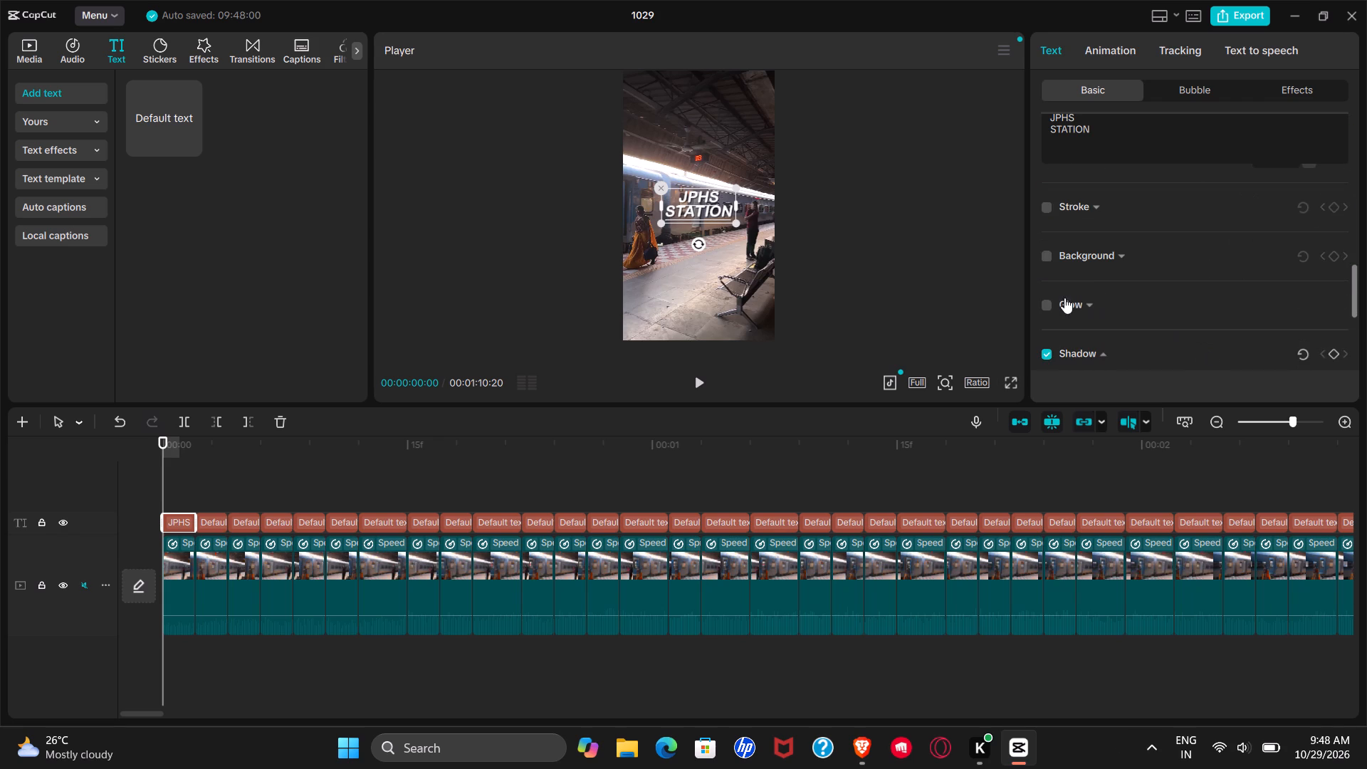
{"action": "scroll", "coordinate": [1094, 271], "scroll_direction": "down", "scroll_amount": 3}
{"action": "scroll", "coordinate": [1166, 253], "scroll_direction": "down", "scroll_amount": 3}
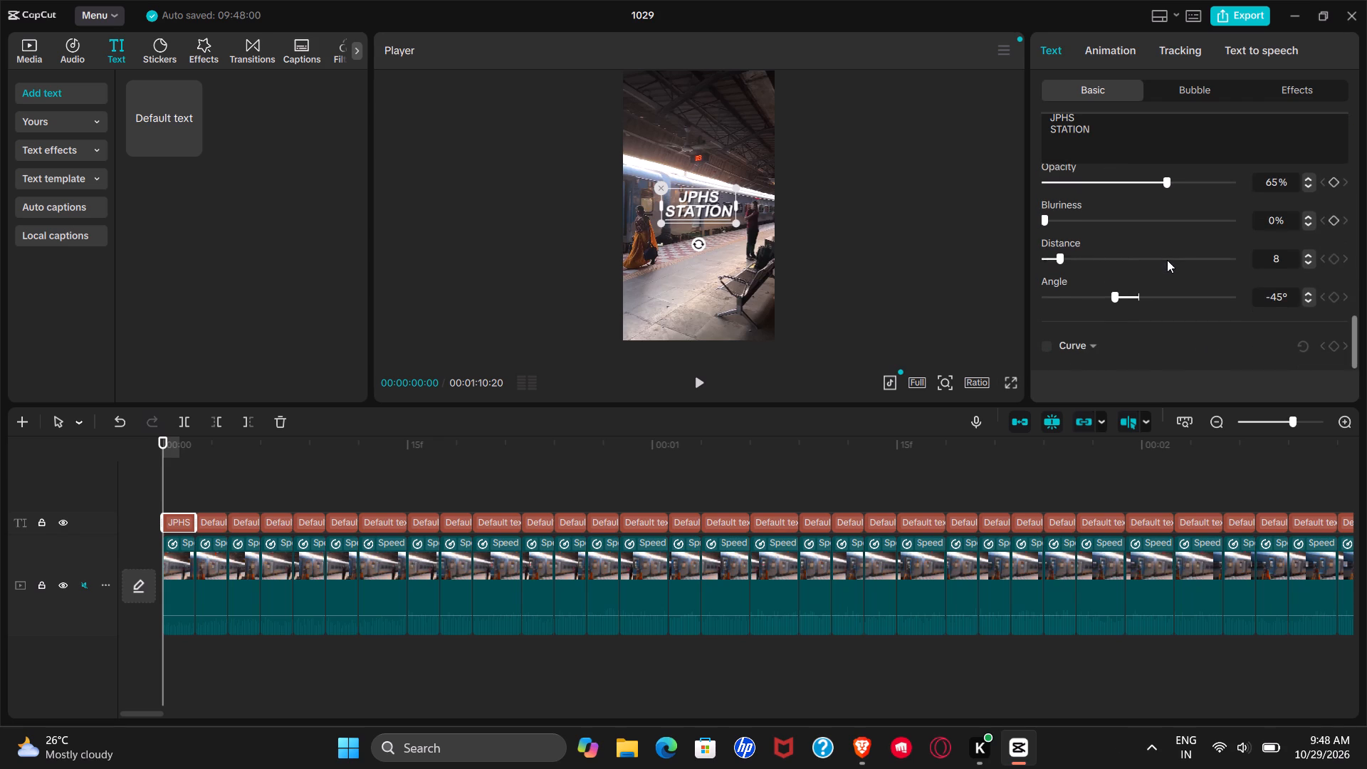
{"action": "scroll", "coordinate": [1165, 194], "scroll_direction": "up", "scroll_amount": 3}
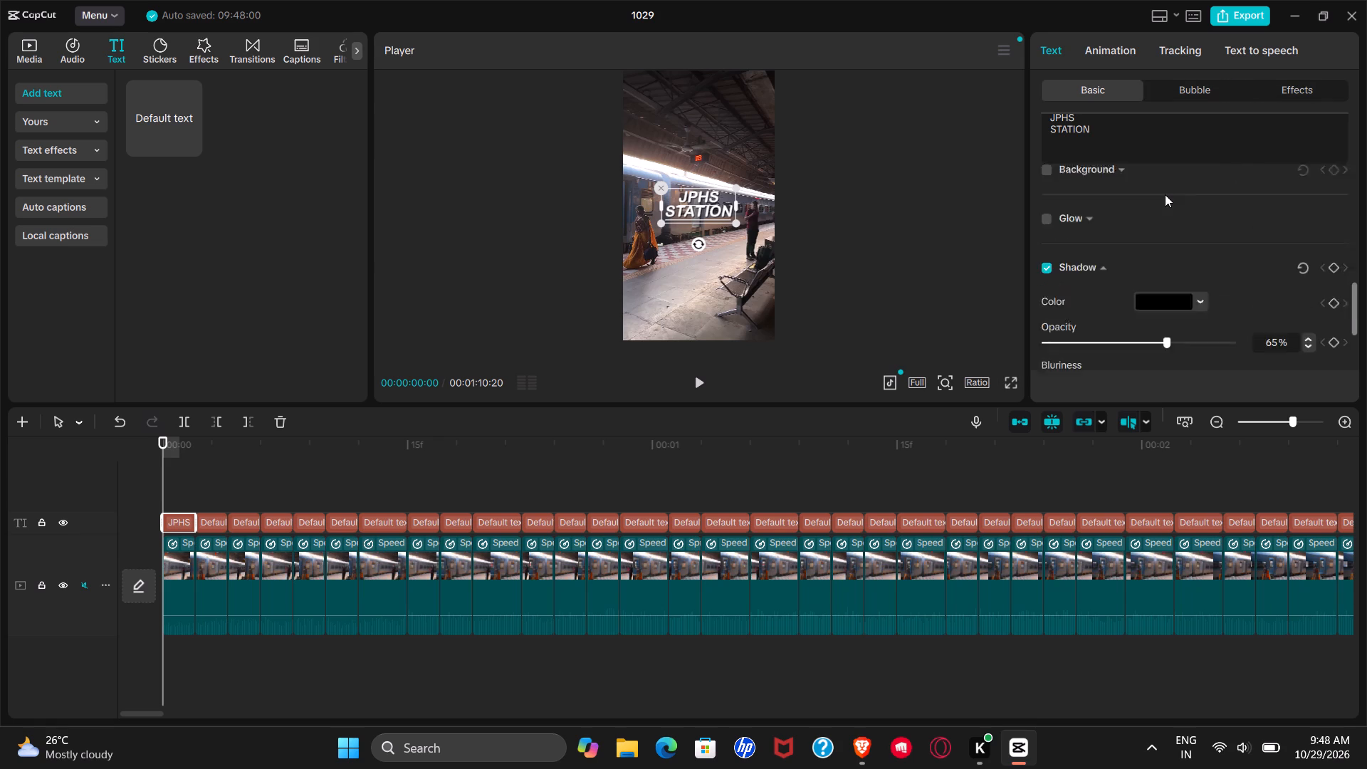
{"action": "scroll", "coordinate": [1165, 194], "scroll_direction": "up", "scroll_amount": 13}
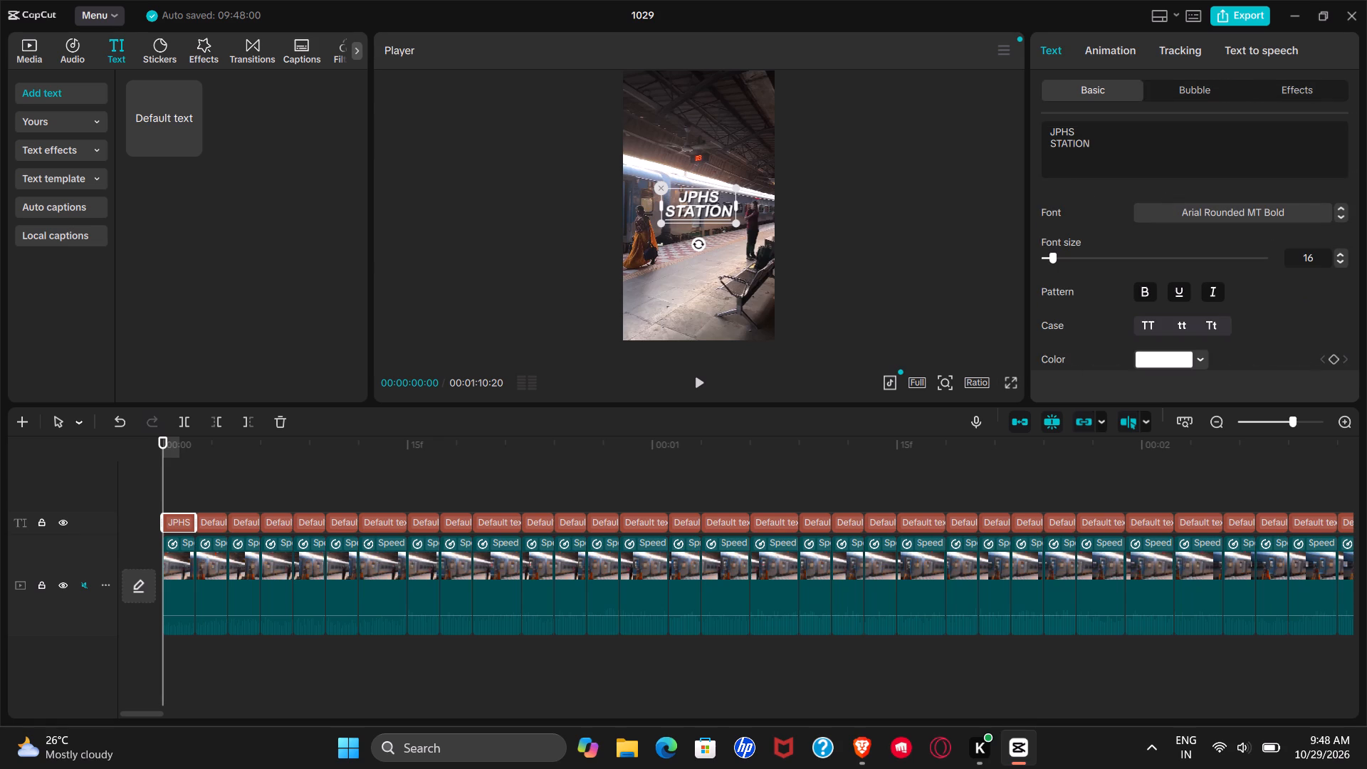
Split the second and third text segments and the train clips beneath them at 00:00:00:03 and 00:00:00:05.
{"action": "left_click", "coordinate": [173, 496]}
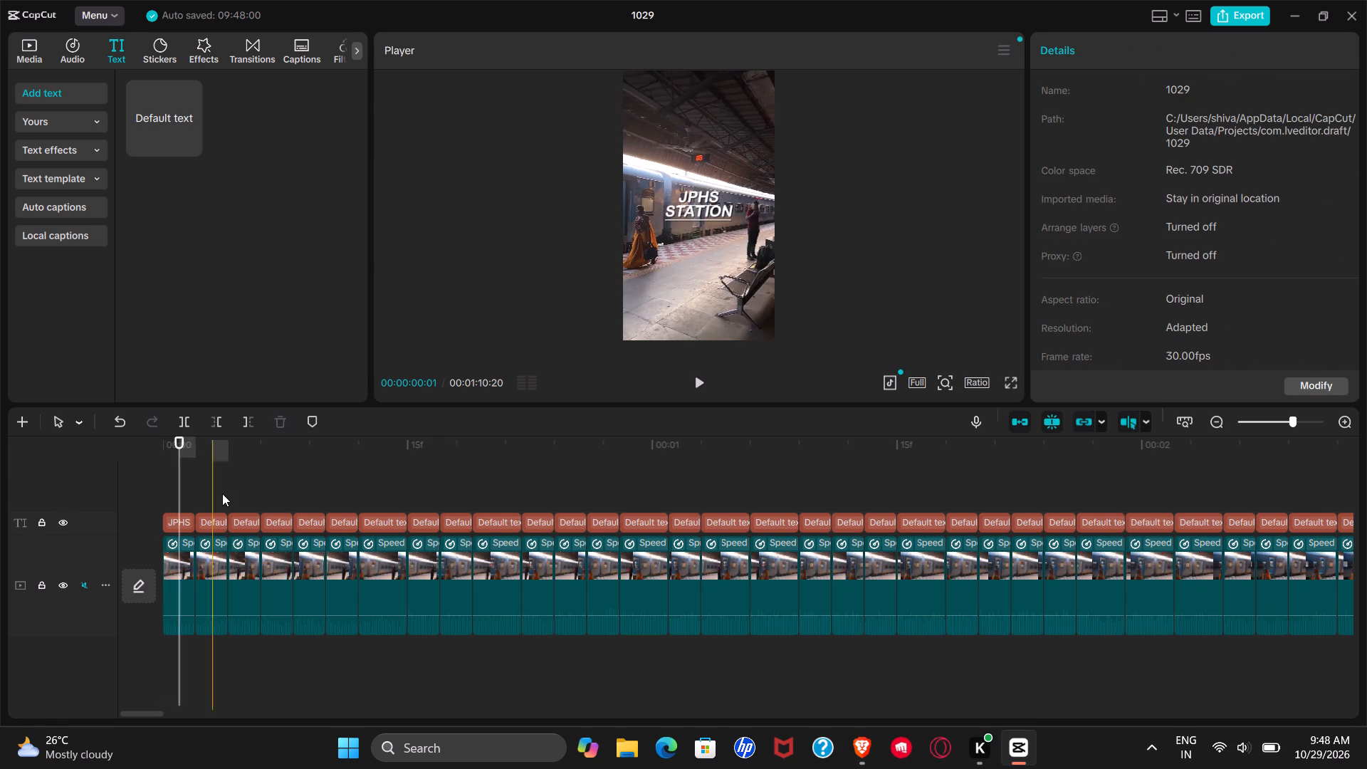
{"action": "left_click", "coordinate": [222, 493]}
{"action": "left_click", "coordinate": [228, 507]}
{"action": "left_click", "coordinate": [220, 492]}
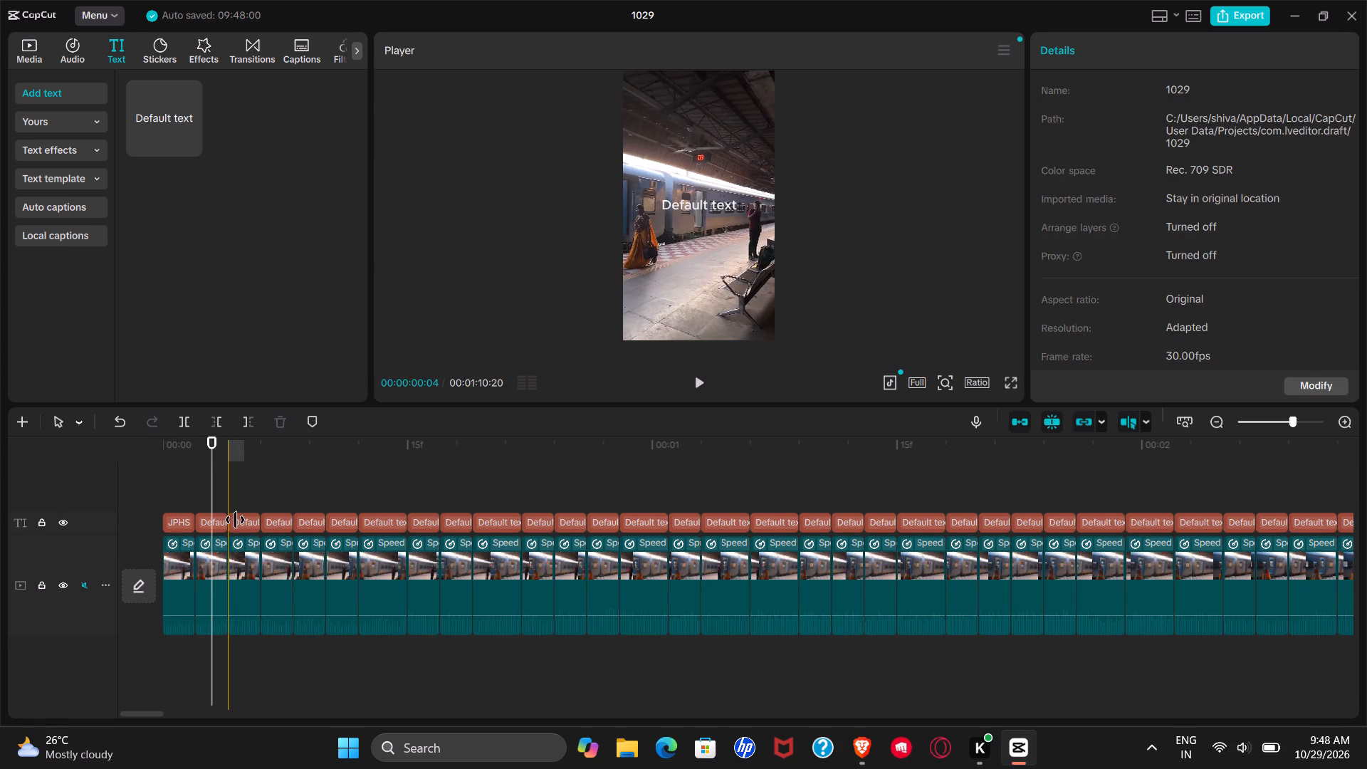
{"action": "left_click", "coordinate": [211, 525]}
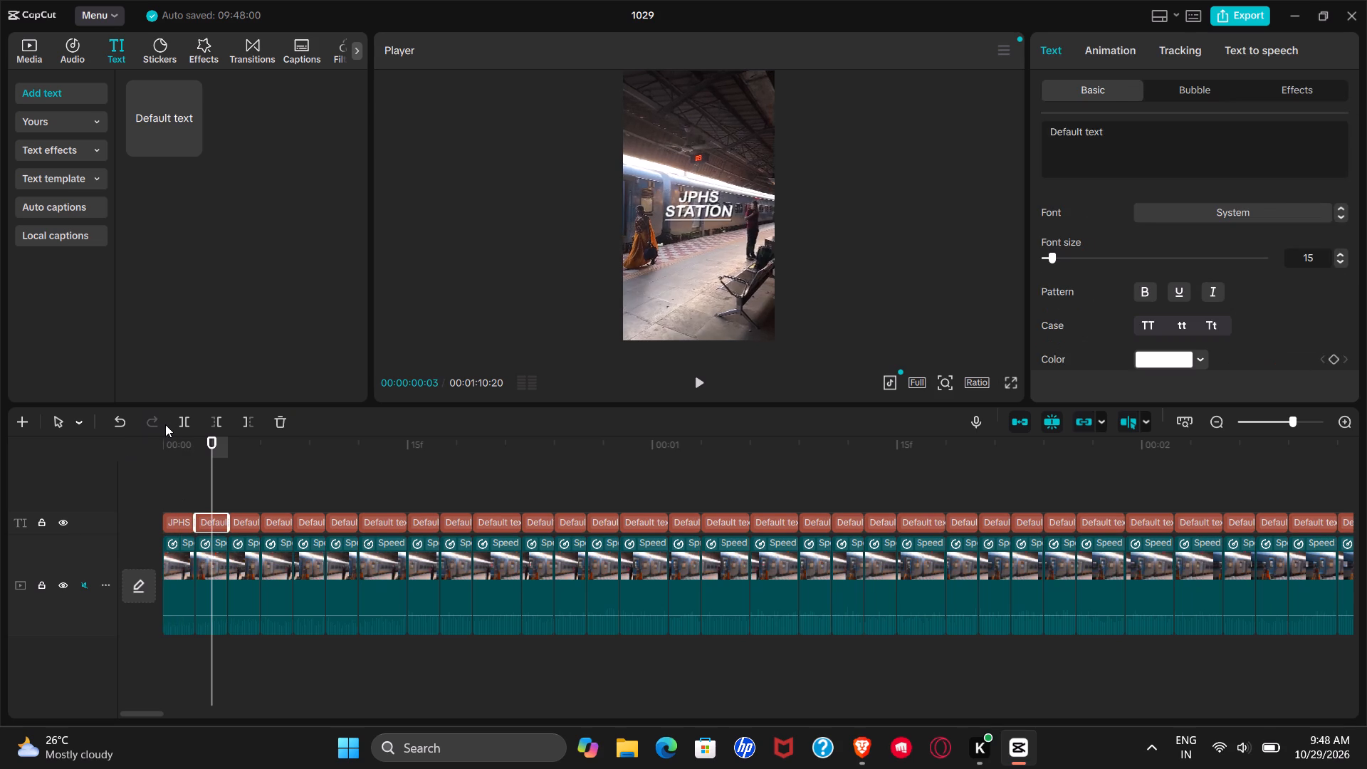
{"action": "left_click", "coordinate": [165, 424]}
{"action": "left_click", "coordinate": [176, 423]}
{"action": "left_click", "coordinate": [243, 526]}
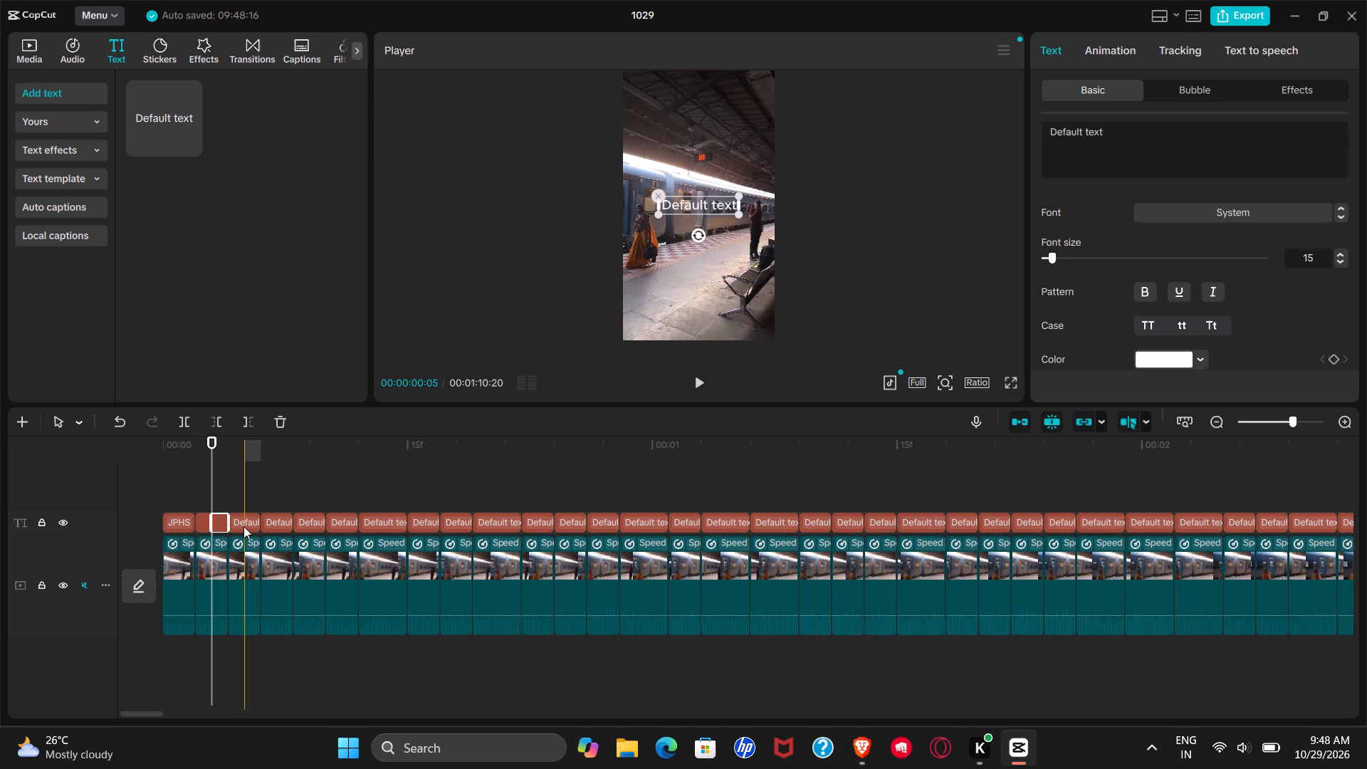
{"action": "left_click", "coordinate": [179, 412]}
{"action": "left_click", "coordinate": [251, 490]}
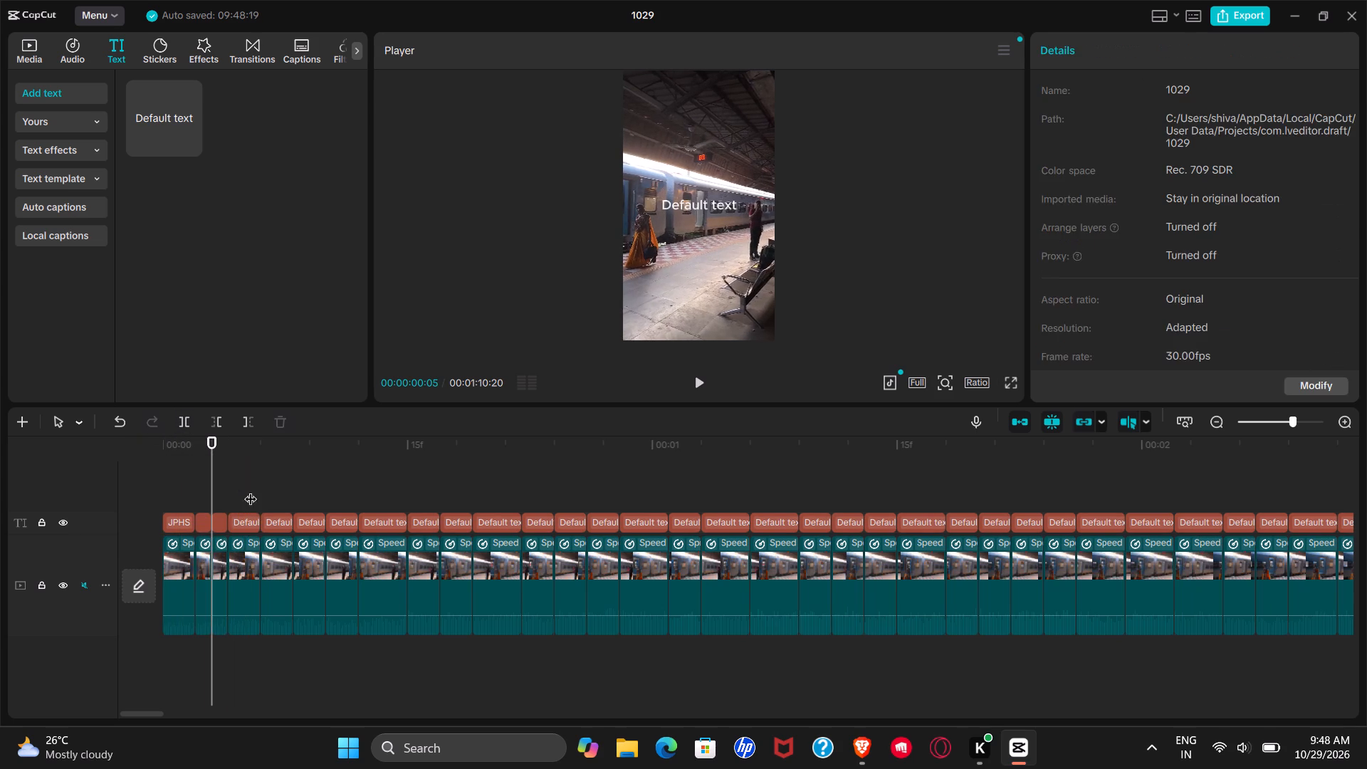
{"action": "left_click", "coordinate": [254, 524]}
{"action": "left_click", "coordinate": [184, 422]}
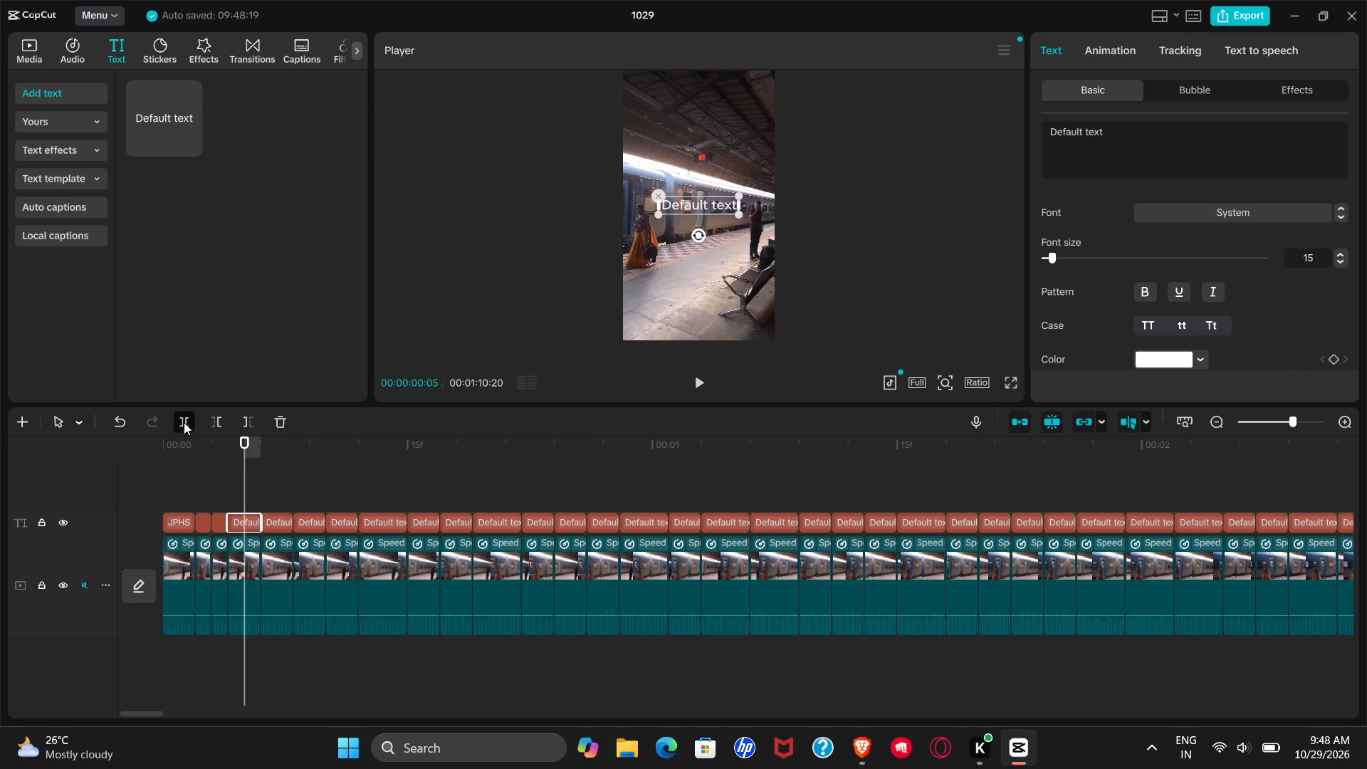
Use the Split tool to cut the next two train clips at about 00:00:00:07 and 00:00:00:09.
{"action": "left_click", "coordinate": [276, 517]}
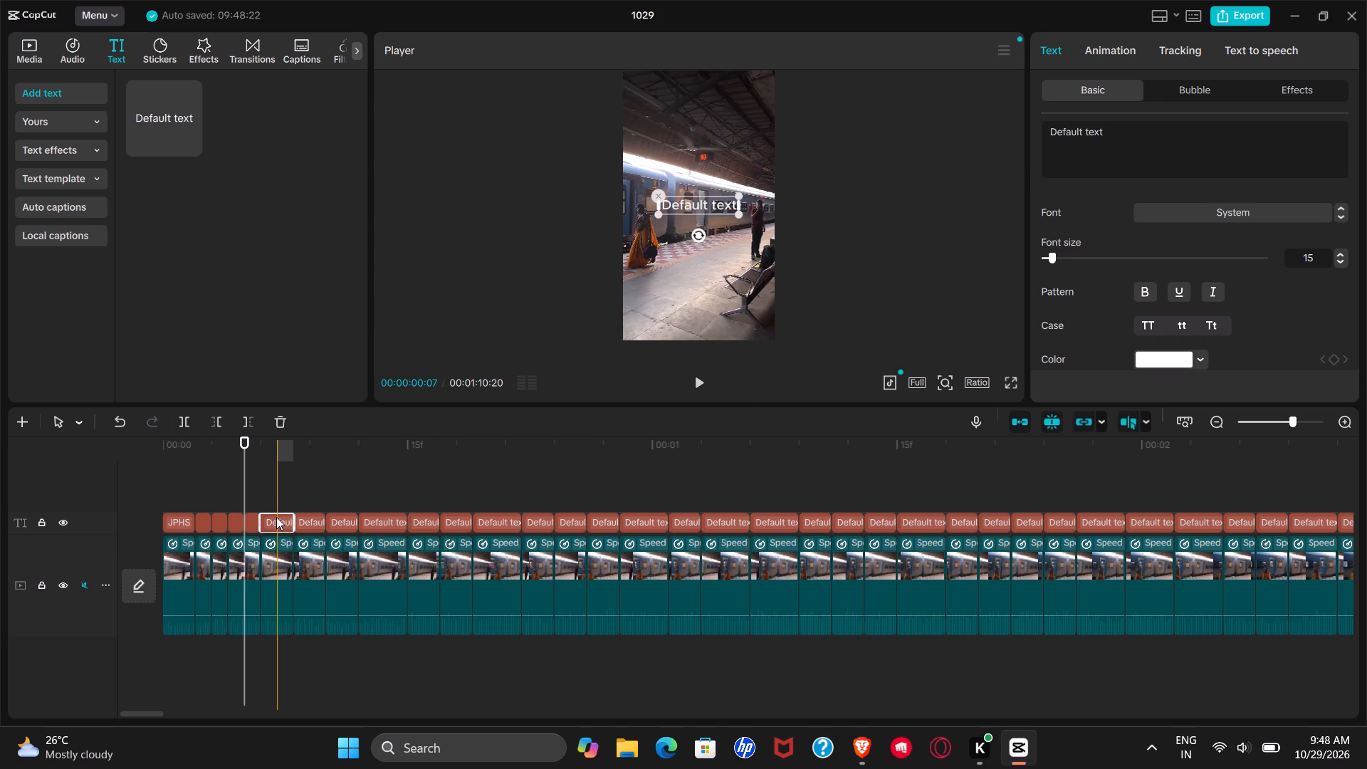
{"action": "left_click", "coordinate": [276, 518]}
{"action": "left_click", "coordinate": [62, 427]}
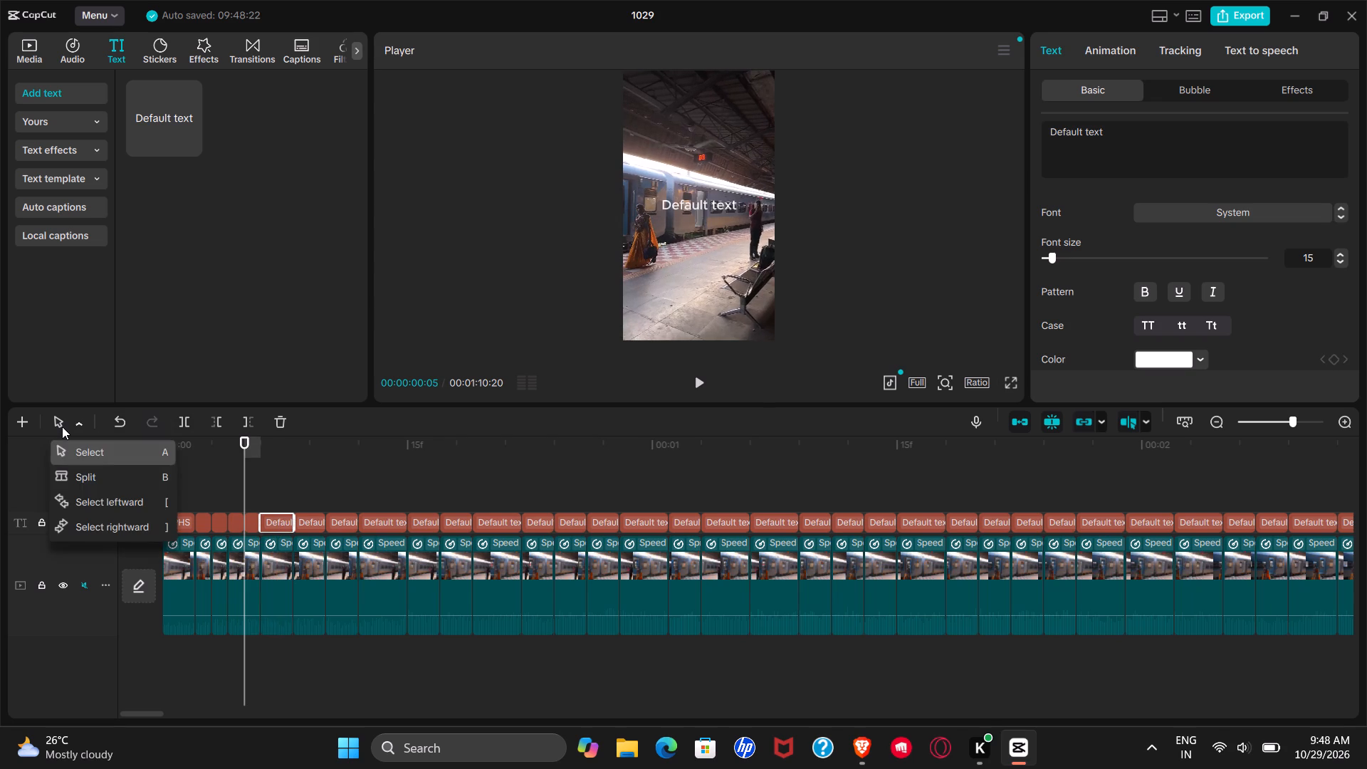
{"action": "left_click", "coordinate": [96, 479]}
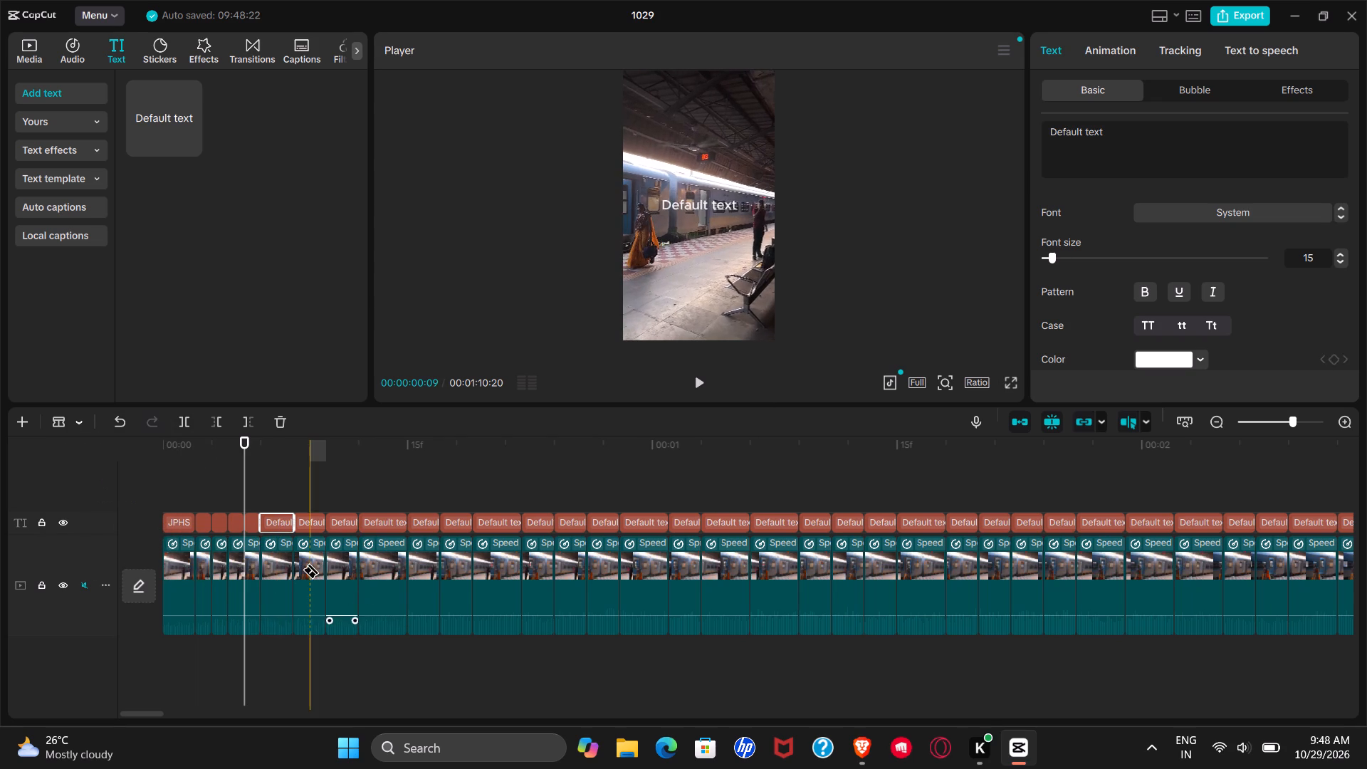
{"action": "left_click", "coordinate": [302, 570]}
{"action": "left_click", "coordinate": [281, 582]}
Split the Default text segments at about frames 7, 9 and 11, and the JPHS STATION segment at frame 1.
{"action": "left_click", "coordinate": [265, 523]}
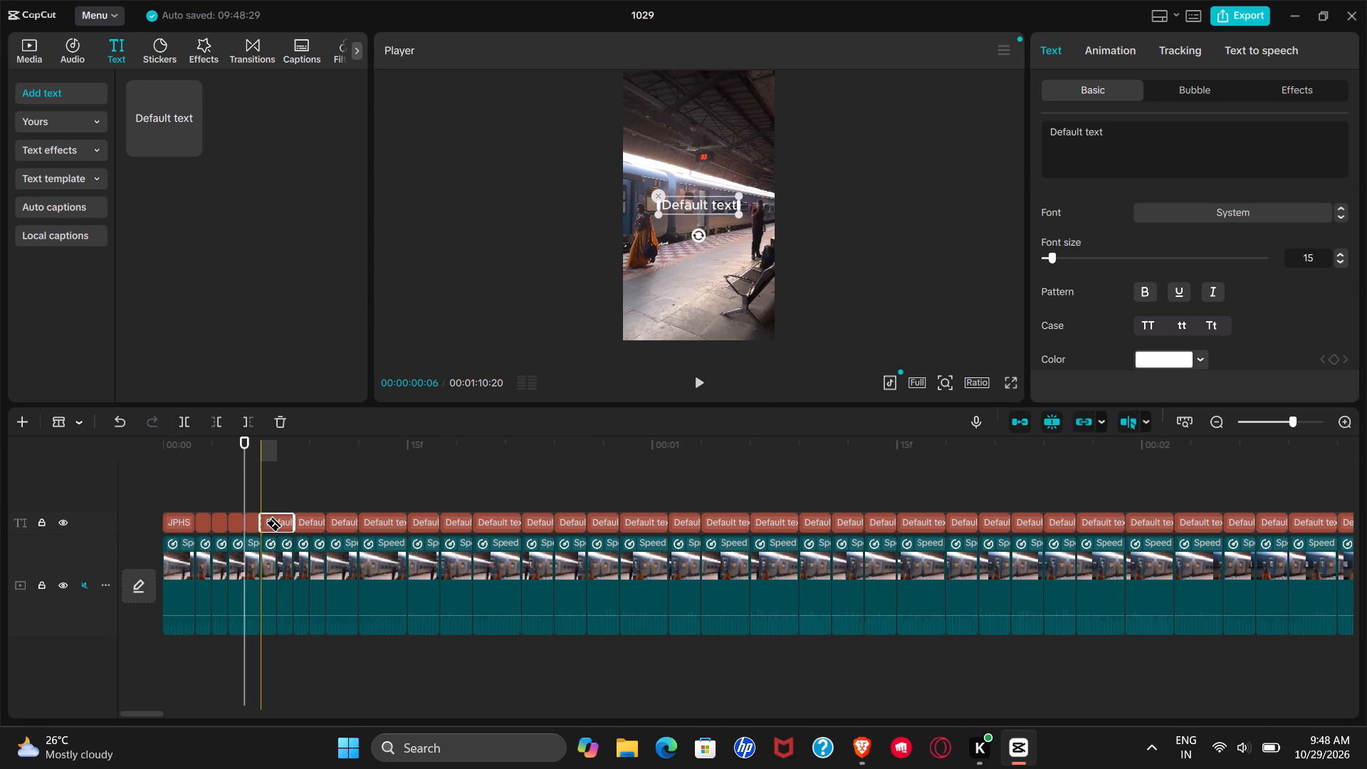
{"action": "left_click", "coordinate": [277, 523]}
{"action": "left_click", "coordinate": [309, 525]}
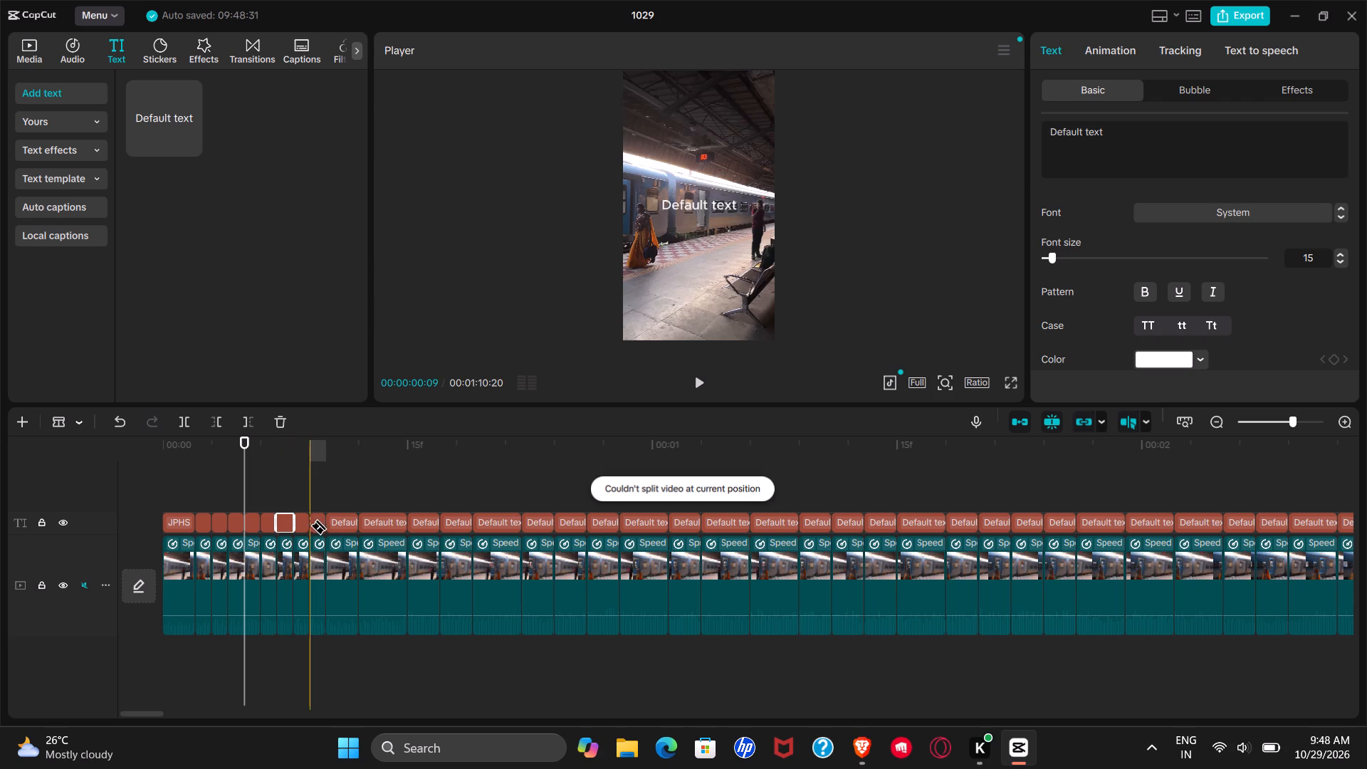
{"action": "left_click", "coordinate": [342, 526]}
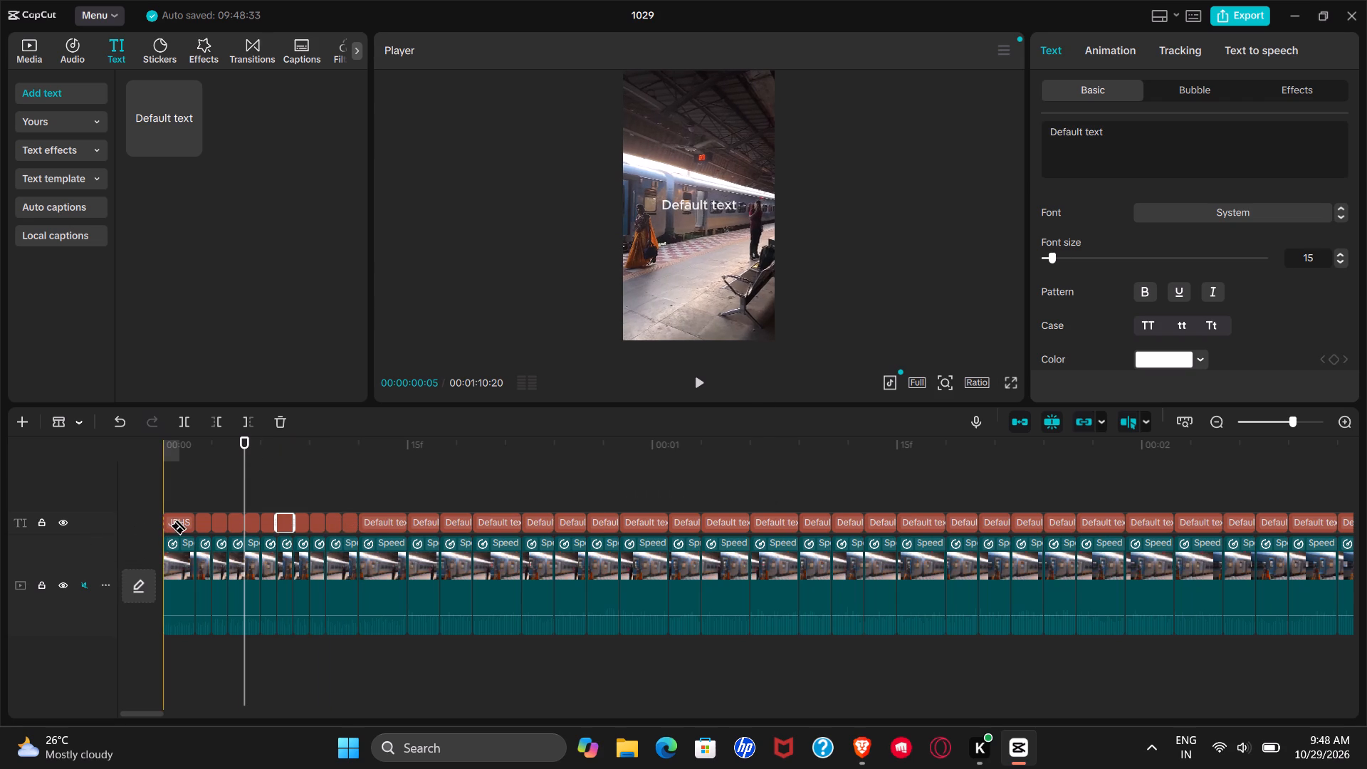
{"action": "left_click", "coordinate": [170, 525]}
{"action": "left_click", "coordinate": [180, 525]}
Split the Default text segments from about frame 12 to 00:00:01:01 into one-frame segments.
{"action": "left_click", "coordinate": [380, 523]}
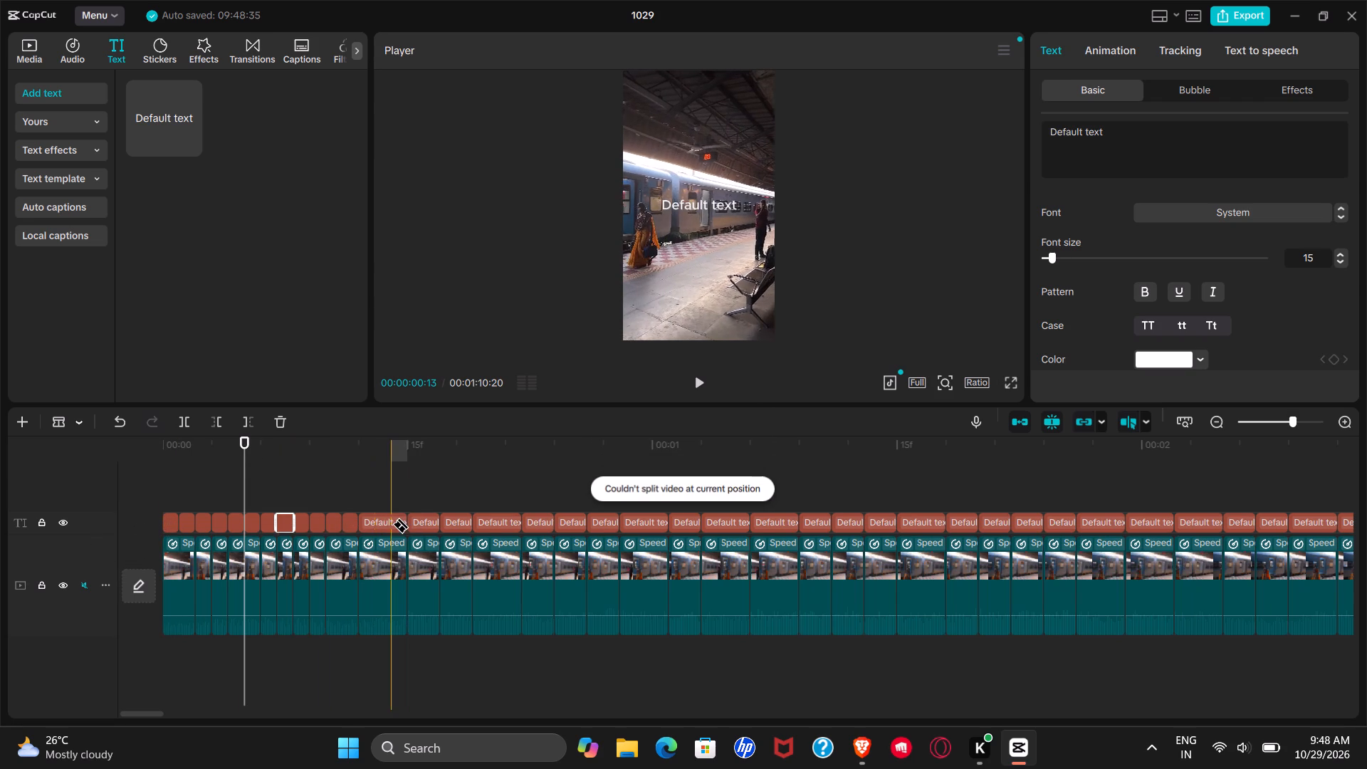
{"action": "left_click", "coordinate": [392, 524]}
{"action": "left_click", "coordinate": [419, 523]}
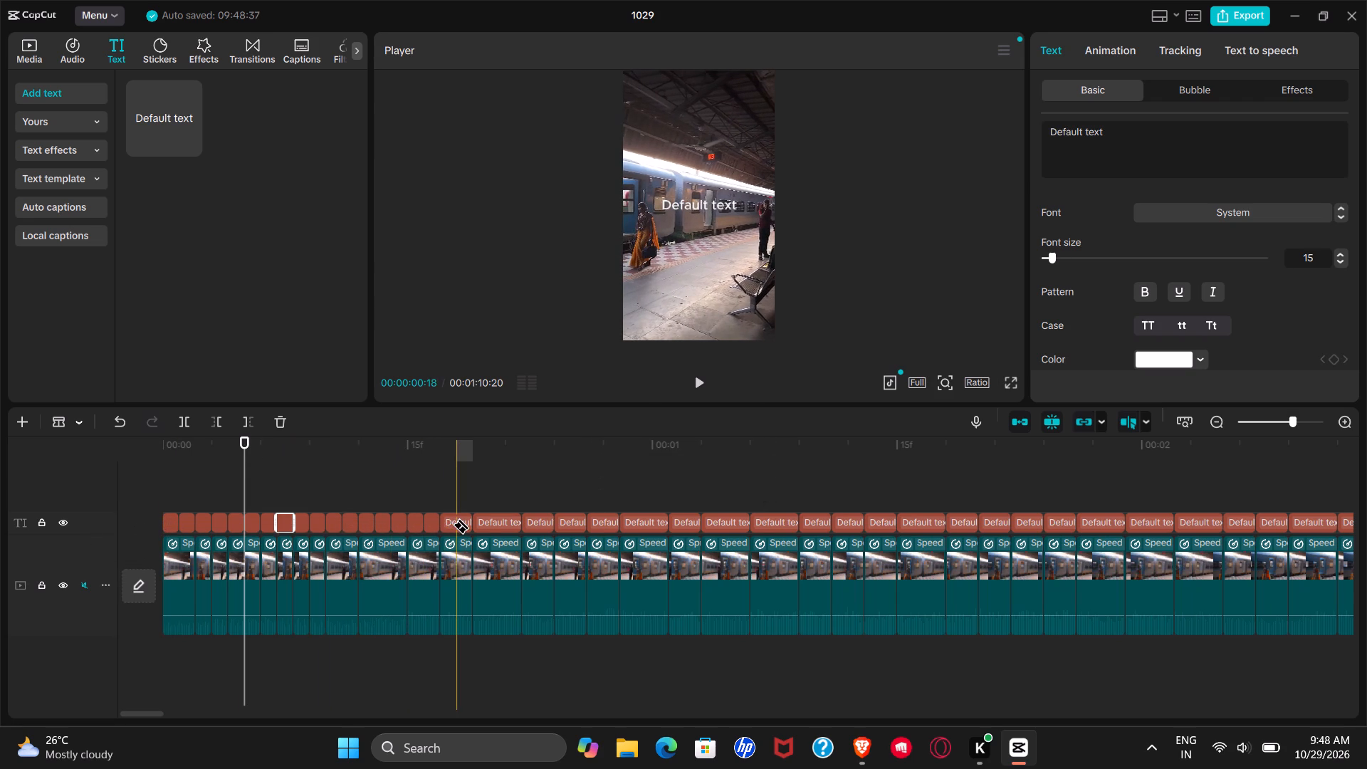
{"action": "left_click", "coordinate": [452, 525]}
{"action": "left_click", "coordinate": [482, 531]}
{"action": "left_click", "coordinate": [498, 529]}
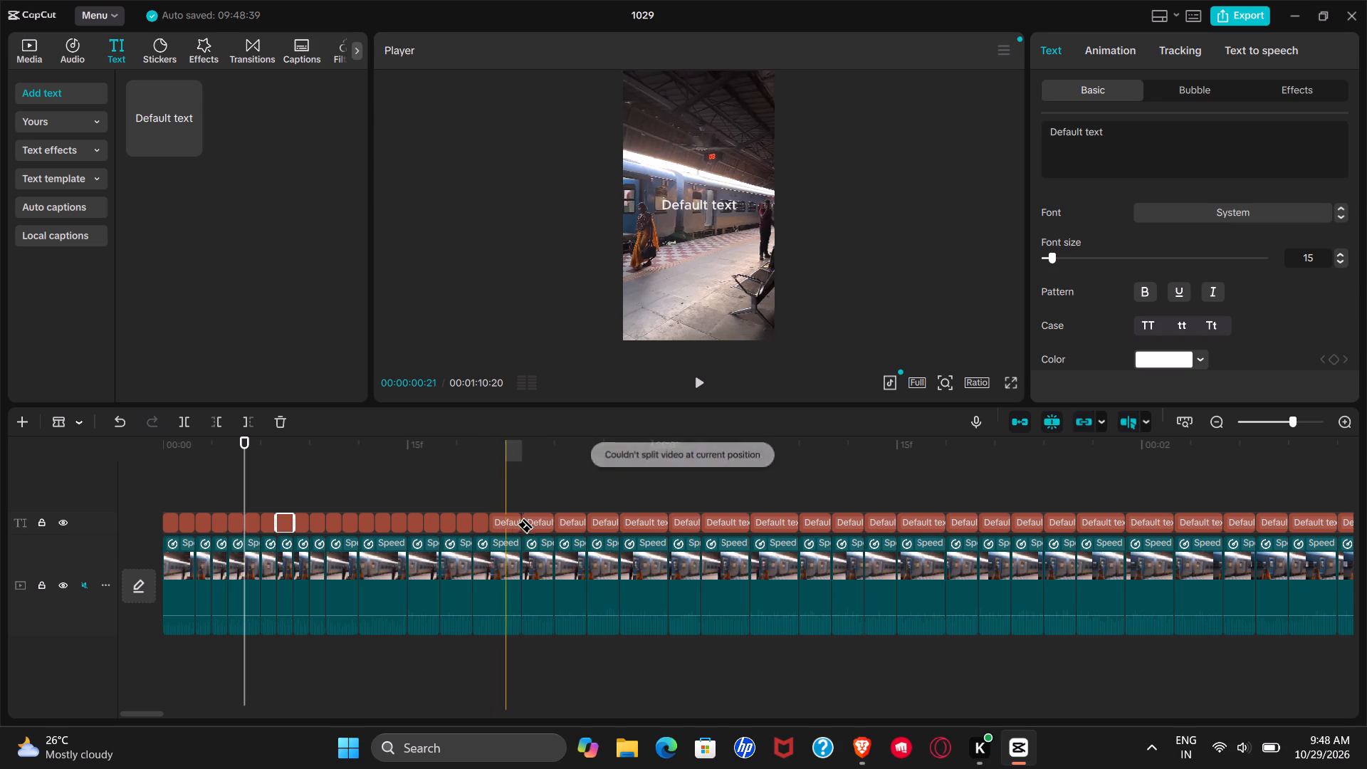
{"action": "left_click", "coordinate": [502, 525]}
{"action": "left_click", "coordinate": [530, 528]}
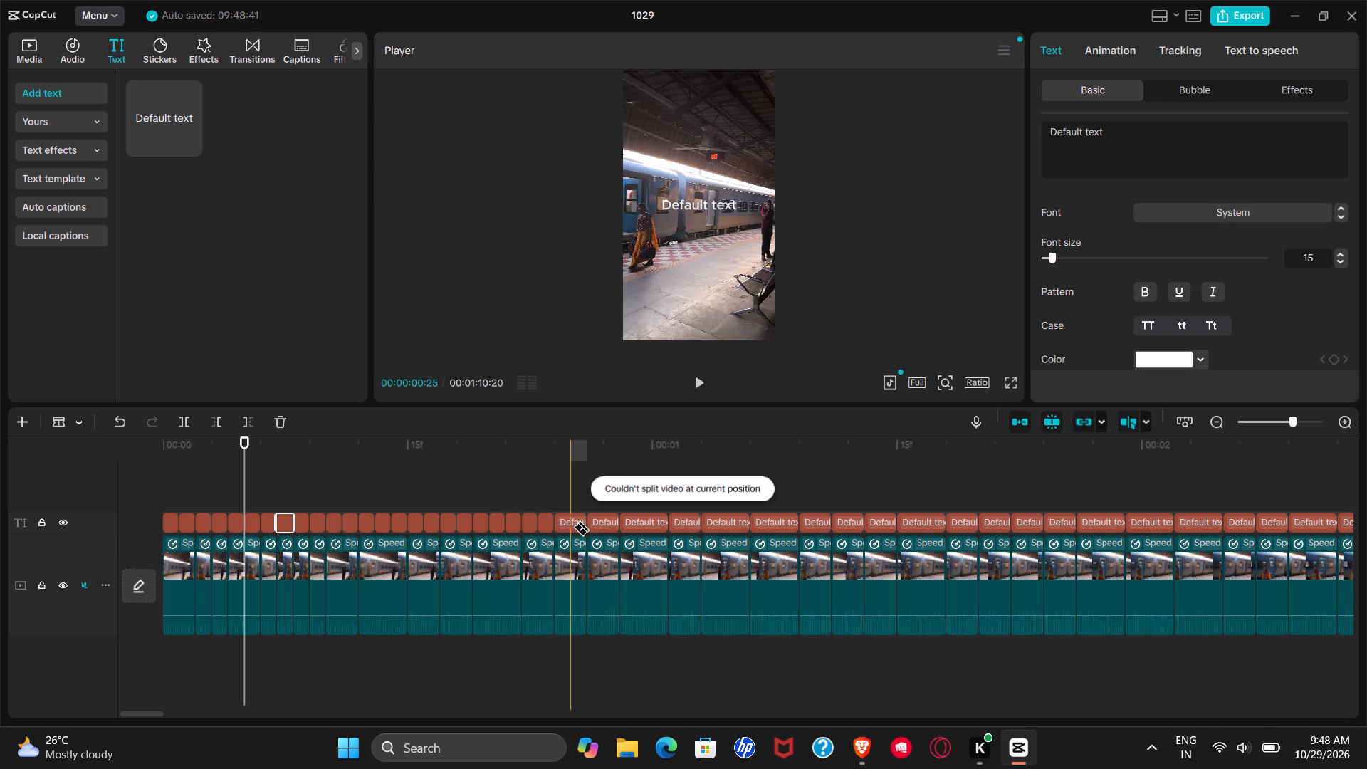
{"action": "left_click", "coordinate": [572, 527]}
{"action": "left_click", "coordinate": [603, 526]}
{"action": "left_click", "coordinate": [632, 528]}
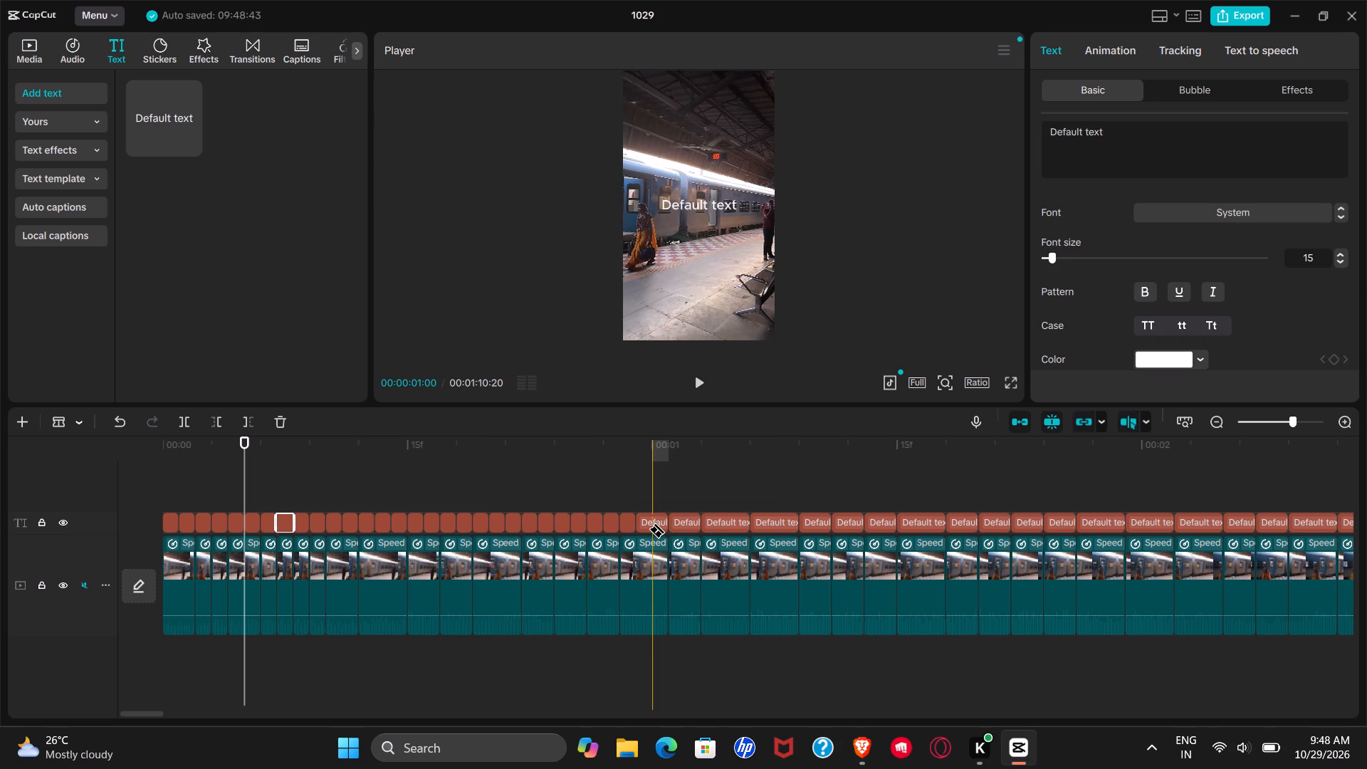
{"action": "left_click", "coordinate": [648, 529]}
Split the Default text segments from about 00:00:01:01 to 00:00:01:09 into one-frame segments.
{"action": "left_click", "coordinate": [682, 527]}
{"action": "left_click", "coordinate": [716, 528]}
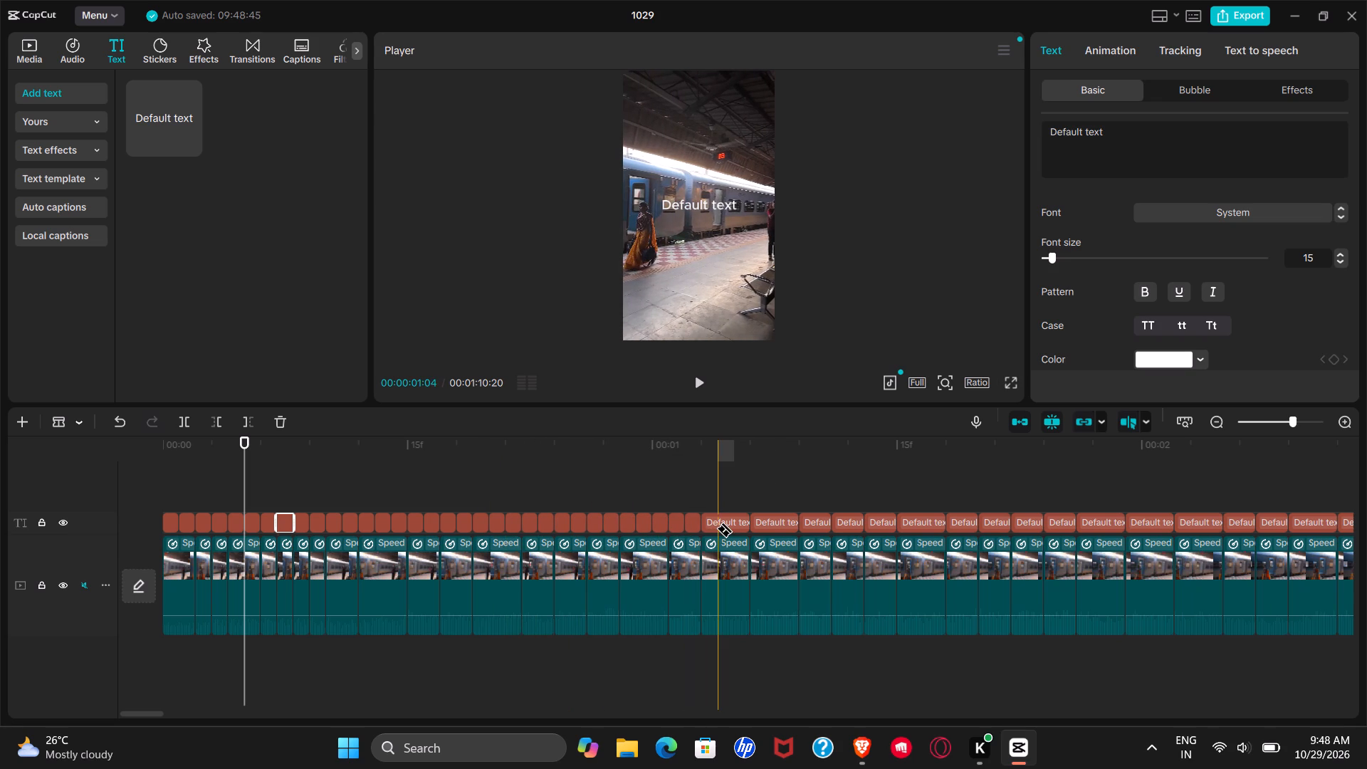
{"action": "left_click", "coordinate": [726, 528]}
{"action": "left_click", "coordinate": [734, 530]}
{"action": "left_click", "coordinate": [765, 532]}
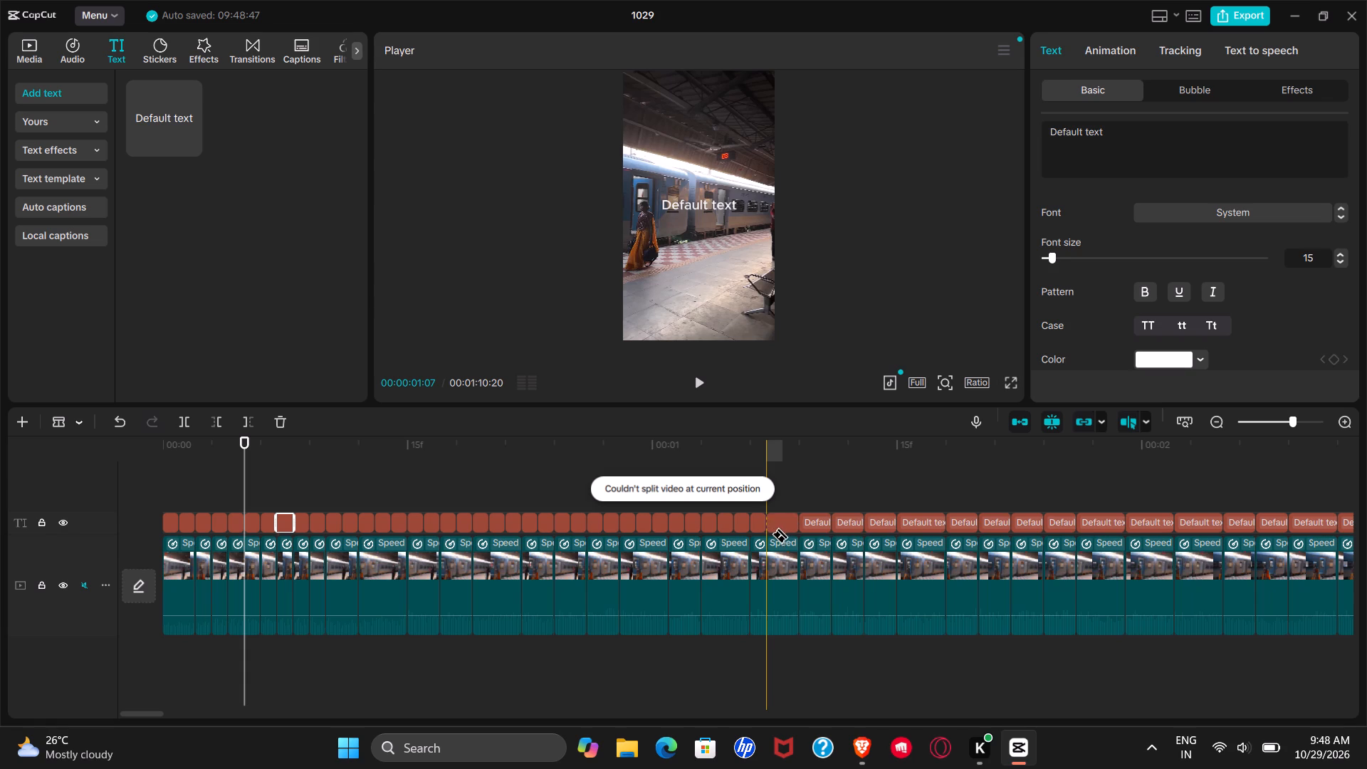
{"action": "left_click", "coordinate": [774, 534]}
{"action": "left_click", "coordinate": [782, 533]}
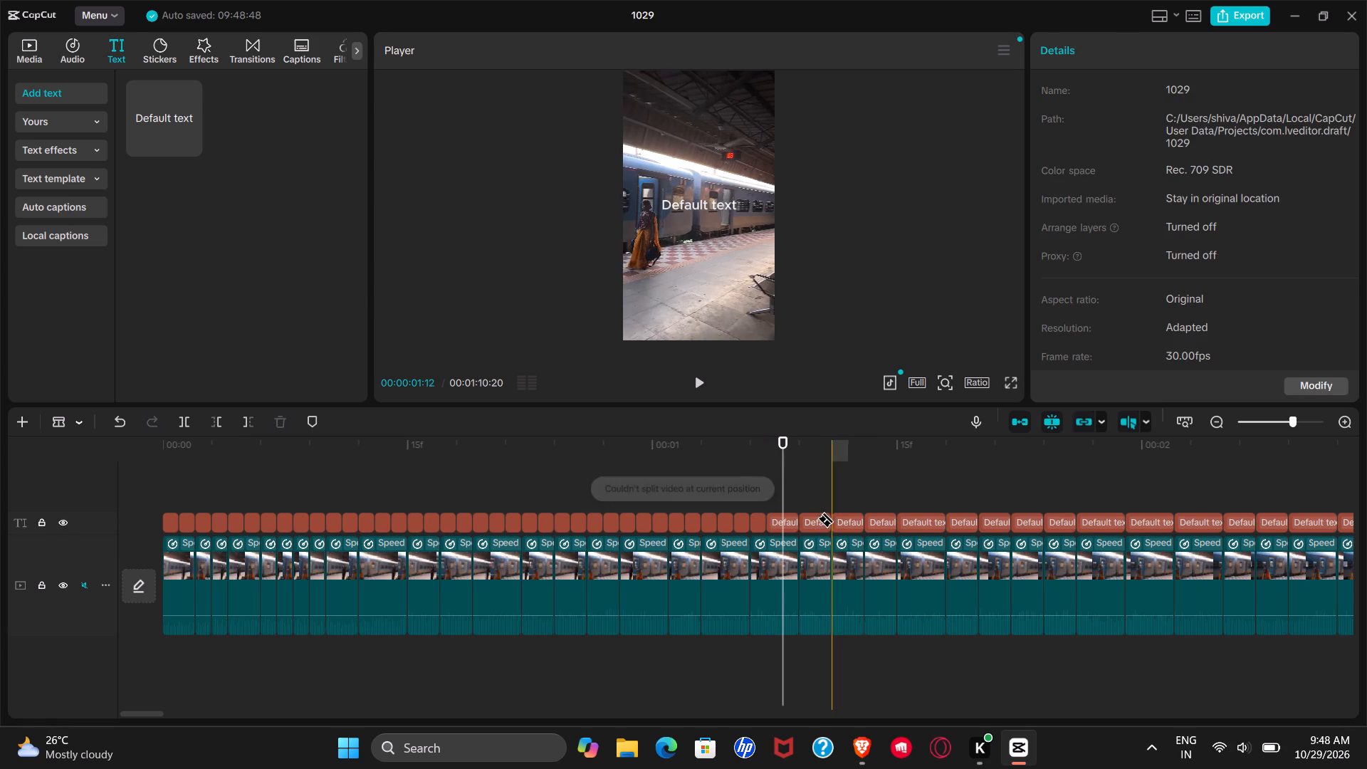
{"action": "left_click", "coordinate": [790, 521]}
{"action": "left_click", "coordinate": [775, 522]}
{"action": "left_click", "coordinate": [783, 520]}
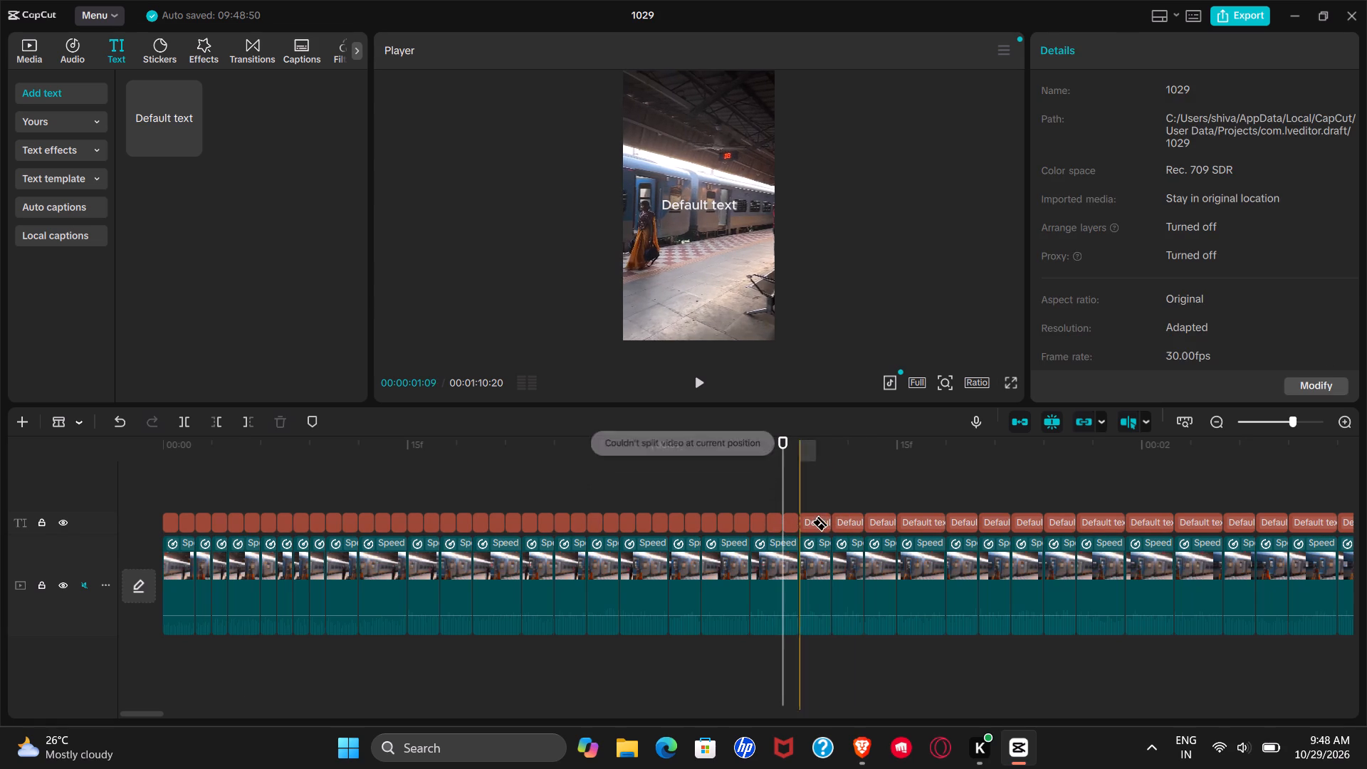
Split the Default text segments from about 00:00:01:09 to 00:00:01:24 into one-frame segments.
{"action": "left_click", "coordinate": [817, 525]}
{"action": "left_click", "coordinate": [857, 525]}
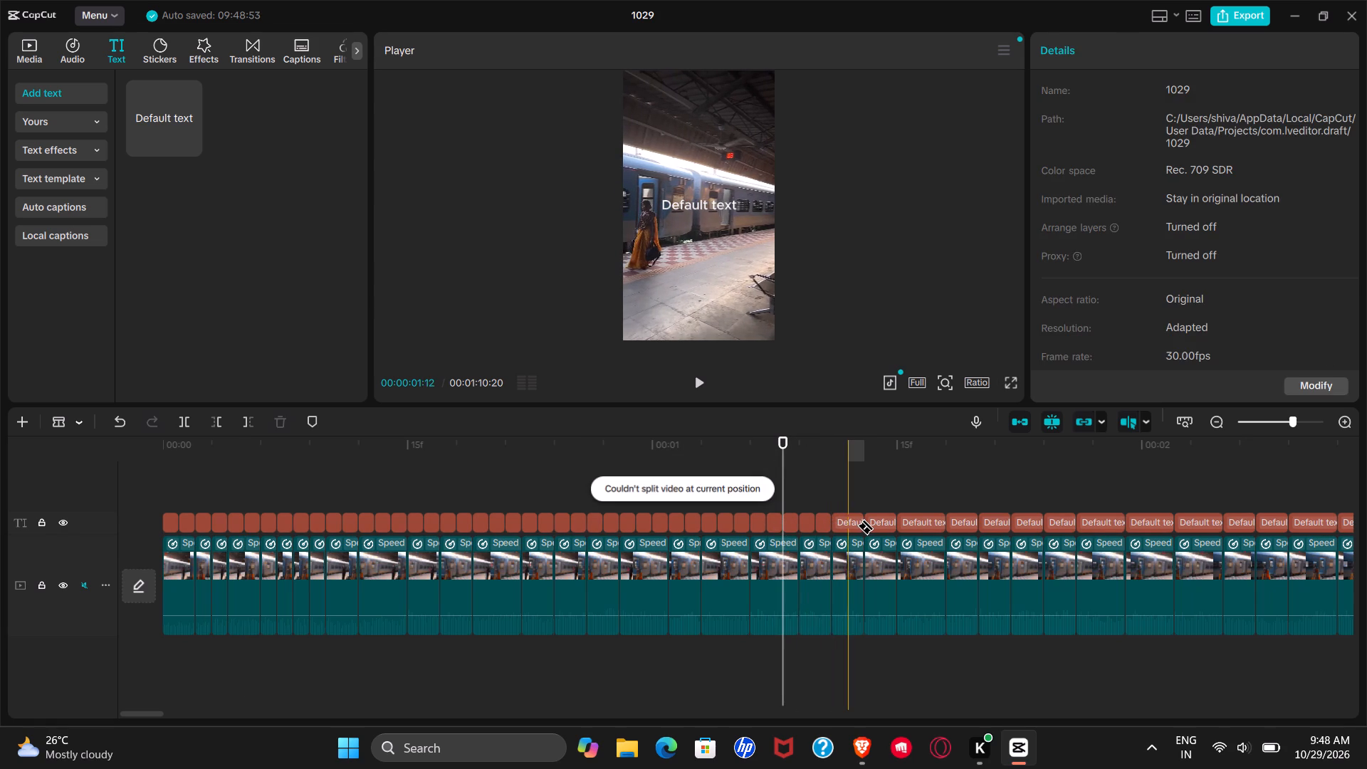
{"action": "left_click", "coordinate": [884, 526]}
{"action": "left_click", "coordinate": [916, 525]}
{"action": "left_click", "coordinate": [934, 528]}
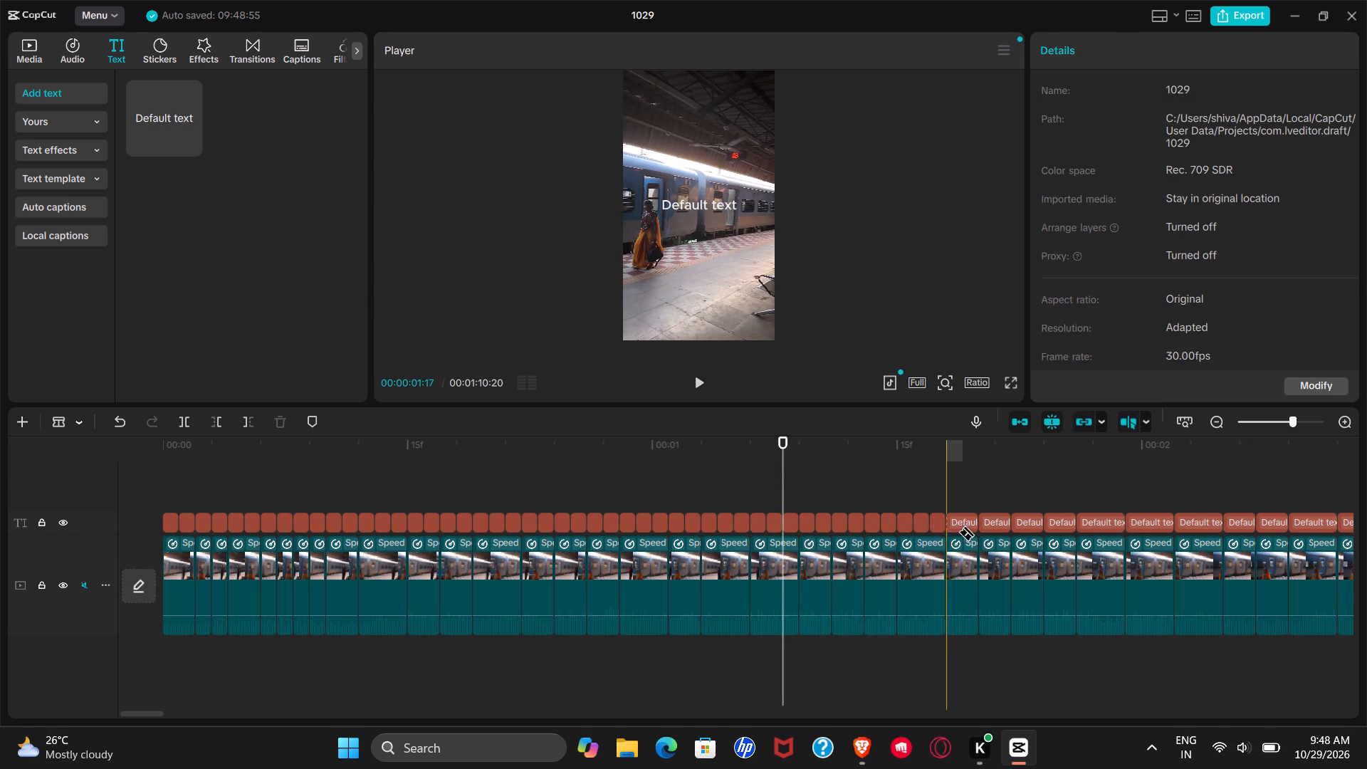
{"action": "left_click", "coordinate": [959, 533]}
{"action": "left_click", "coordinate": [995, 523]}
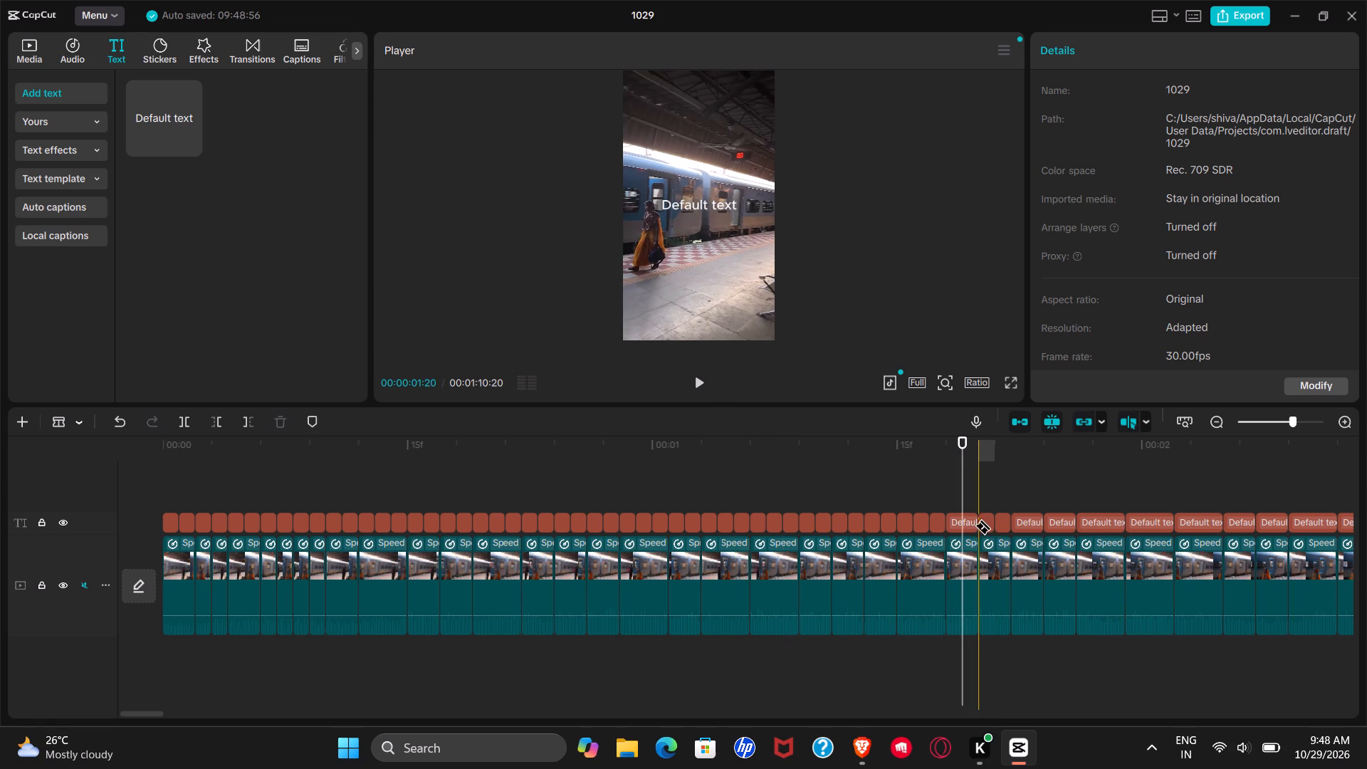
{"action": "left_click", "coordinate": [960, 519]}
{"action": "left_click", "coordinate": [1025, 520]}
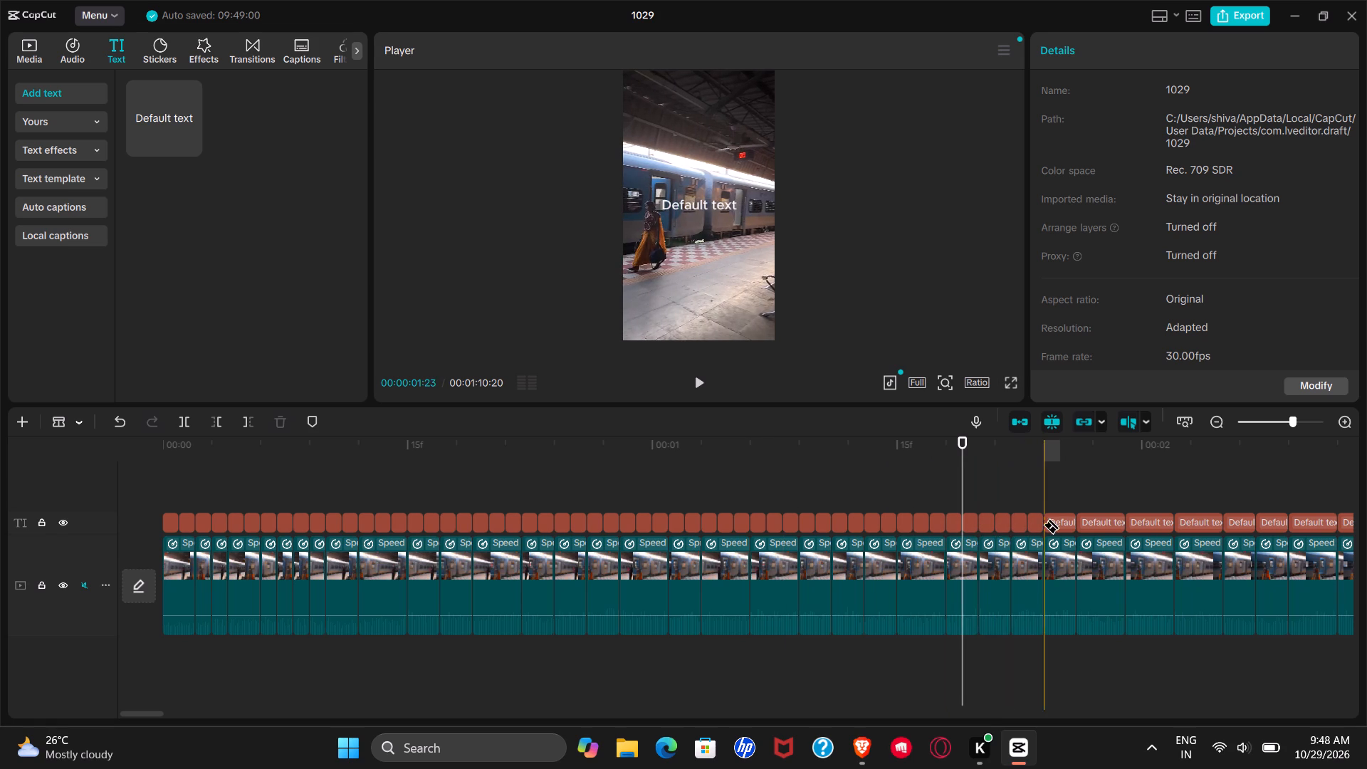
Split the Default text segments from about 00:00:01:24 to 00:00:02:12 into one-frame segments.
{"action": "left_click", "coordinate": [1055, 525]}
{"action": "left_click", "coordinate": [1090, 528]}
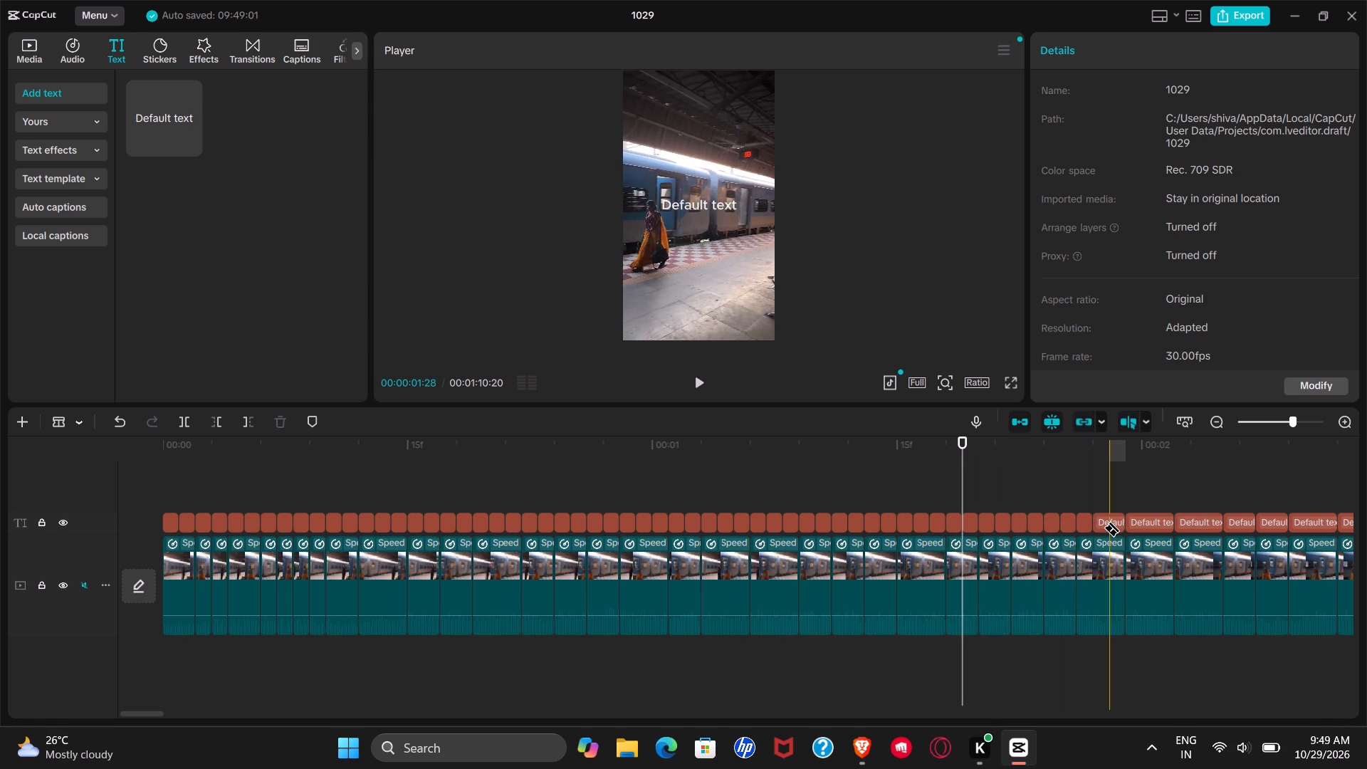
{"action": "left_click", "coordinate": [1103, 528]}
{"action": "left_click", "coordinate": [1135, 523]}
{"action": "left_click", "coordinate": [1157, 524]}
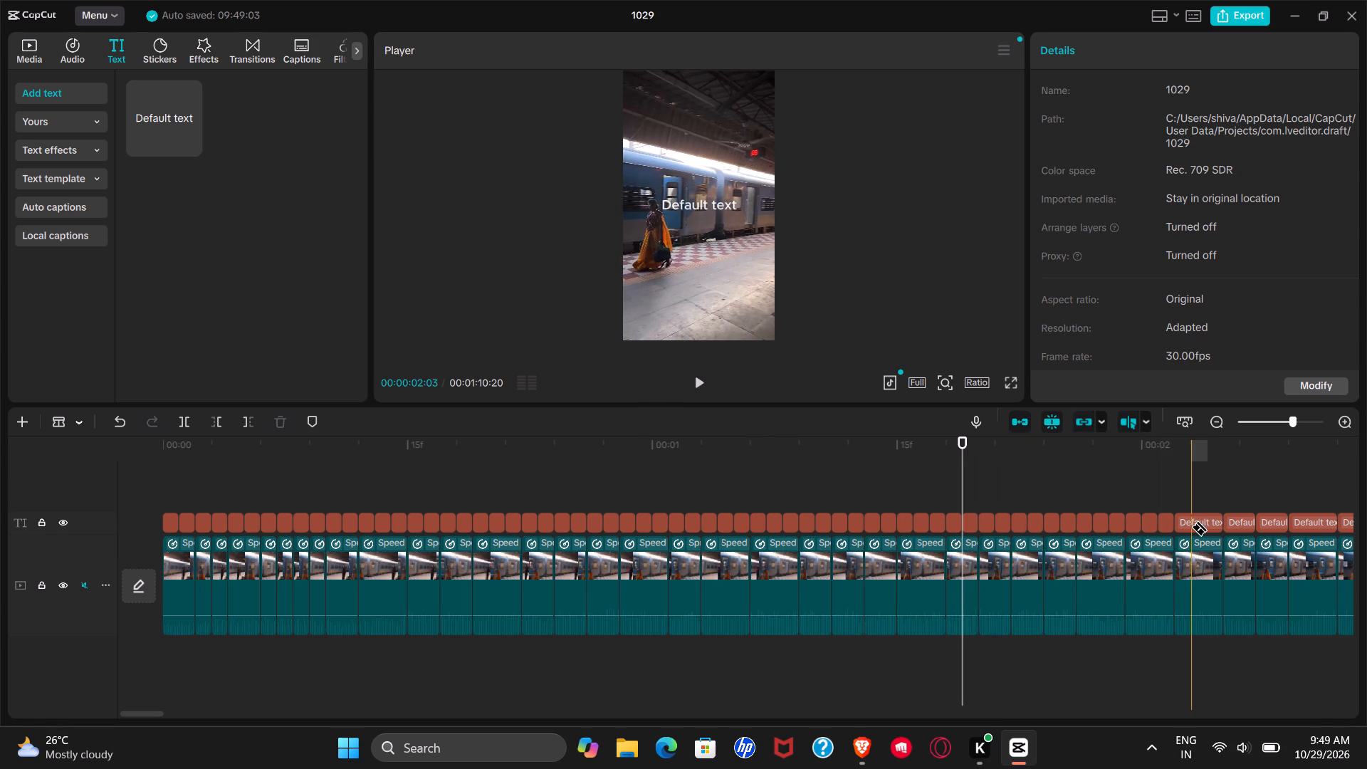
{"action": "left_click", "coordinate": [1190, 527]}
{"action": "left_click", "coordinate": [1202, 527]}
{"action": "left_click", "coordinate": [1237, 529]}
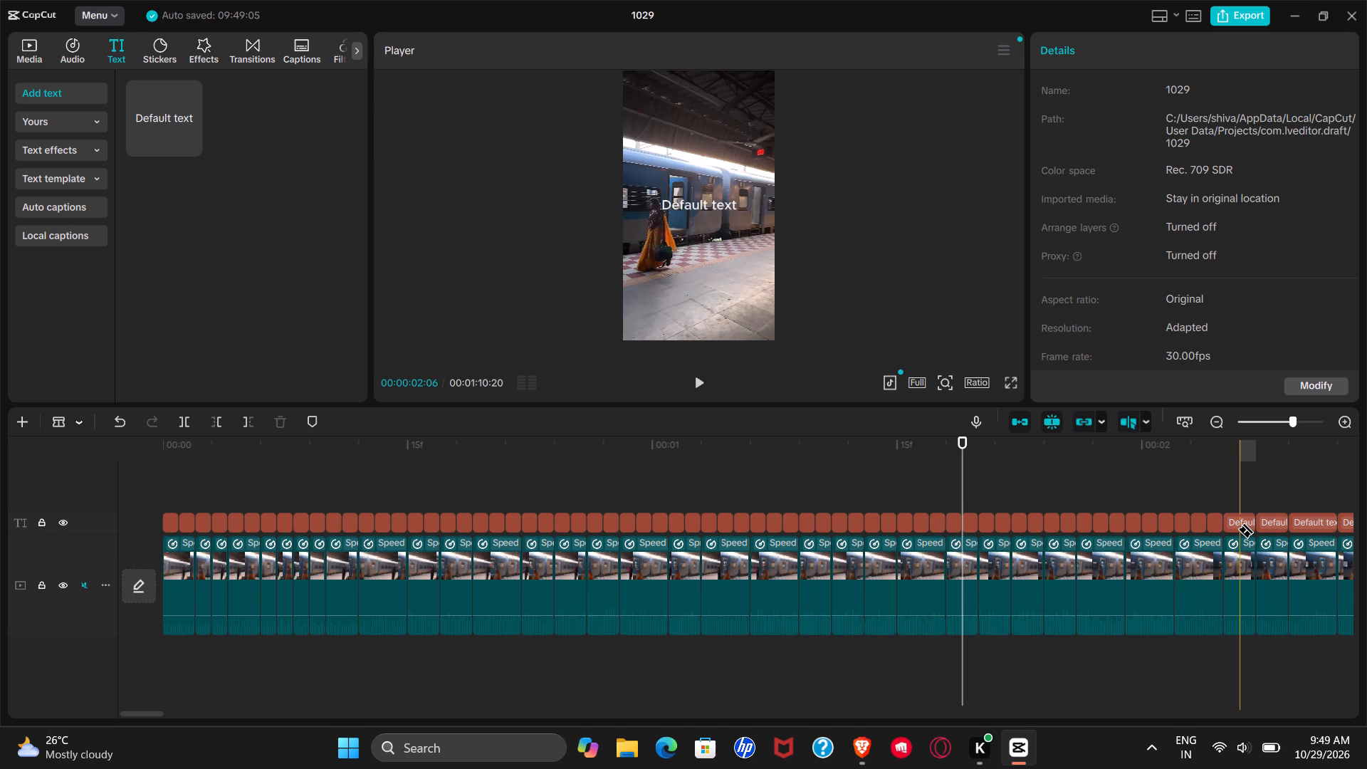
{"action": "left_click", "coordinate": [1272, 525]}
{"action": "left_click", "coordinate": [1302, 535]}
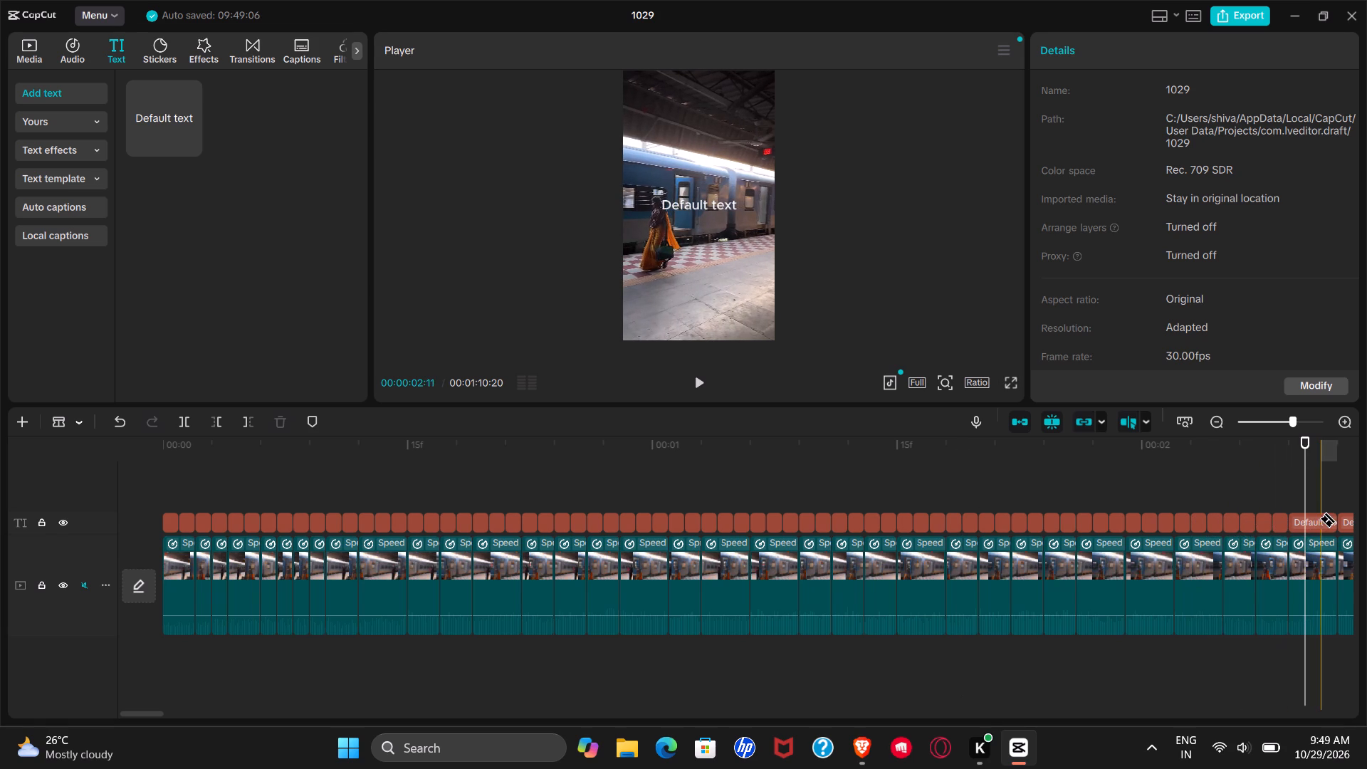
{"action": "left_click", "coordinate": [1319, 518]}
{"action": "left_click", "coordinate": [1297, 524]}
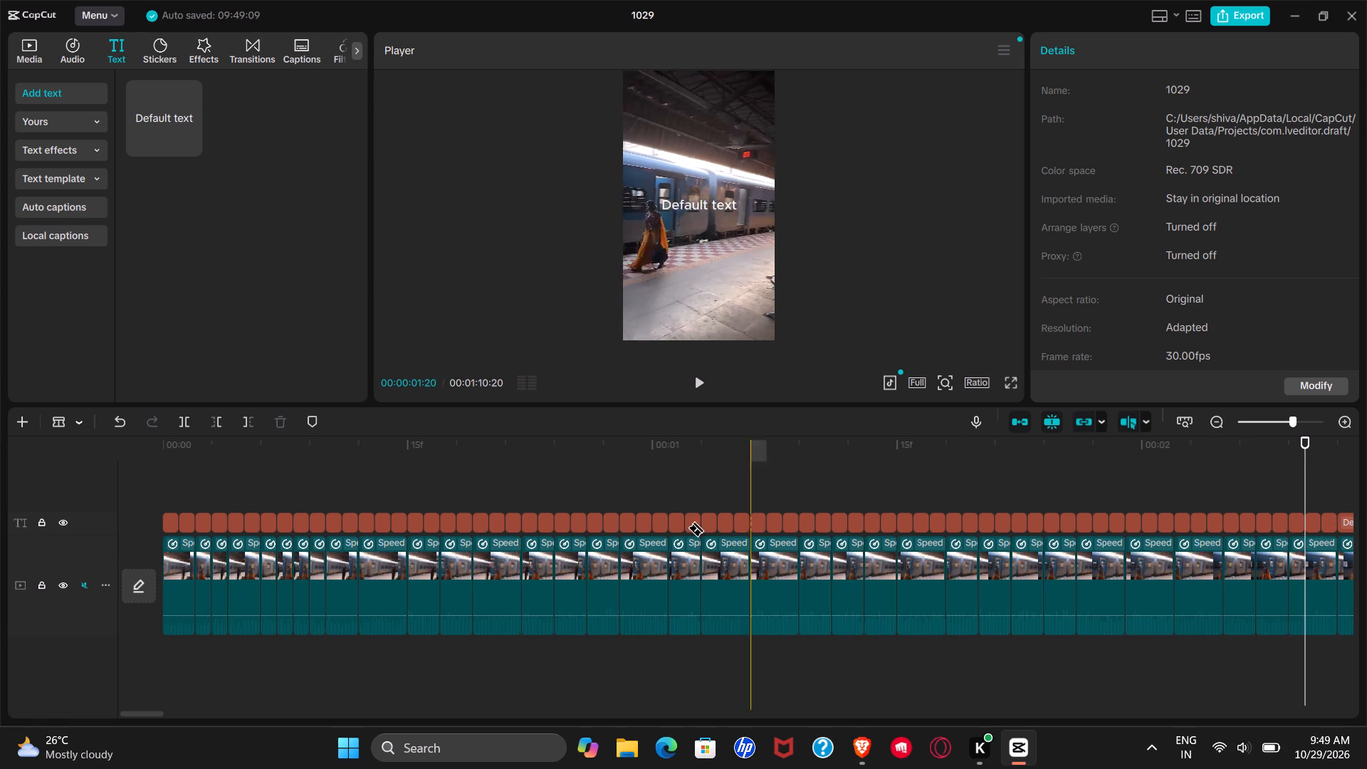
Split the first train clip beneath the JPHS STATION text at 00:00:00:01.
{"action": "left_click", "coordinate": [417, 498]}
{"action": "left_click_drag", "start_coordinate": [423, 446], "coordinate": [347, 445]}
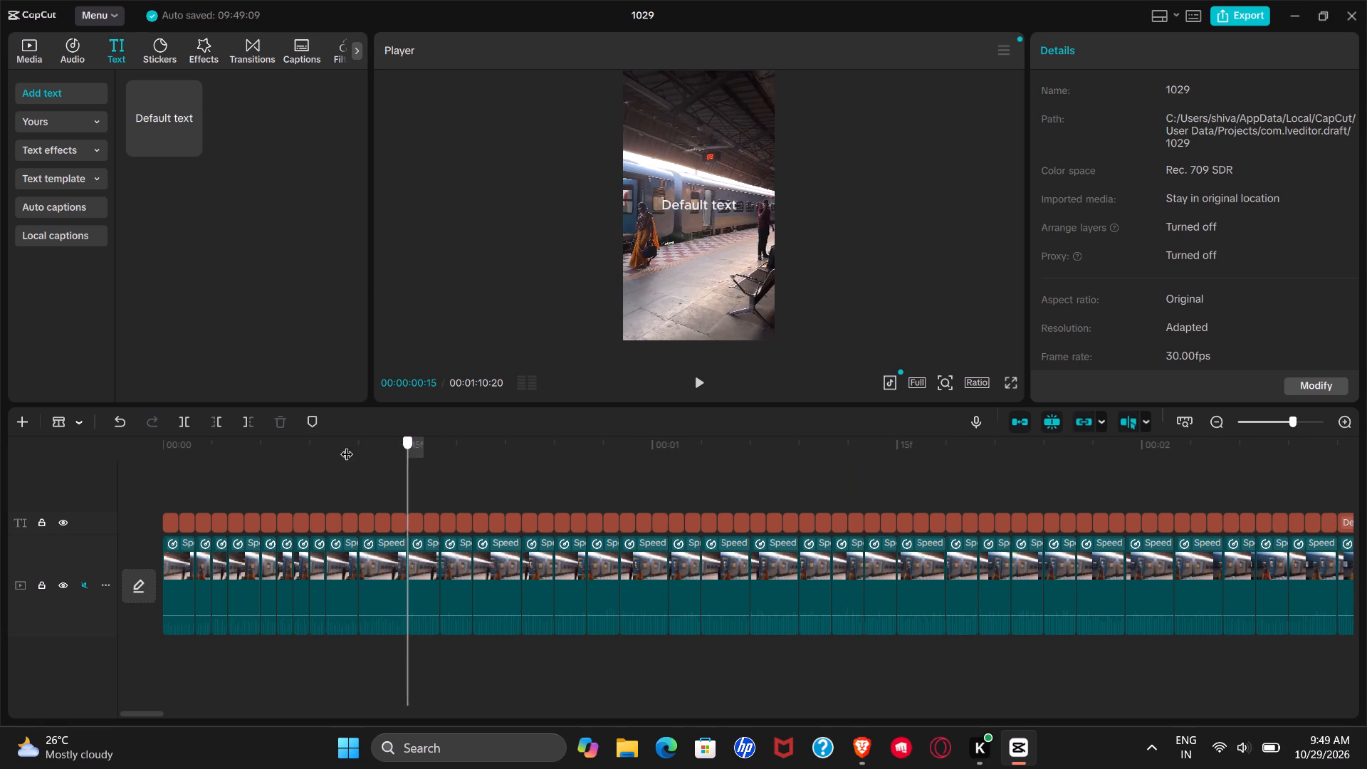
{"action": "left_click_drag", "start_coordinate": [347, 445], "coordinate": [166, 453]}
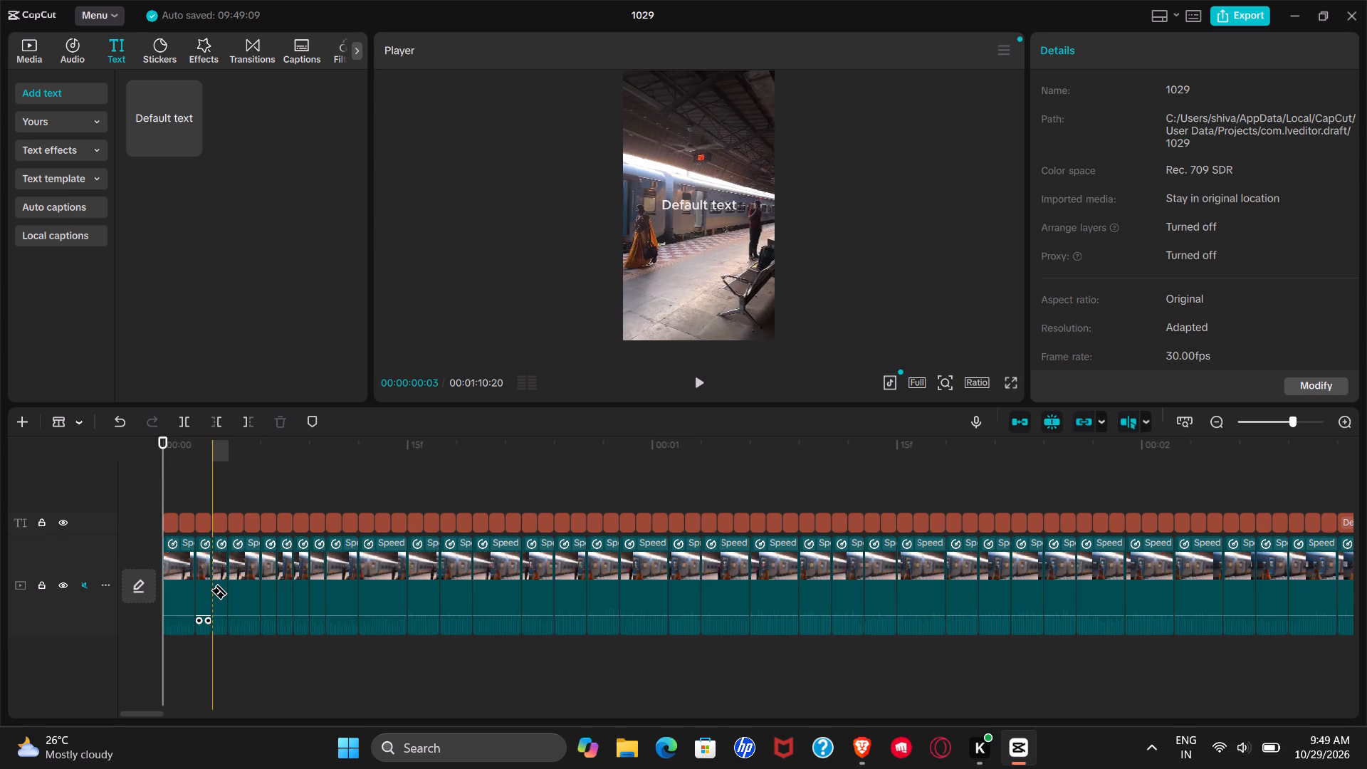
{"action": "scroll", "coordinate": [210, 590], "scroll_direction": "up", "scroll_amount": 7, "text": "ctrl"}
{"action": "left_click", "coordinate": [174, 550], "text": "ctrl"}
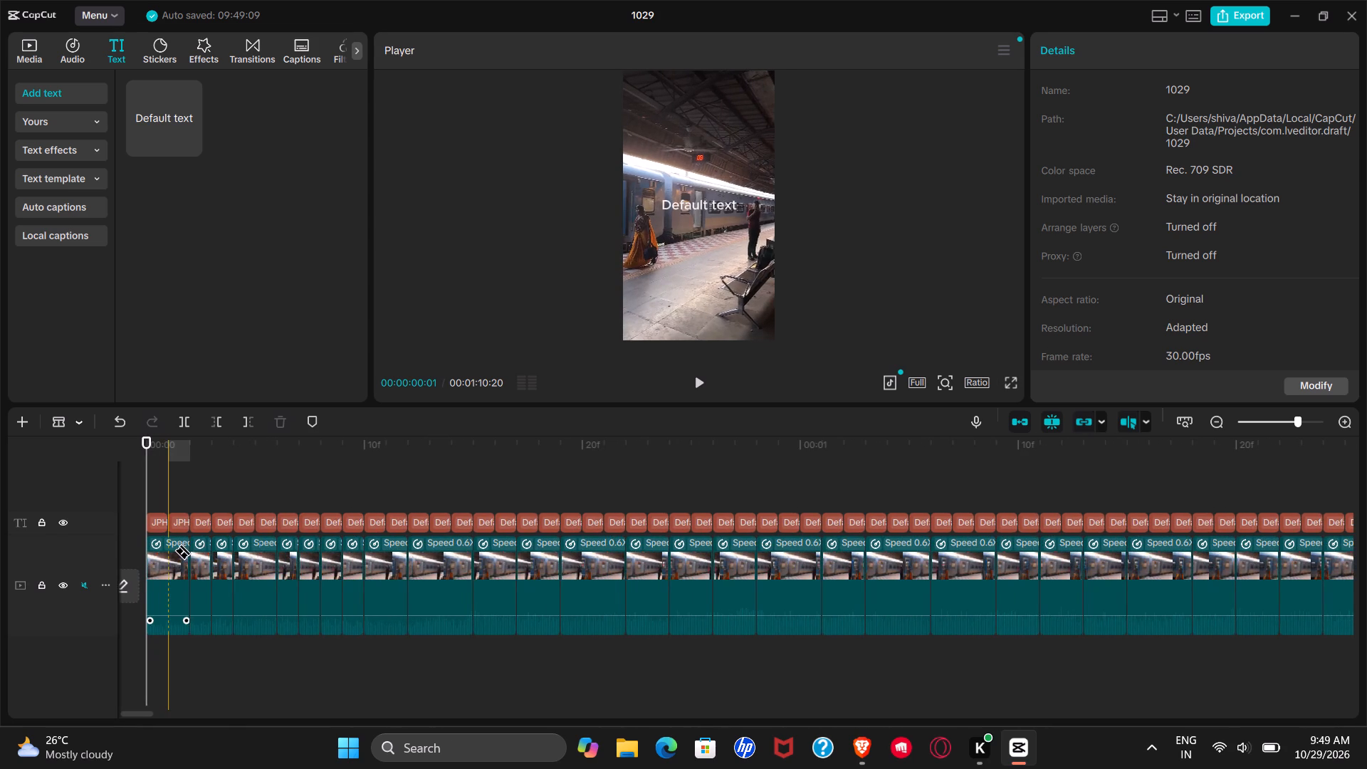
{"action": "left_click", "coordinate": [177, 527]}
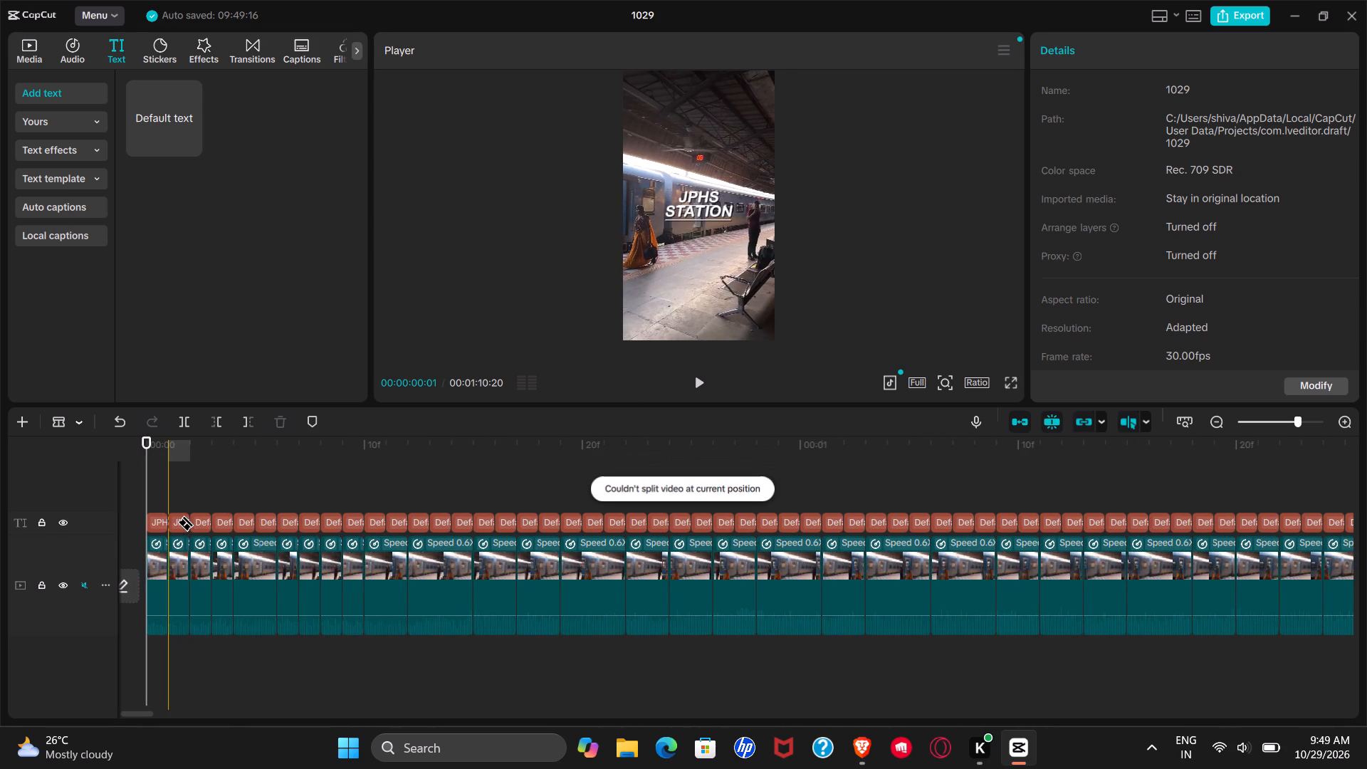
{"action": "left_click", "coordinate": [177, 522]}
{"action": "left_click", "coordinate": [58, 434]}
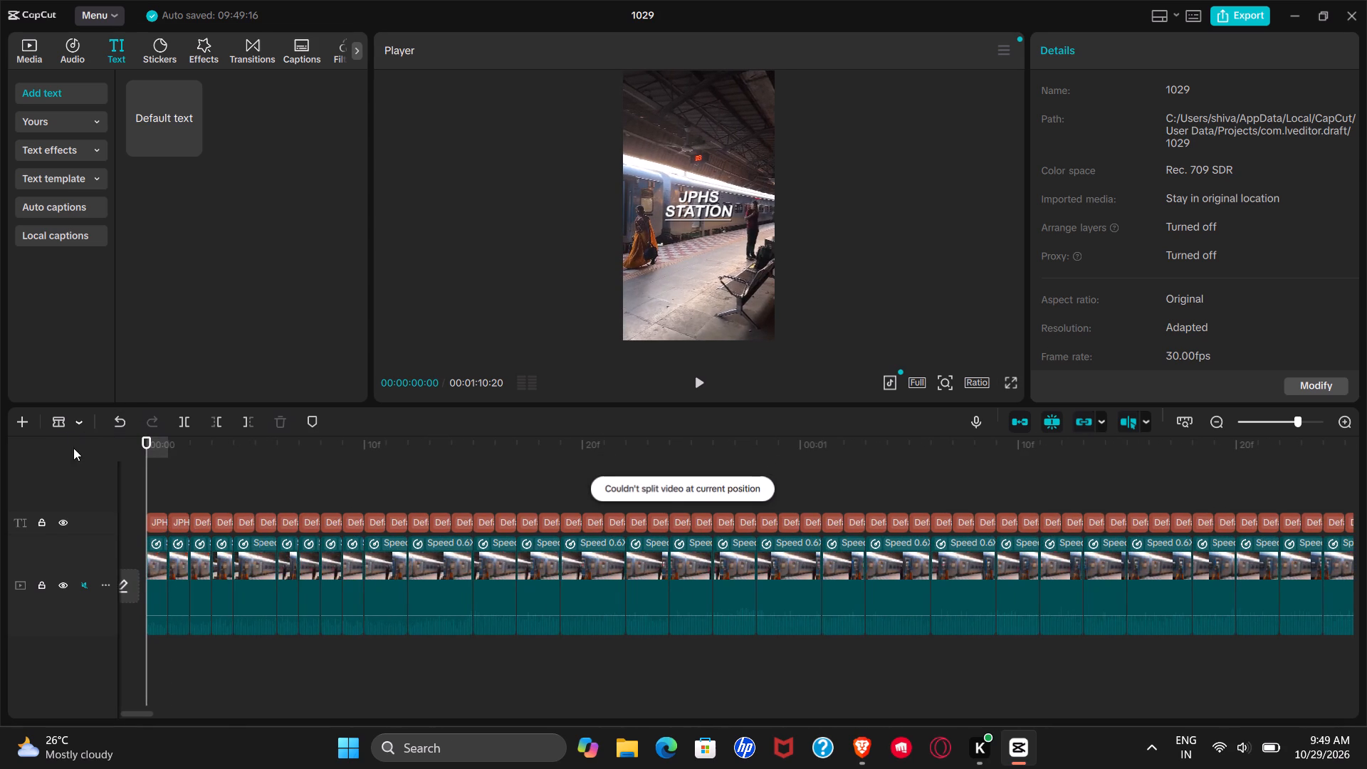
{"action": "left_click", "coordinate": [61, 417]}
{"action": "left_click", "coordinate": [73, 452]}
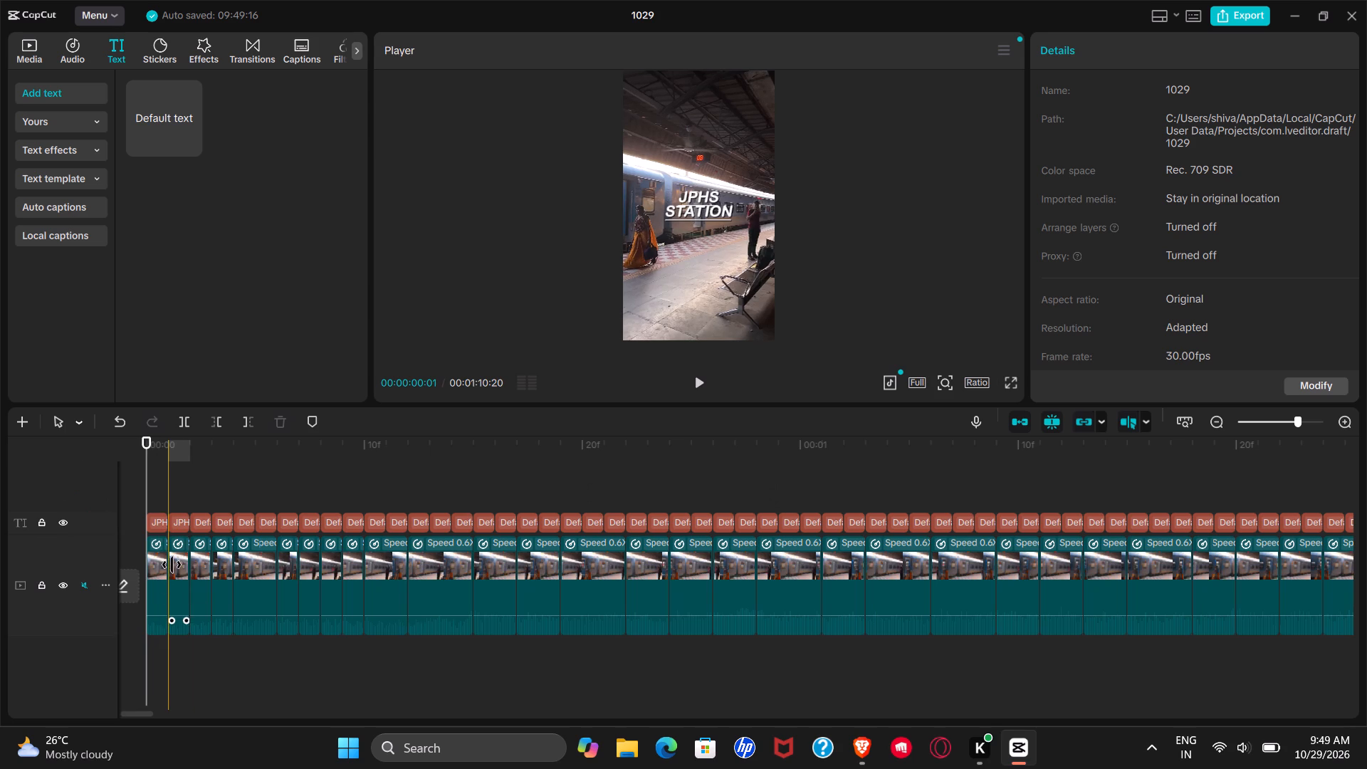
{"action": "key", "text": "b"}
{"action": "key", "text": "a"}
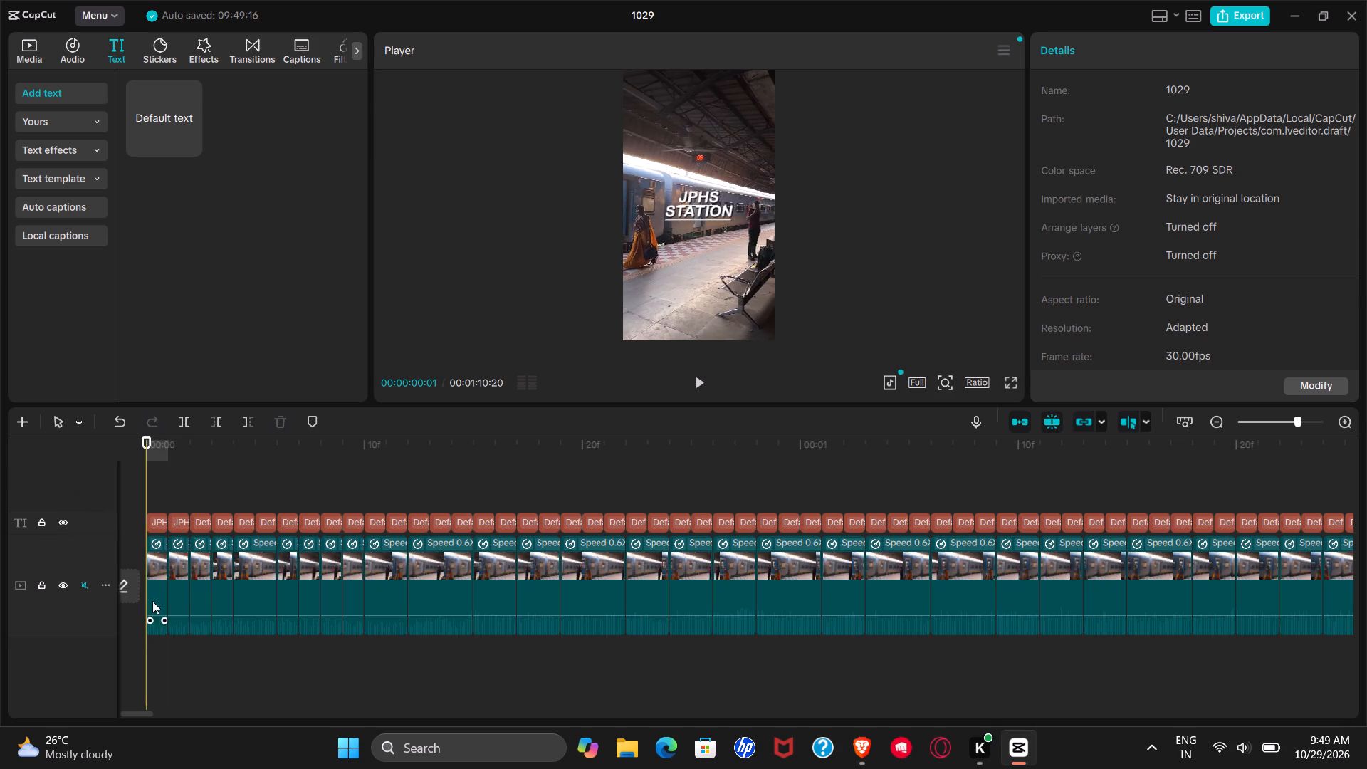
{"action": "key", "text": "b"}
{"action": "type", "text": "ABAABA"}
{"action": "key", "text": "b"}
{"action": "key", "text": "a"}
Replace the second text segment's content with SHJP on the first line and STATION 2 on the second.
{"action": "left_click", "coordinate": [175, 537]}
{"action": "left_click", "coordinate": [178, 528]}
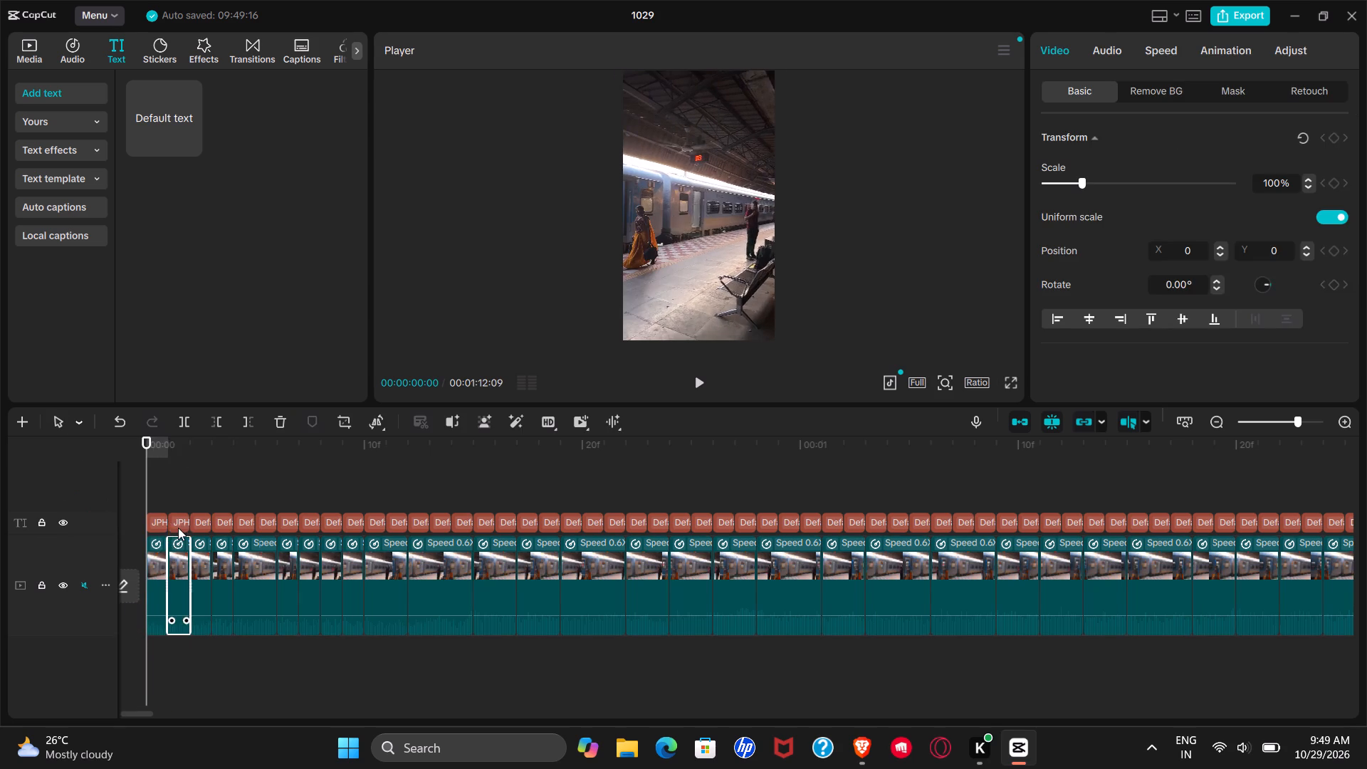
{"action": "left_click", "coordinate": [1163, 158]}
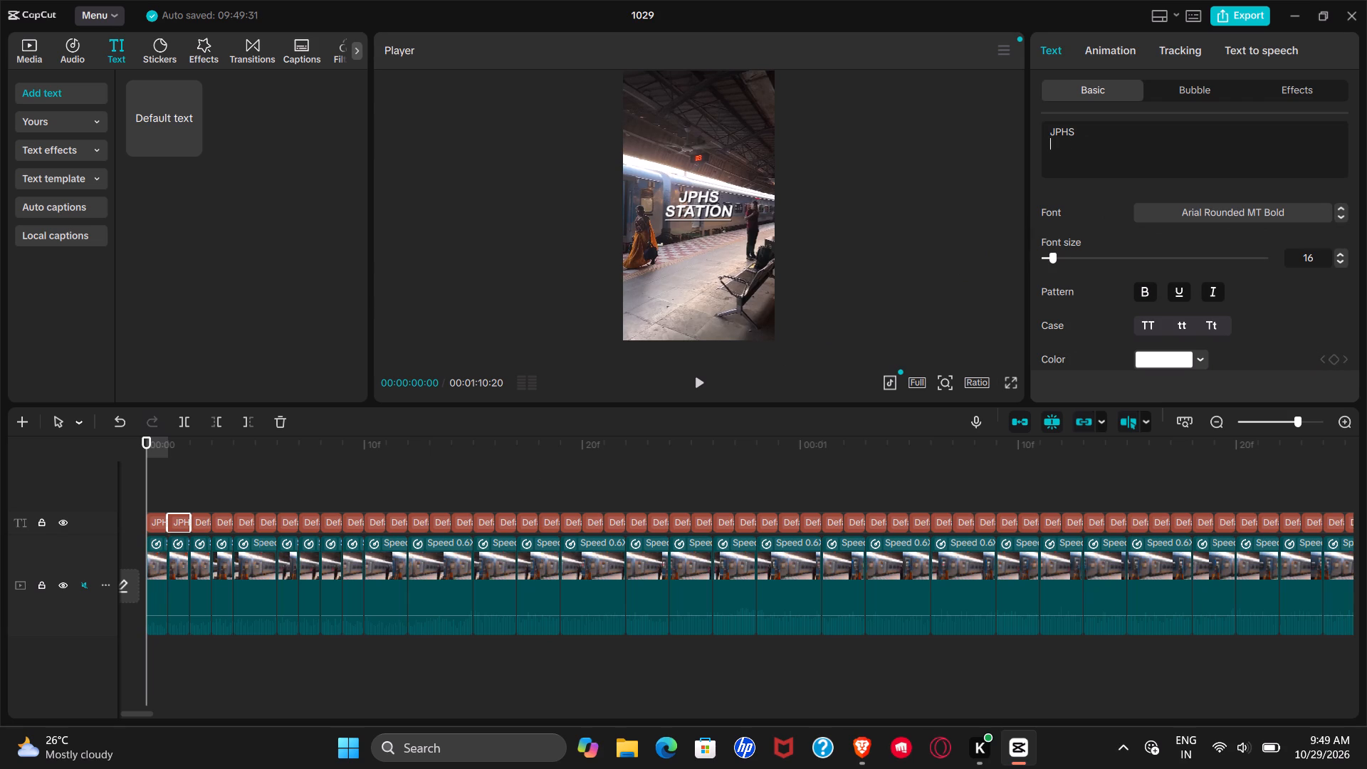
{"action": "type", "text": "sh"}
{"action": "key", "text": "BackSpace"}
{"action": "key", "text": "BackSpace"}
{"action": "key", "text": "BackSpace"}
{"action": "type", "text": "SHJP"}
{"action": "key", "text": "Return"}
{"action": "type", "text": "STATION 2"}
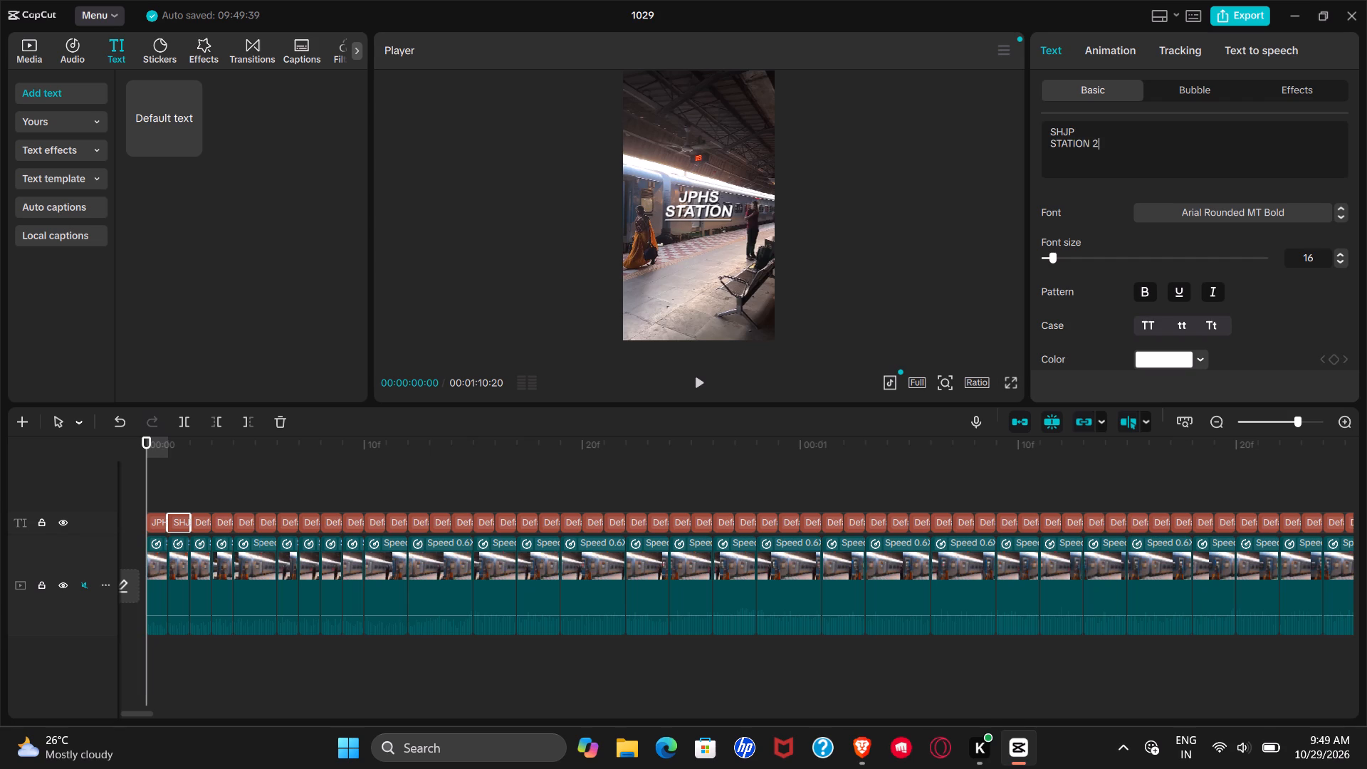
Replace the content of the third text segment, at 00:00:00:02, with JIX 47.
{"action": "left_click", "coordinate": [185, 490]}
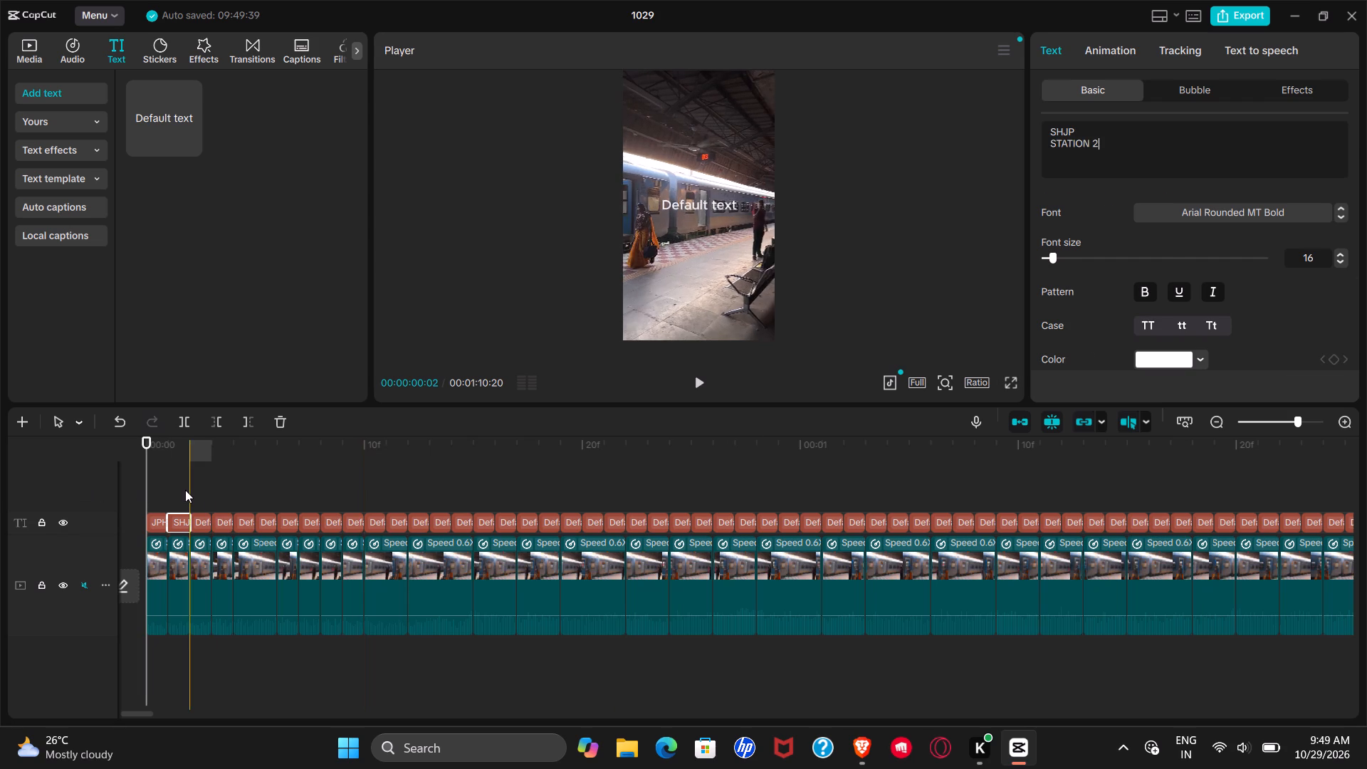
{"action": "left_click", "coordinate": [185, 490]}
{"action": "left_click", "coordinate": [201, 500]}
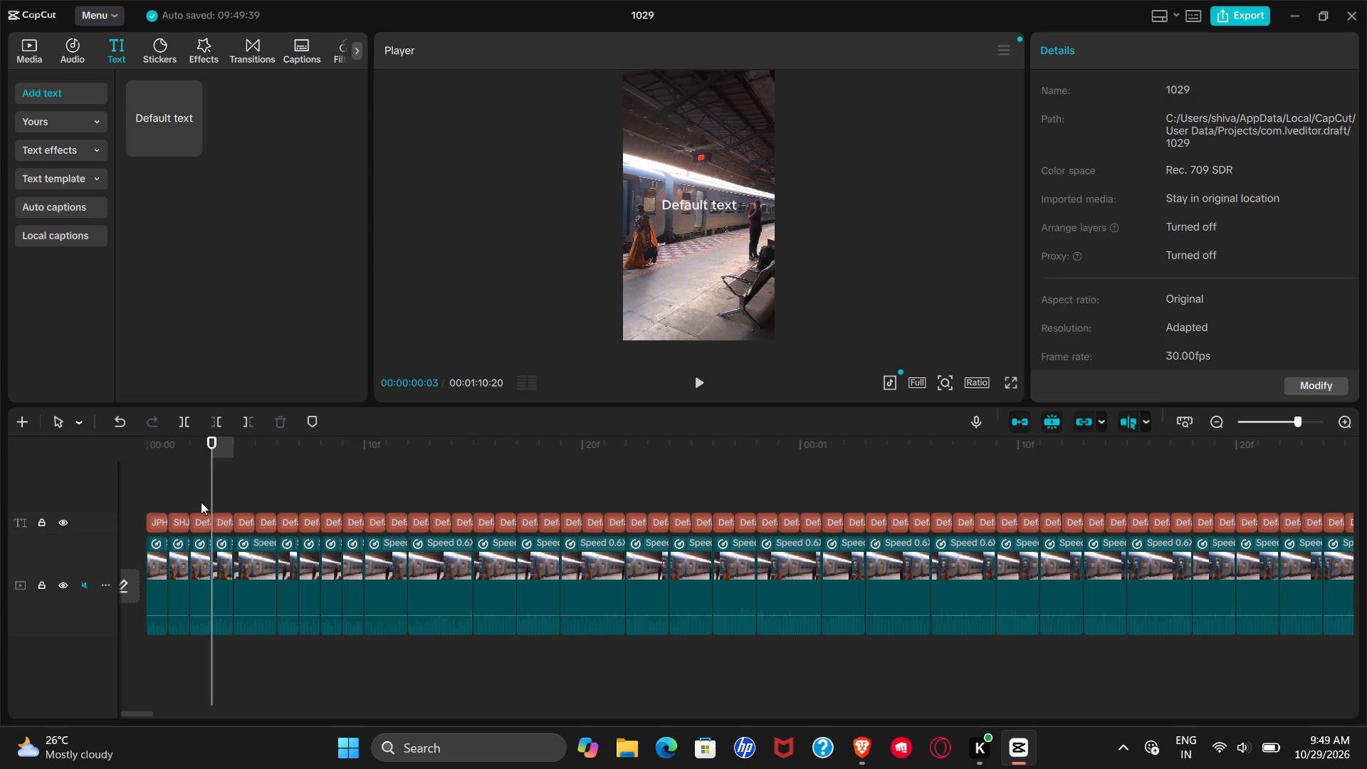
{"action": "left_click", "coordinate": [203, 520]}
{"action": "left_click", "coordinate": [1212, 150]}
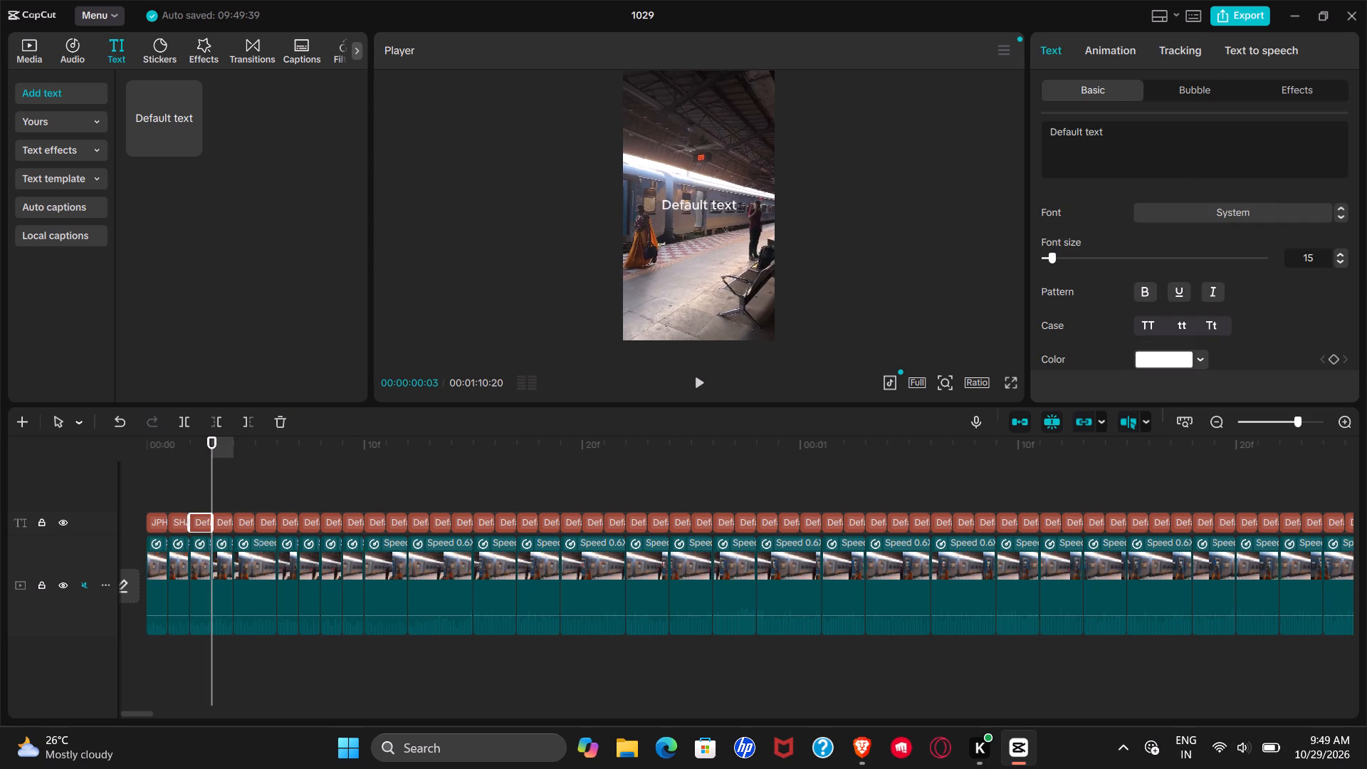
{"action": "key", "text": "BackSpace"}
{"action": "key", "text": "BackSpace"}
{"action": "key", "text": "BackSpace"}
{"action": "key", "text": "BackSpace"}
{"action": "key", "text": "BackSpace"}
{"action": "key", "text": "BackSpace"}
{"action": "key", "text": "BackSpace"}
{"action": "key", "text": "BackSpace"}
{"action": "key", "text": "BackSpace"}
{"action": "key", "text": "BackSpace"}
{"action": "key", "text": "BackSpace"}
{"action": "key", "text": "BackSpace"}
{"action": "key", "text": "BackSpace"}
{"action": "key", "text": "BackSpace"}
{"action": "key", "text": "BackSpace"}
{"action": "key", "text": "BackSpace"}
{"action": "key", "text": "BackSpace"}
{"action": "key", "text": "BackSpace"}
{"action": "key", "text": "BackSpace"}
{"action": "key", "text": "BackSpace"}
Replace the content of the fourth text segment, at 00:00:00:03, with ways 67.
{"action": "left_click", "coordinate": [219, 481]}
{"action": "left_click", "coordinate": [222, 508]}
{"action": "left_click", "coordinate": [223, 522]}
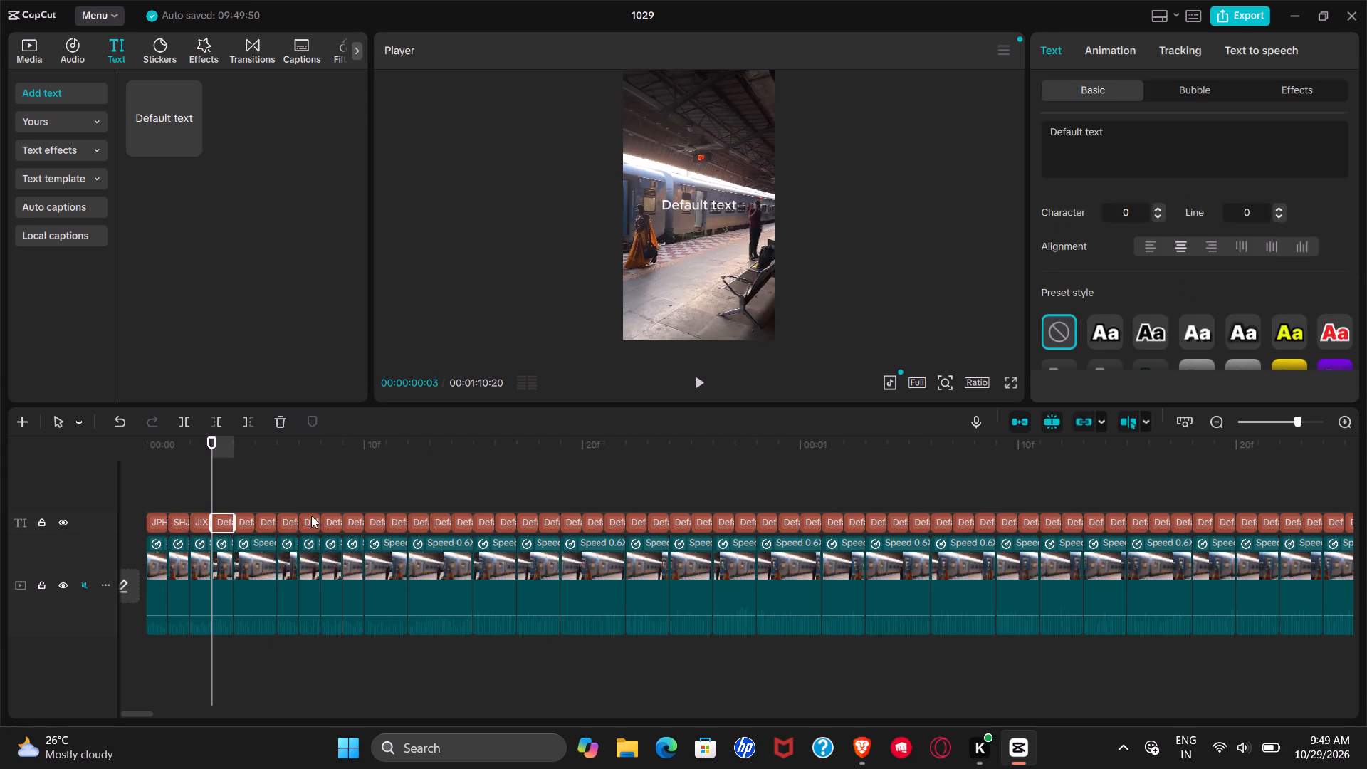
{"action": "left_click", "coordinate": [1163, 148]}
{"action": "key", "text": "BackSpace"}
{"action": "key", "text": "BackSpace"}
{"action": "key", "text": "BackSpace"}
{"action": "key", "text": "BackSpace"}
{"action": "key", "text": "BackSpace"}
{"action": "key", "text": "BackSpace"}
{"action": "key", "text": "BackSpace"}
{"action": "key", "text": "BackSpace"}
{"action": "key", "text": "BackSpace"}
{"action": "key", "text": "BackSpace"}
{"action": "key", "text": "BackSpace"}
{"action": "key", "text": "BackSpace"}
{"action": "key", "text": "BackSpace"}
{"action": "key", "text": "BackSpace"}
{"action": "key", "text": "BackSpace"}
{"action": "key", "text": "BackSpace"}
{"action": "key", "text": "BackSpace"}
{"action": "key", "text": "BackSpace"}
{"action": "key", "text": "BackSpace"}
{"action": "key", "text": "BackSpace"}
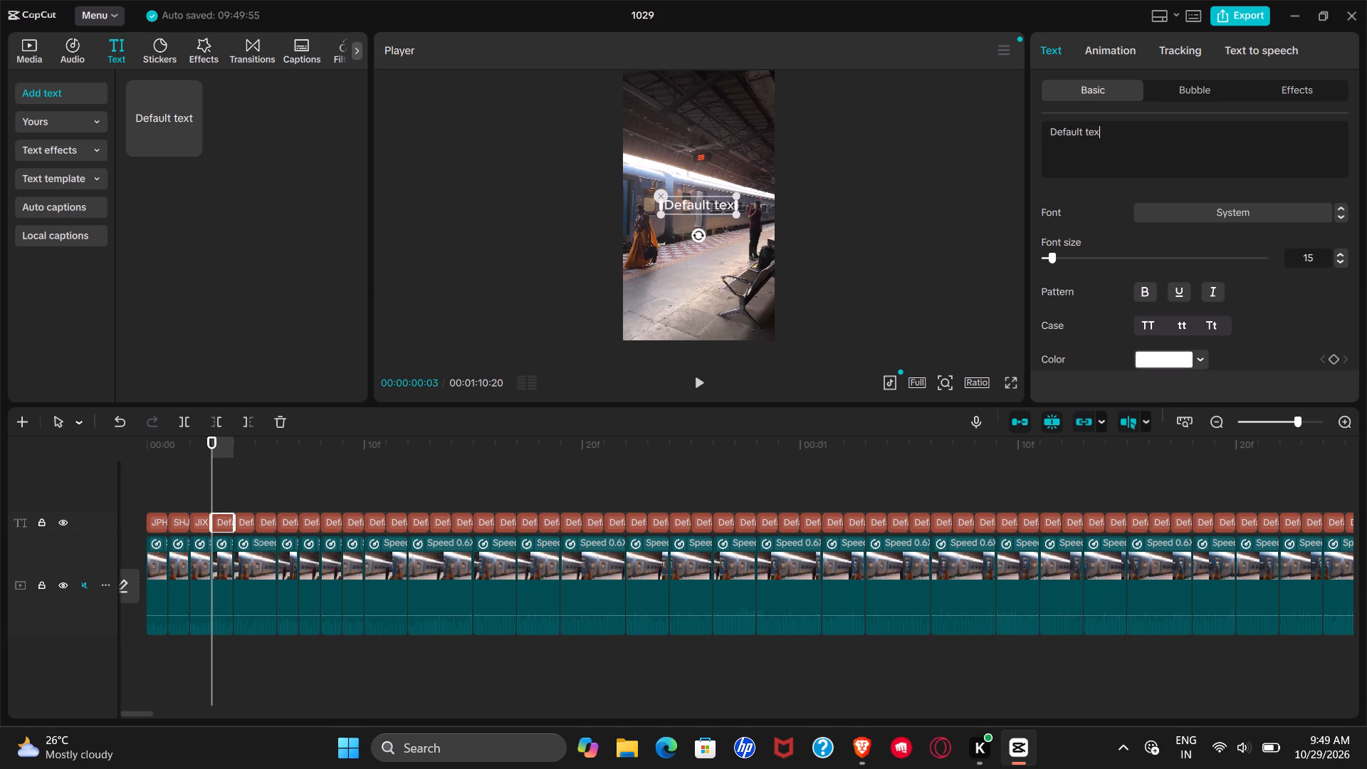
{"action": "type", "text": "ways"}
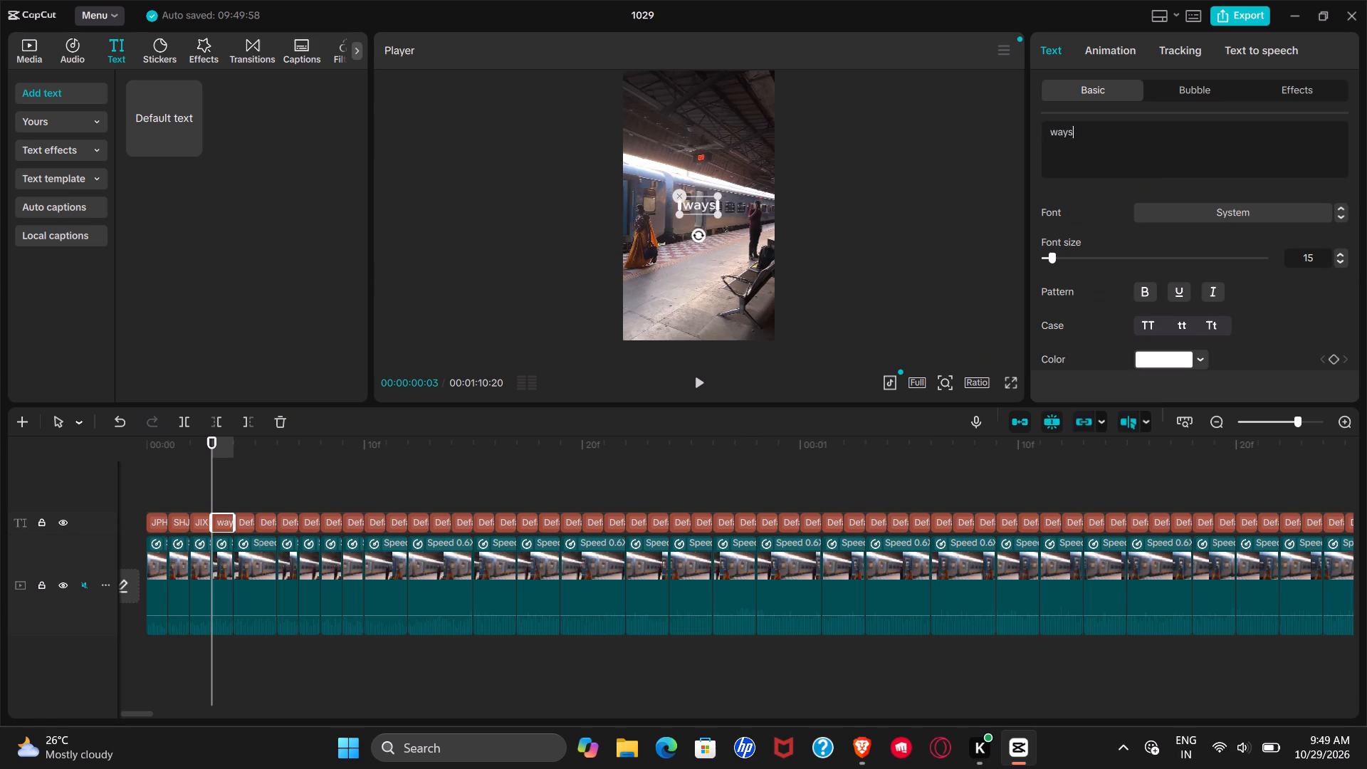
{"action": "key", "text": "space"}
{"action": "type", "text": "67"}
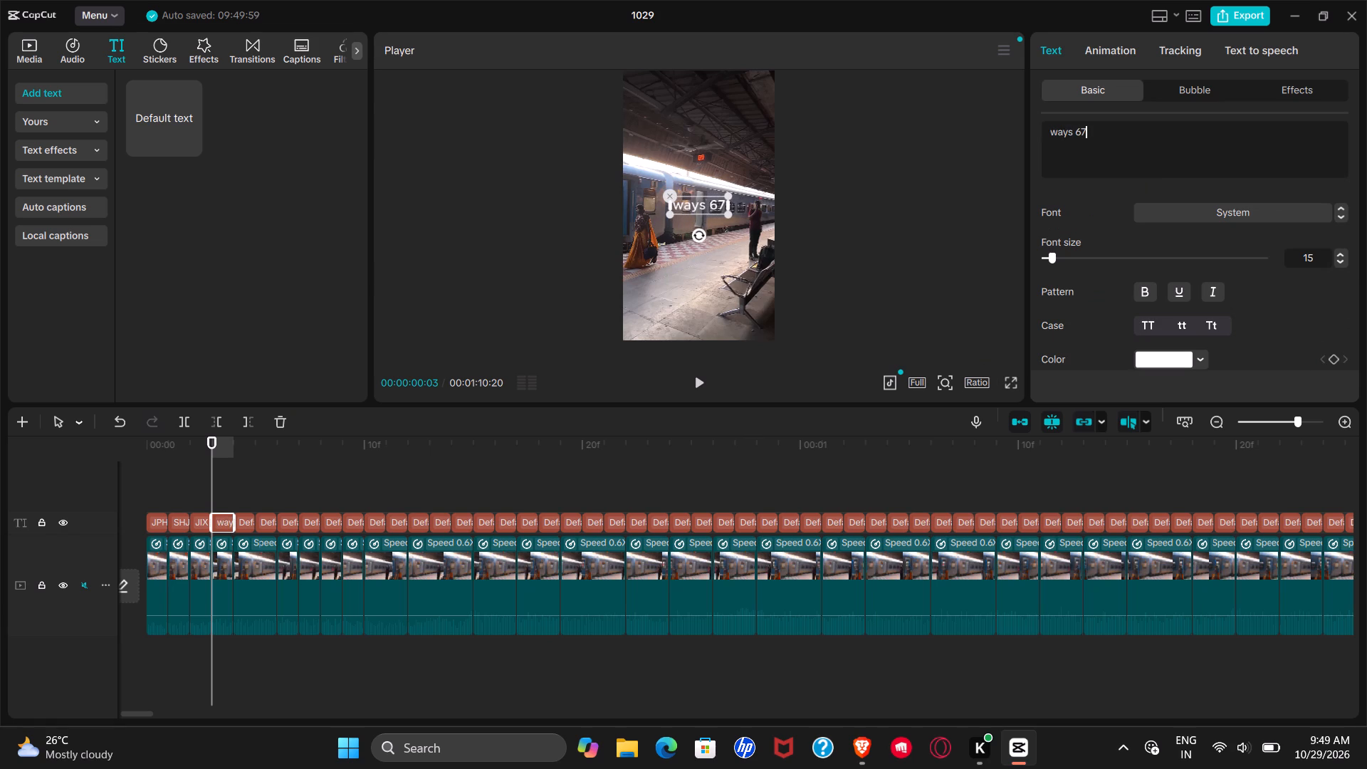
Replace the content of the fifth text segment, at 00:00:00:04, with Cr27.
{"action": "left_click", "coordinate": [231, 478]}
{"action": "left_click", "coordinate": [248, 483]}
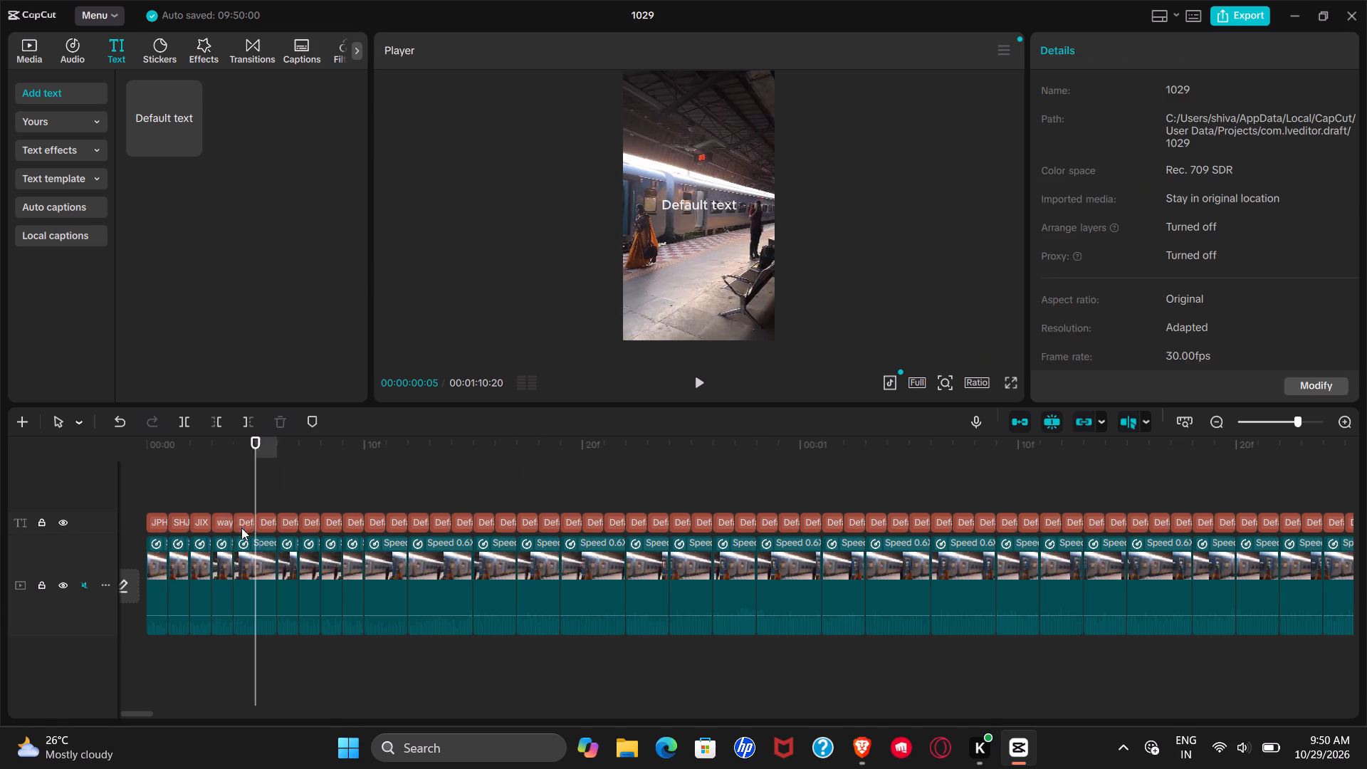
{"action": "left_click", "coordinate": [241, 528]}
{"action": "left_click", "coordinate": [1213, 164]}
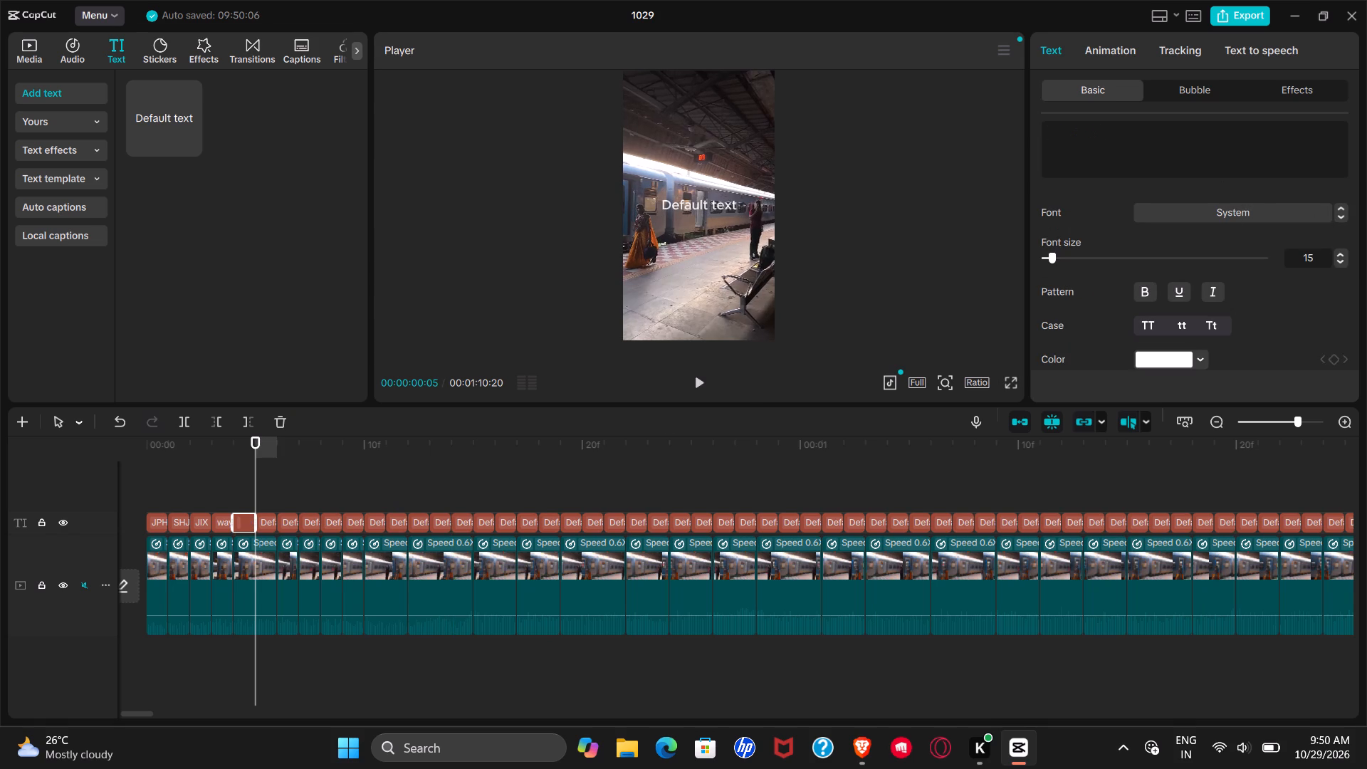
{"action": "key", "text": "r"}
{"action": "type", "text": "28"}
{"action": "key", "text": "BackSpace"}
{"action": "key", "text": "7"}
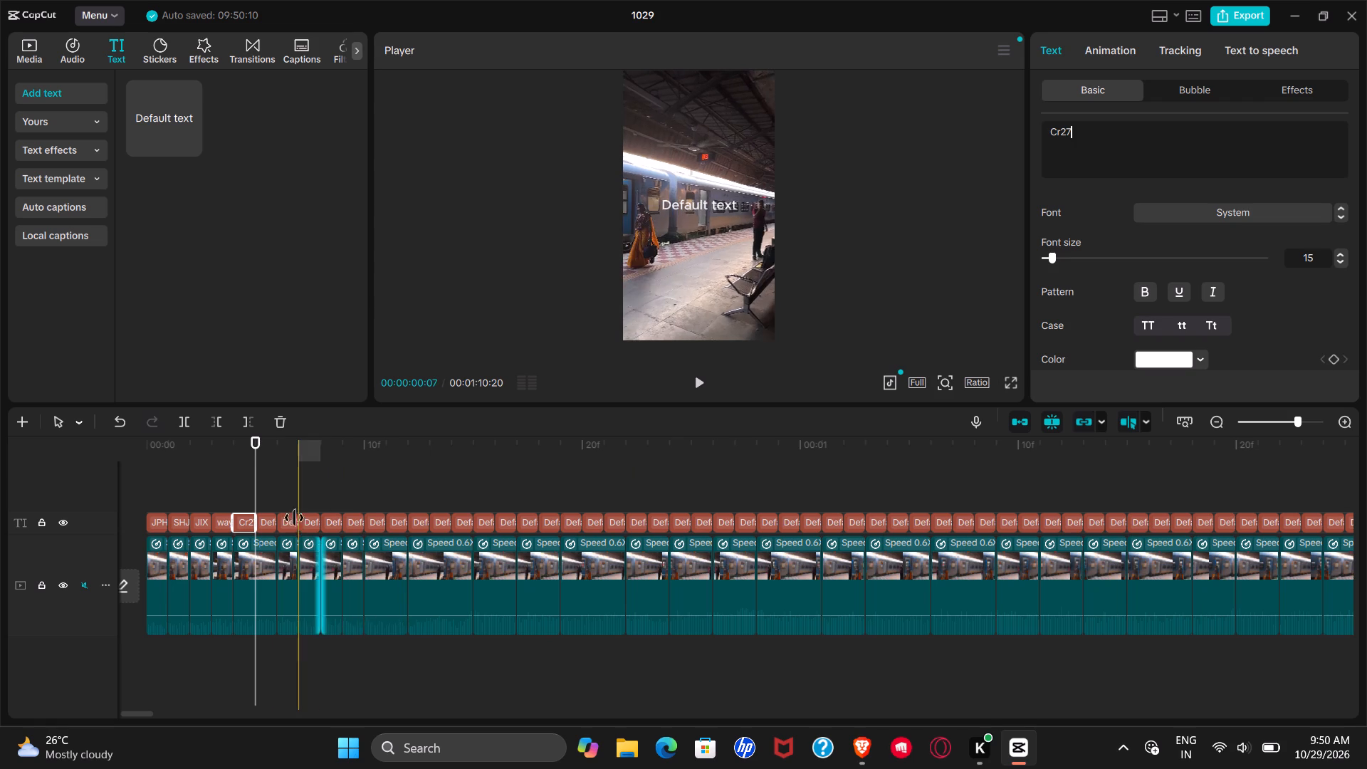
Replace the content of the sixth text segment, at 00:00:00:05, with pond 39.
{"action": "left_click", "coordinate": [265, 499]}
{"action": "left_click", "coordinate": [268, 504]}
{"action": "left_click", "coordinate": [268, 523]}
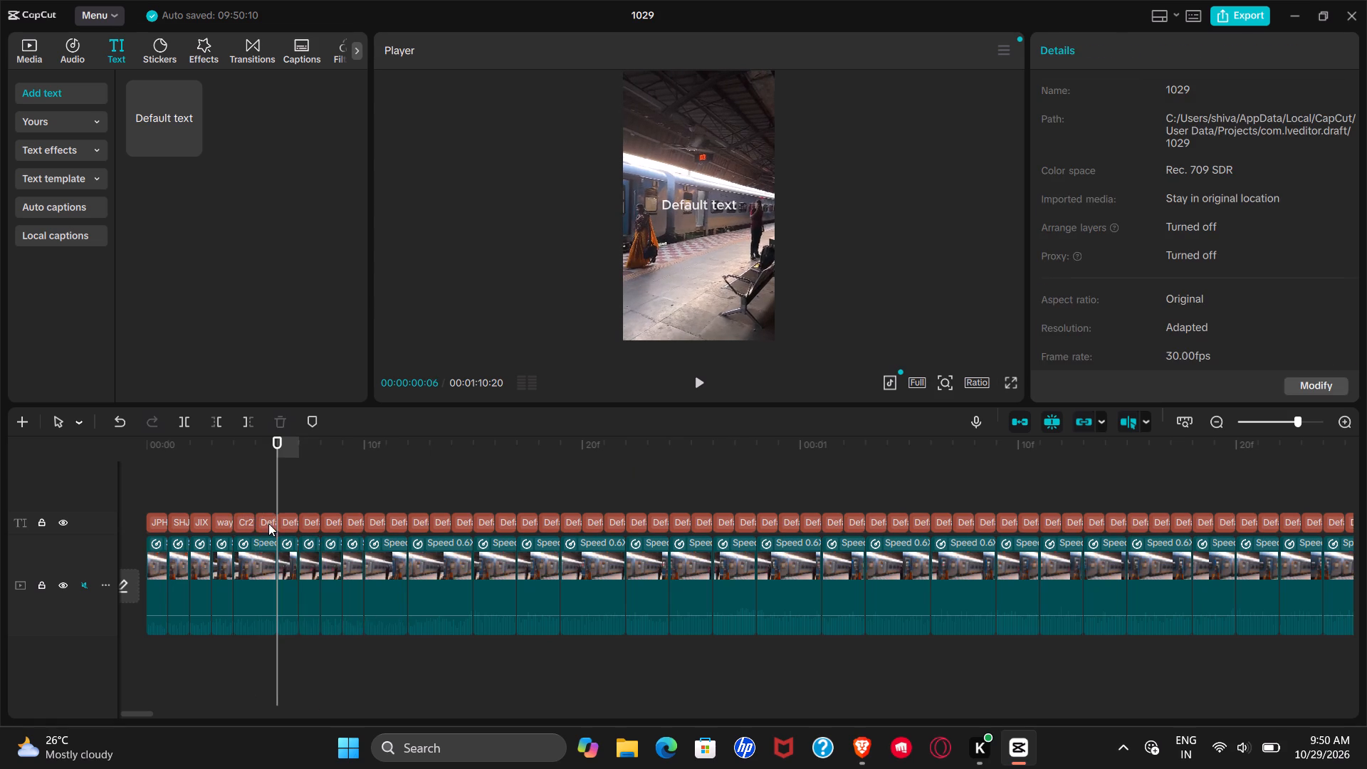
{"action": "left_click", "coordinate": [1227, 142]}
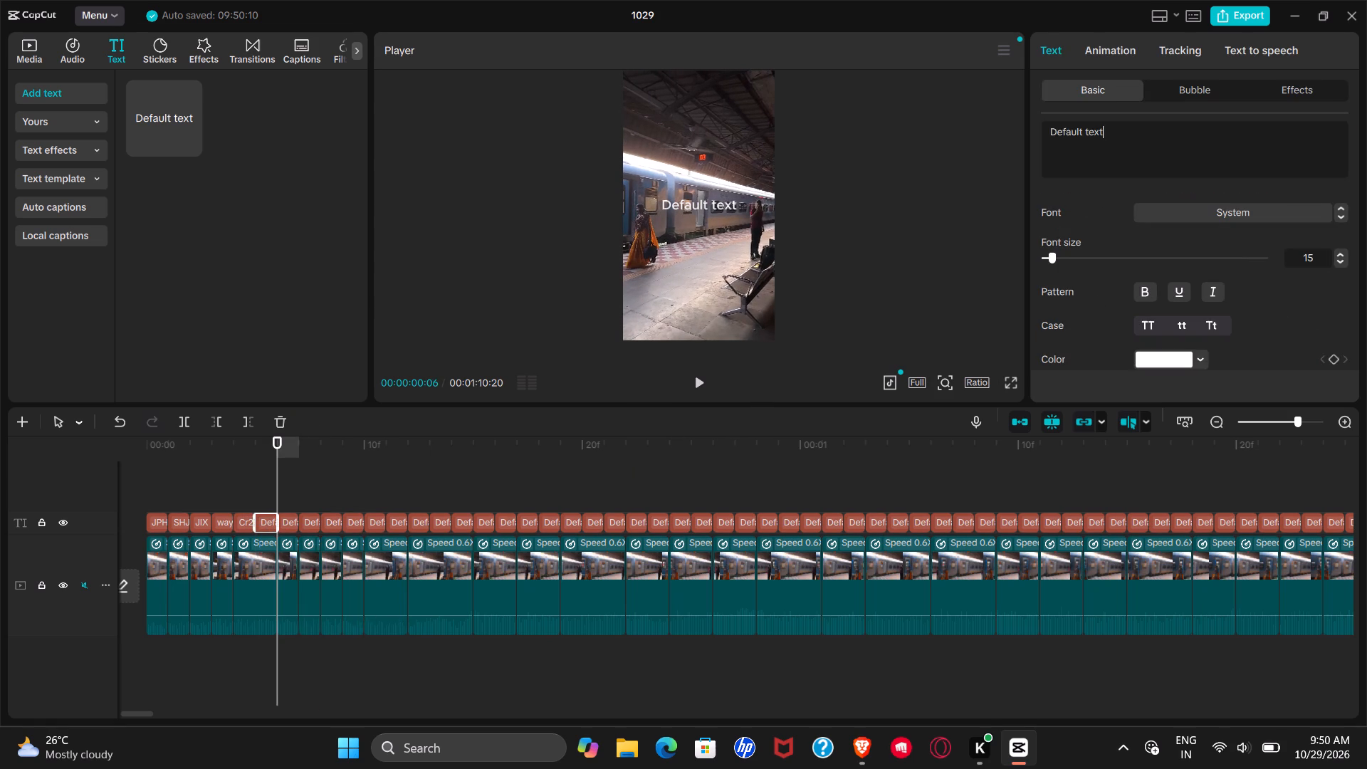
{"action": "key", "text": "BackSpace"}
{"action": "key", "text": "BackSpace"}
{"action": "key", "text": "BackSpace"}
{"action": "key", "text": "BackSpace"}
{"action": "key", "text": "BackSpace"}
{"action": "key", "text": "BackSpace"}
{"action": "key", "text": "BackSpace"}
{"action": "key", "text": "BackSpace"}
{"action": "key", "text": "BackSpace"}
{"action": "key", "text": "BackSpace"}
{"action": "key", "text": "BackSpace"}
{"action": "key", "text": "BackSpace"}
{"action": "key", "text": "BackSpace"}
{"action": "key", "text": "BackSpace"}
{"action": "key", "text": "BackSpace"}
{"action": "key", "text": "BackSpace"}
{"action": "key", "text": "BackSpace"}
{"action": "key", "text": "BackSpace"}
{"action": "key", "text": "BackSpace"}
{"action": "key", "text": "BackSpace"}
{"action": "type", "text": "sharp"}
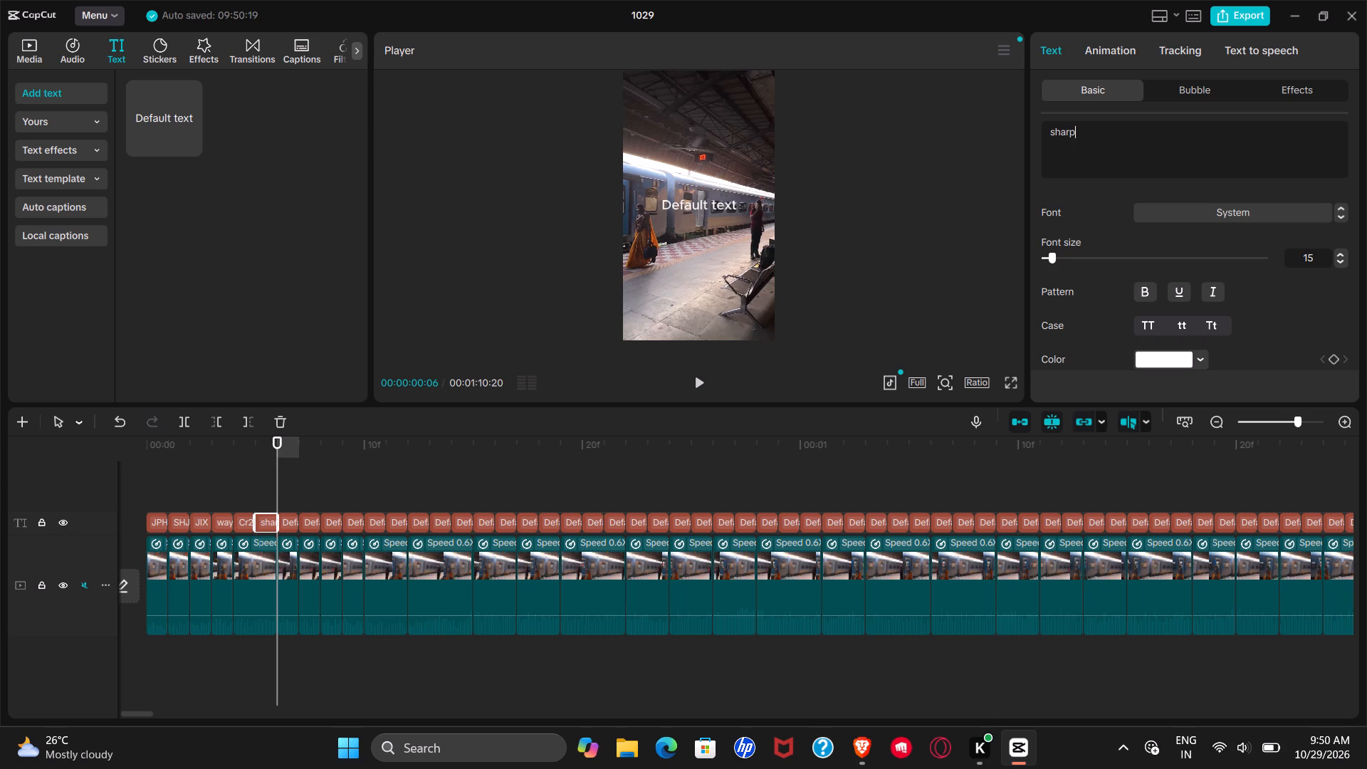
{"action": "key", "text": "BackSpace"}
{"action": "key", "text": "BackSpace"}
{"action": "key", "text": "BackSpace"}
{"action": "key", "text": "BackSpace"}
{"action": "key", "text": "BackSpace"}
{"action": "key", "text": "BackSpace"}
{"action": "key", "text": "BackSpace"}
{"action": "type", "text": "po"}
{"action": "key", "text": "i"}
{"action": "key", "text": "u"}
{"action": "key", "text": "BackSpace"}
{"action": "key", "text": "BackSpace"}
{"action": "type", "text": "nd 39"}
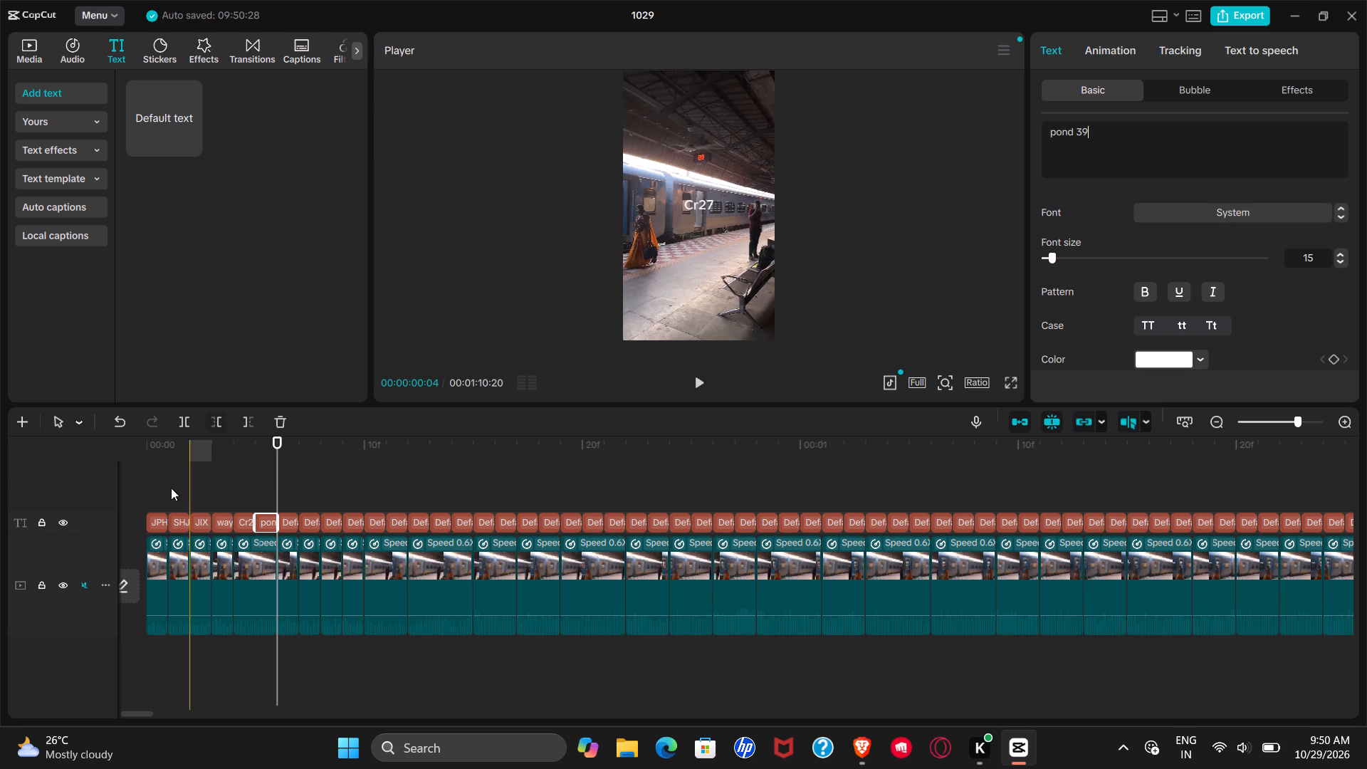
Toggle the underline formatting of the JPHS STATION text segment at the start of the timeline.
{"action": "left_click", "coordinate": [169, 486]}
{"action": "left_click", "coordinate": [160, 525]}
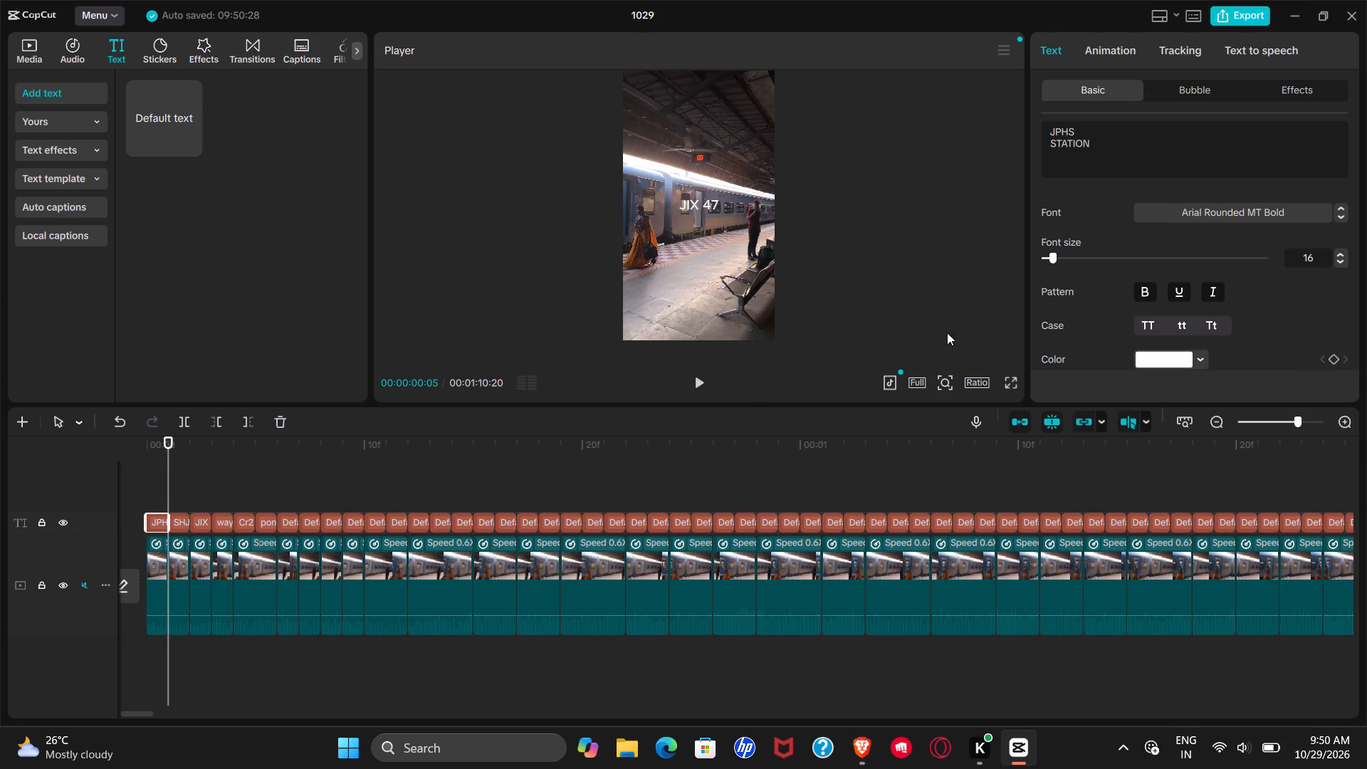
{"action": "left_click", "coordinate": [1157, 297]}
{"action": "left_click", "coordinate": [1183, 295]}
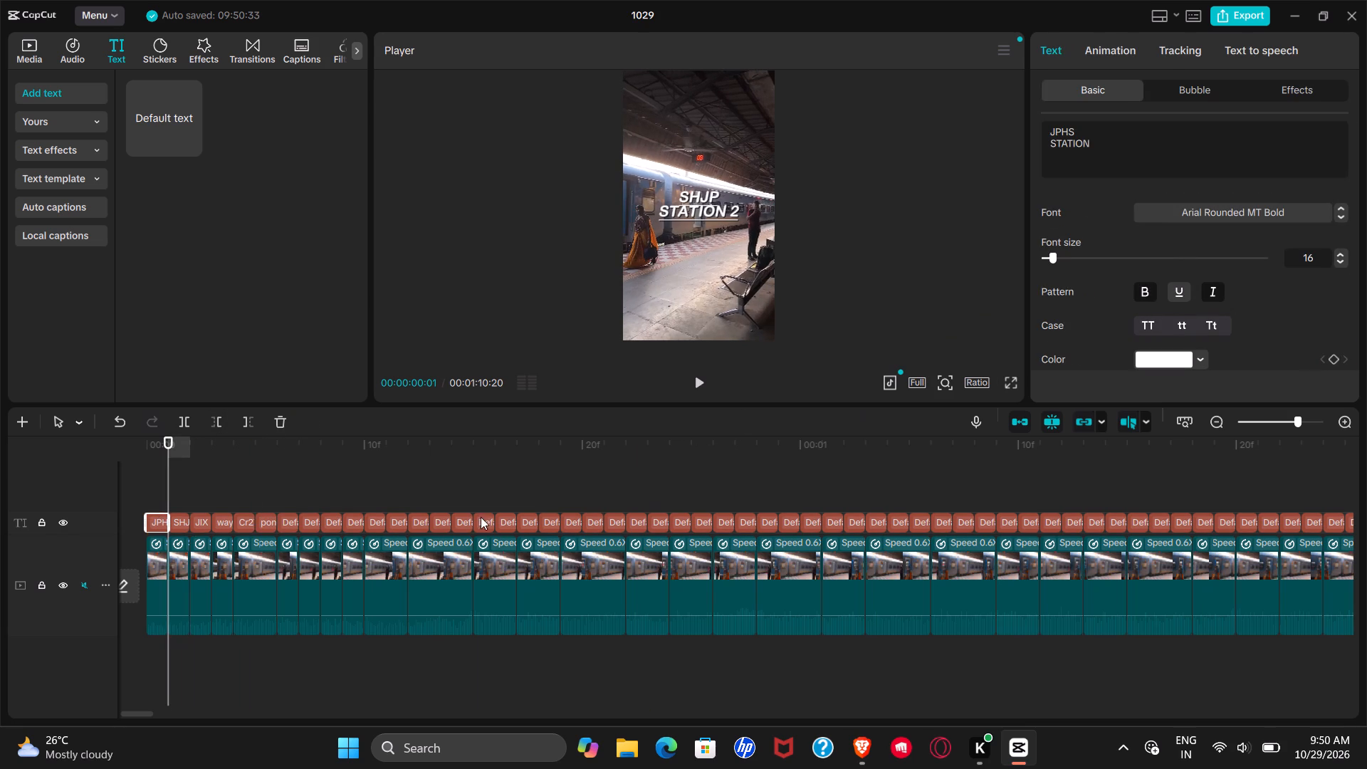
Review the edited text segments from SHJP STATION 2 through pond 39, checking their text and formatting.
{"action": "left_click", "coordinate": [184, 491]}
{"action": "left_click", "coordinate": [182, 492]}
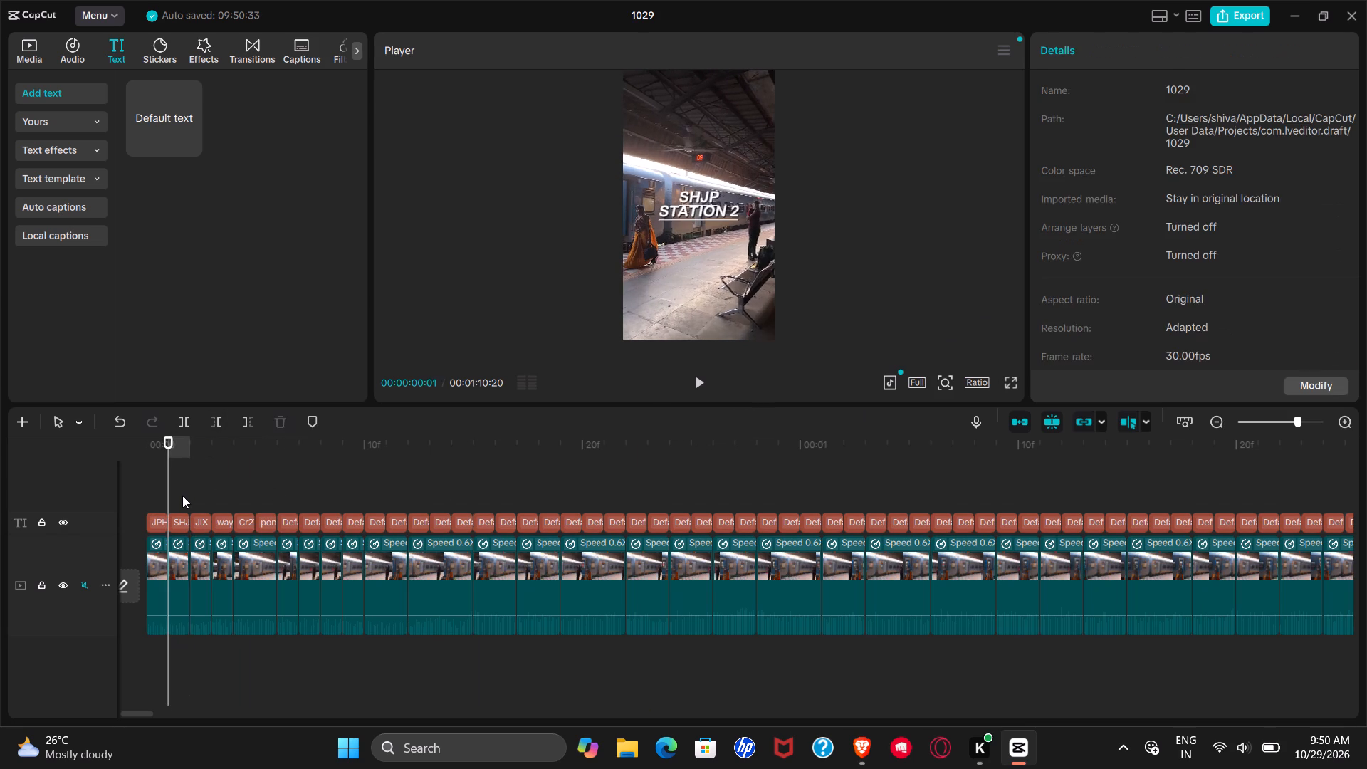
{"action": "left_click", "coordinate": [185, 496]}
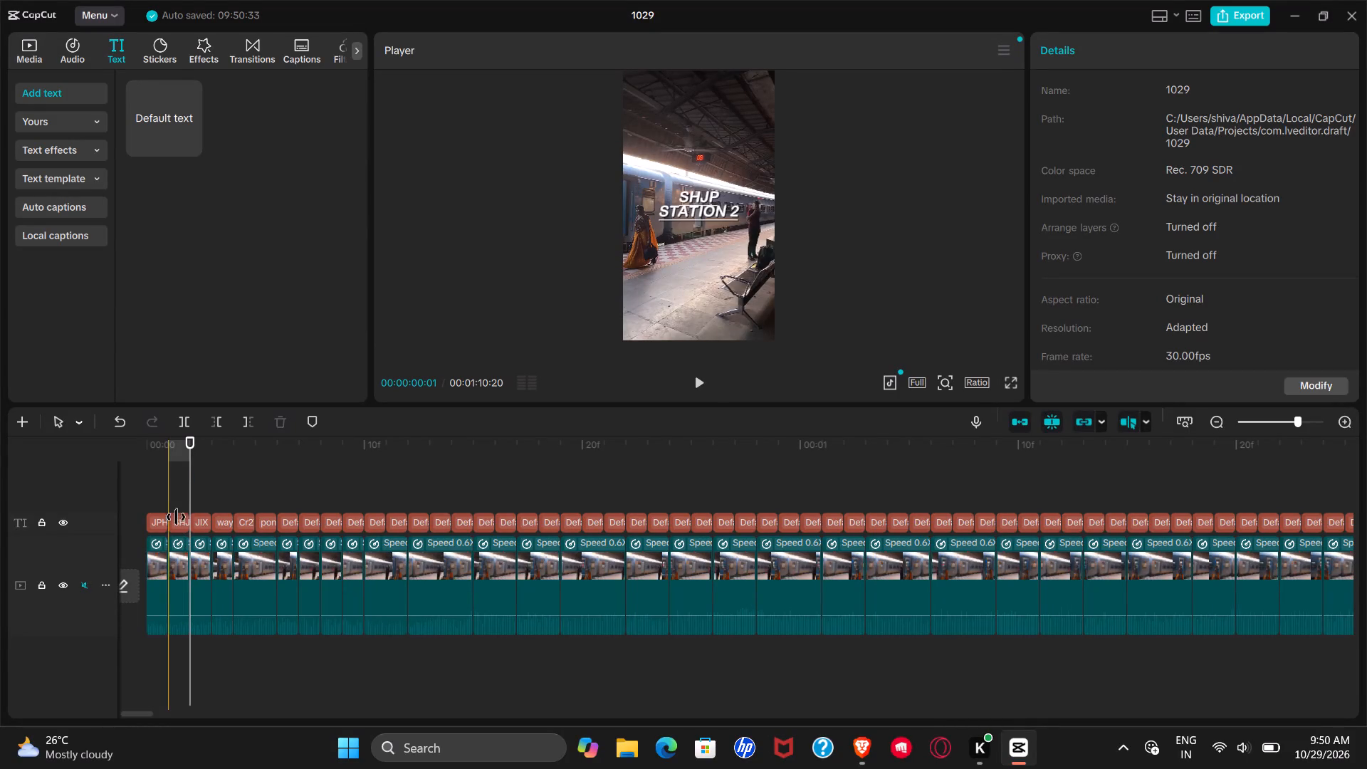
{"action": "left_click", "coordinate": [189, 466]}
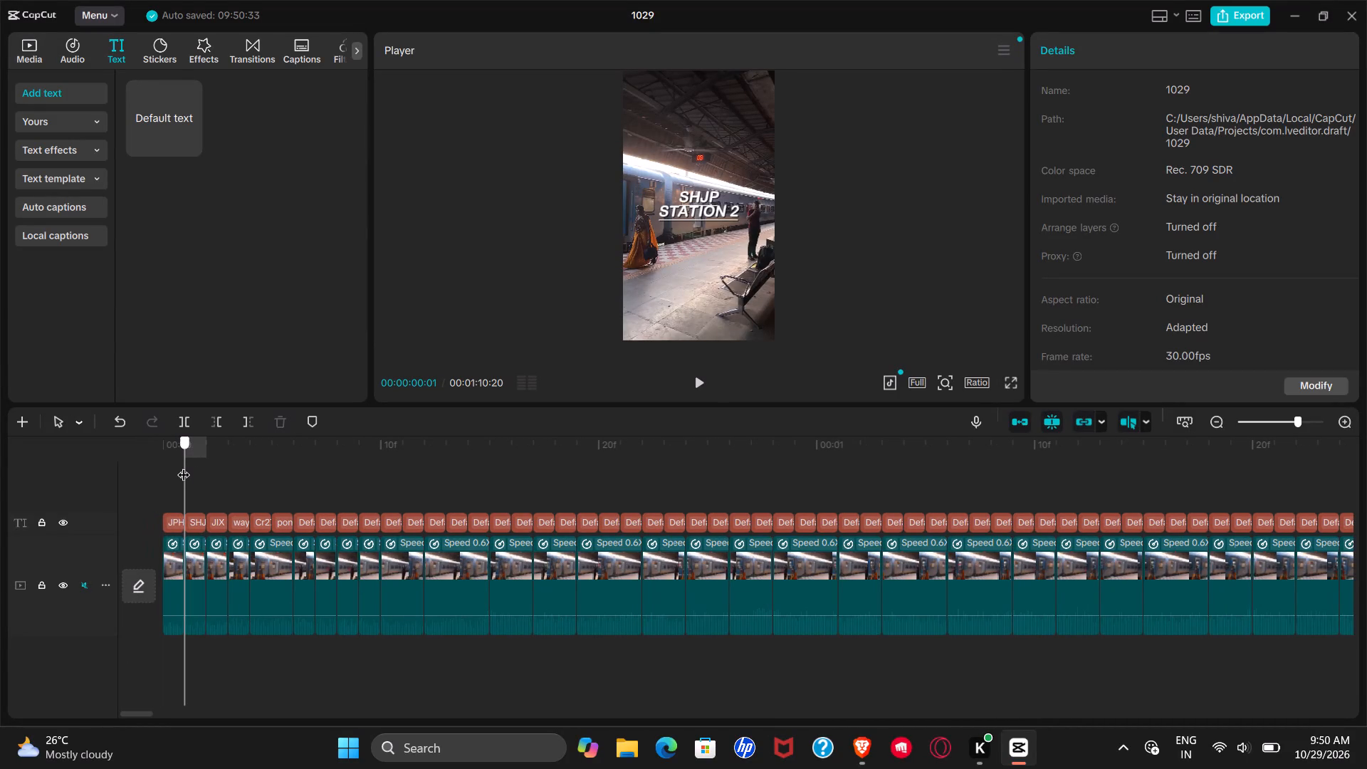
{"action": "left_click", "coordinate": [201, 522]}
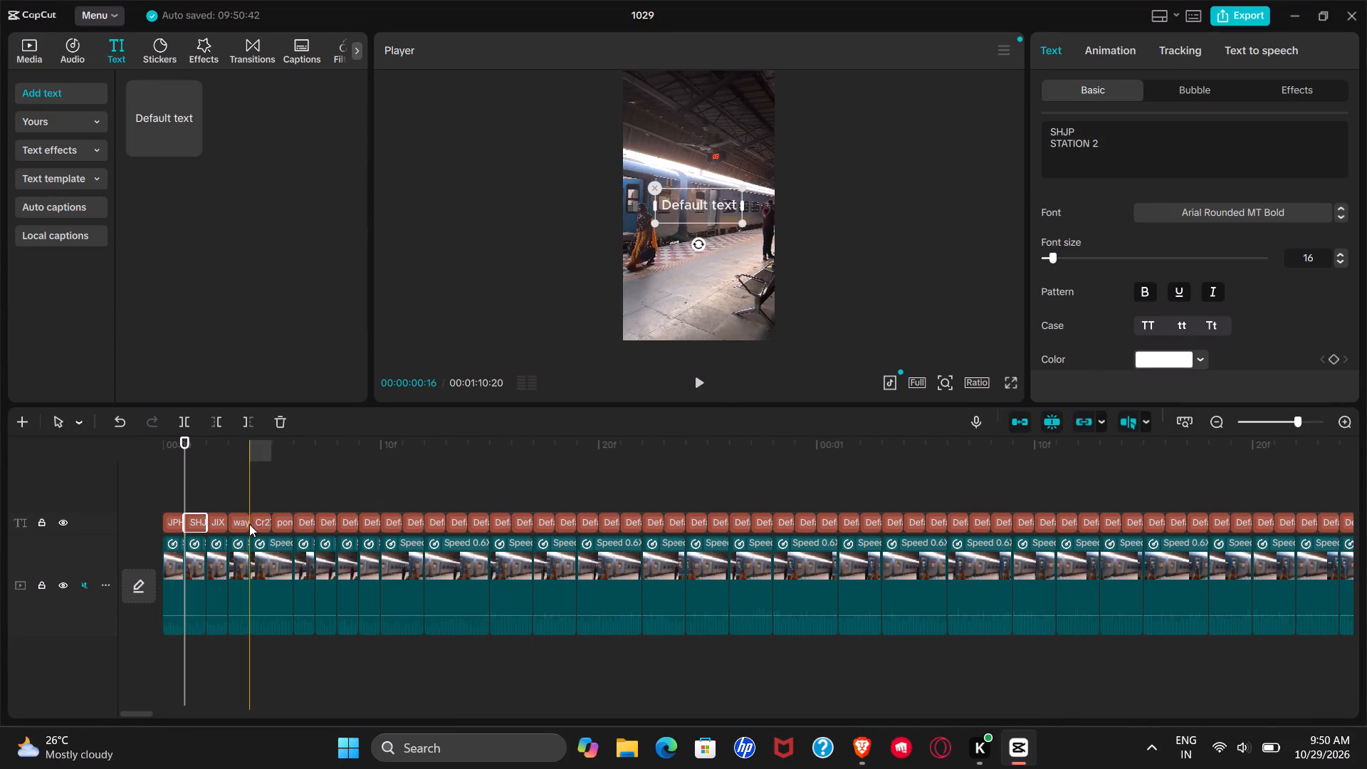
{"action": "left_click", "coordinate": [216, 509]}
{"action": "left_click", "coordinate": [219, 520]}
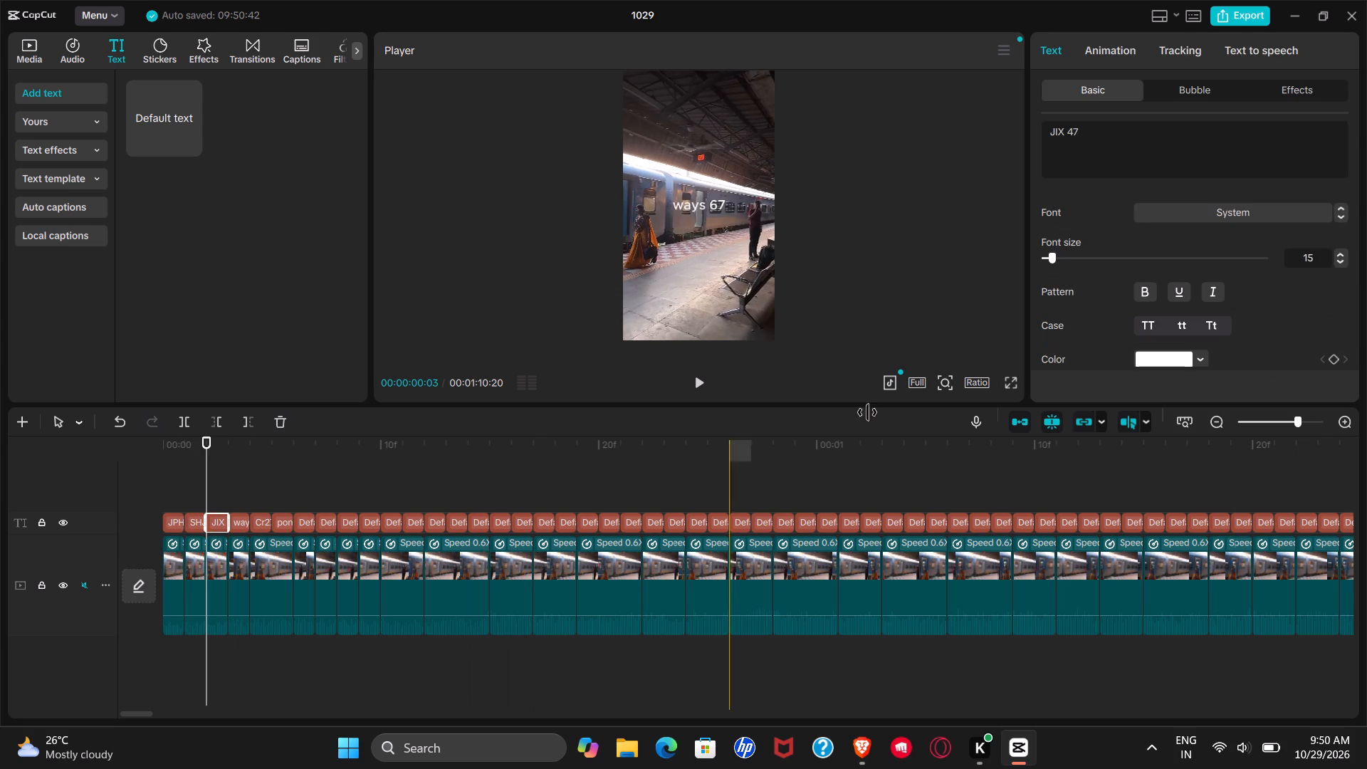
{"action": "left_click", "coordinate": [243, 501]}
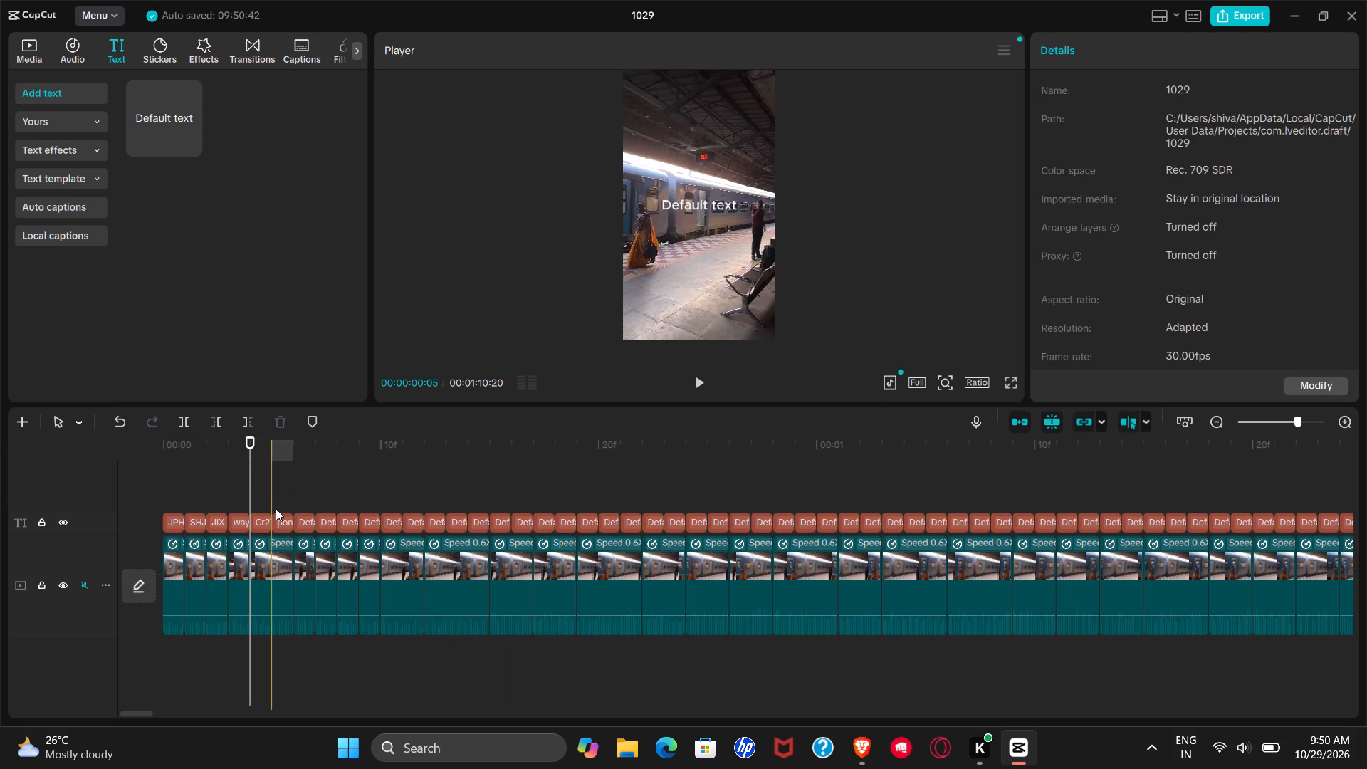
{"action": "left_click", "coordinate": [286, 520]}
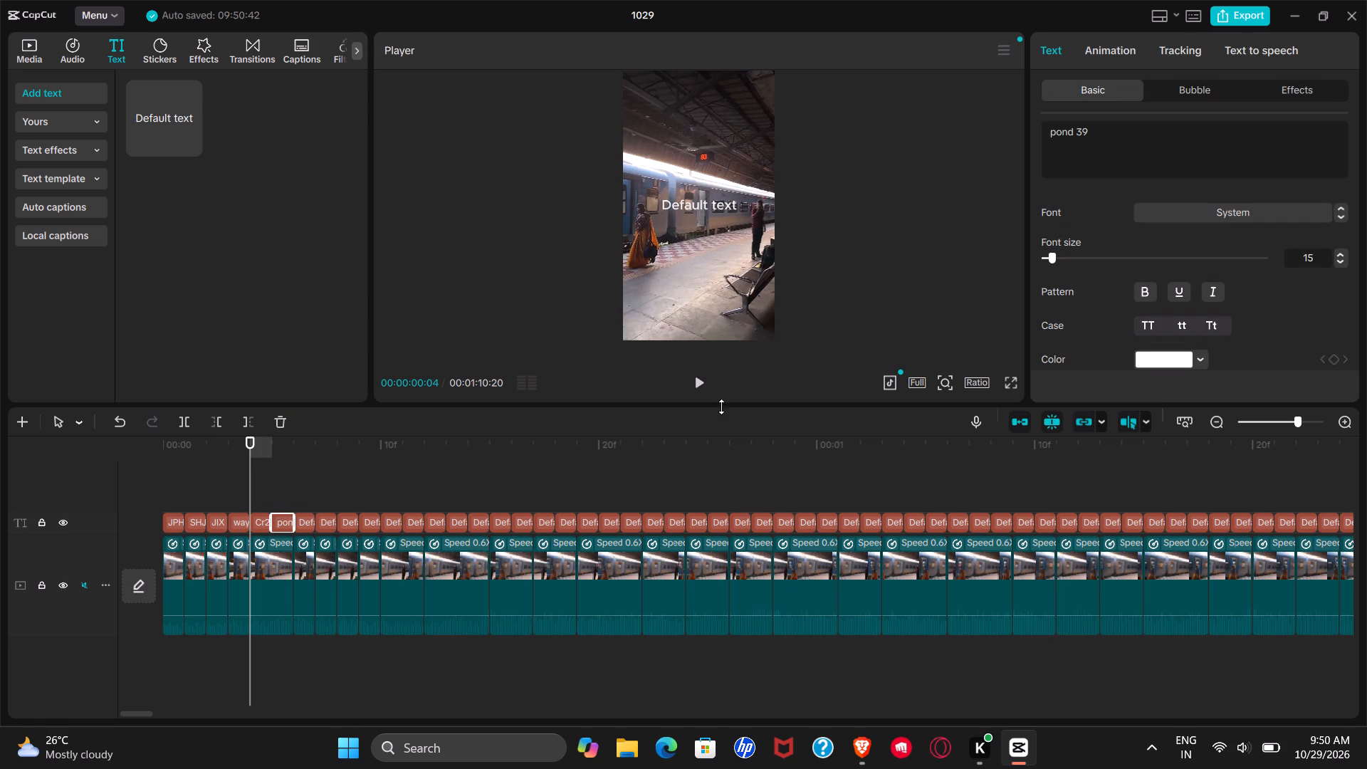
Replace the content of the seventh text segment, at 00:00:00:06, with 901.
{"action": "left_click", "coordinate": [296, 496]}
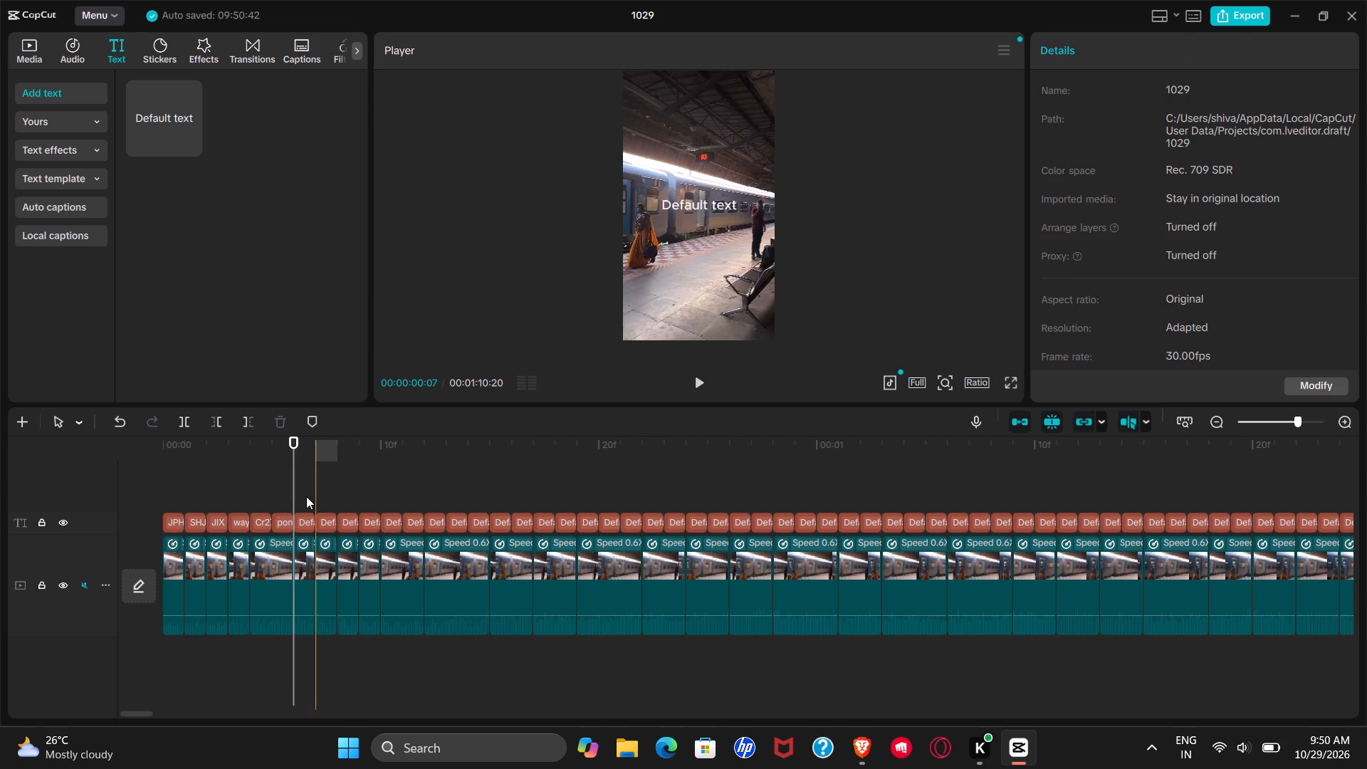
{"action": "left_click", "coordinate": [306, 517]}
{"action": "left_click", "coordinate": [1183, 153]}
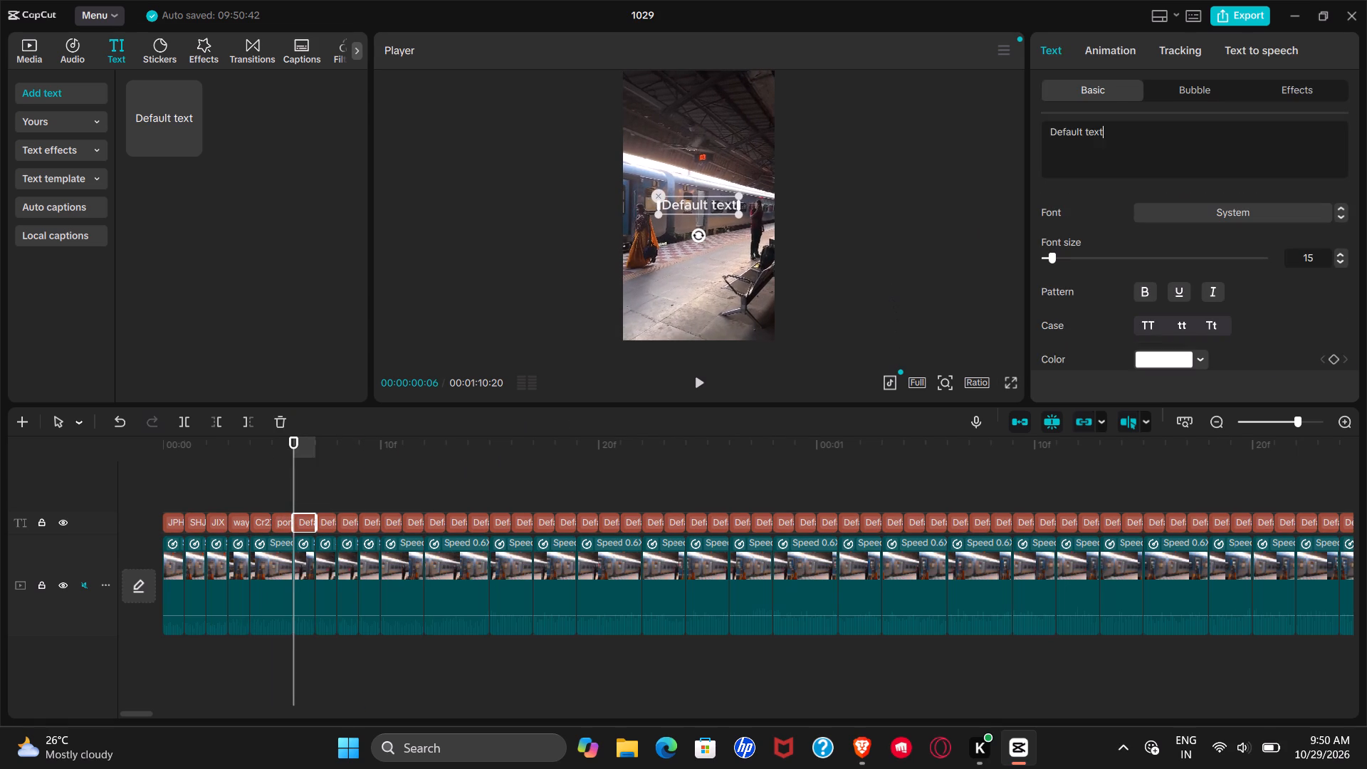
{"action": "key", "text": "BackSpace"}
{"action": "key", "text": "BackSpace"}
{"action": "key", "text": "BackSpace"}
{"action": "key", "text": "BackSpace"}
{"action": "key", "text": "BackSpace"}
{"action": "key", "text": "BackSpace"}
{"action": "key", "text": "BackSpace"}
{"action": "key", "text": "BackSpace"}
{"action": "key", "text": "BackSpace"}
{"action": "key", "text": "BackSpace"}
{"action": "key", "text": "BackSpace"}
{"action": "key", "text": "BackSpace"}
{"action": "key", "text": "BackSpace"}
{"action": "key", "text": "BackSpace"}
{"action": "key", "text": "BackSpace"}
{"action": "key", "text": "BackSpace"}
{"action": "key", "text": "BackSpace"}
{"action": "key", "text": "BackSpace"}
{"action": "key", "text": "BackSpace"}
{"action": "key", "text": "BackSpace"}
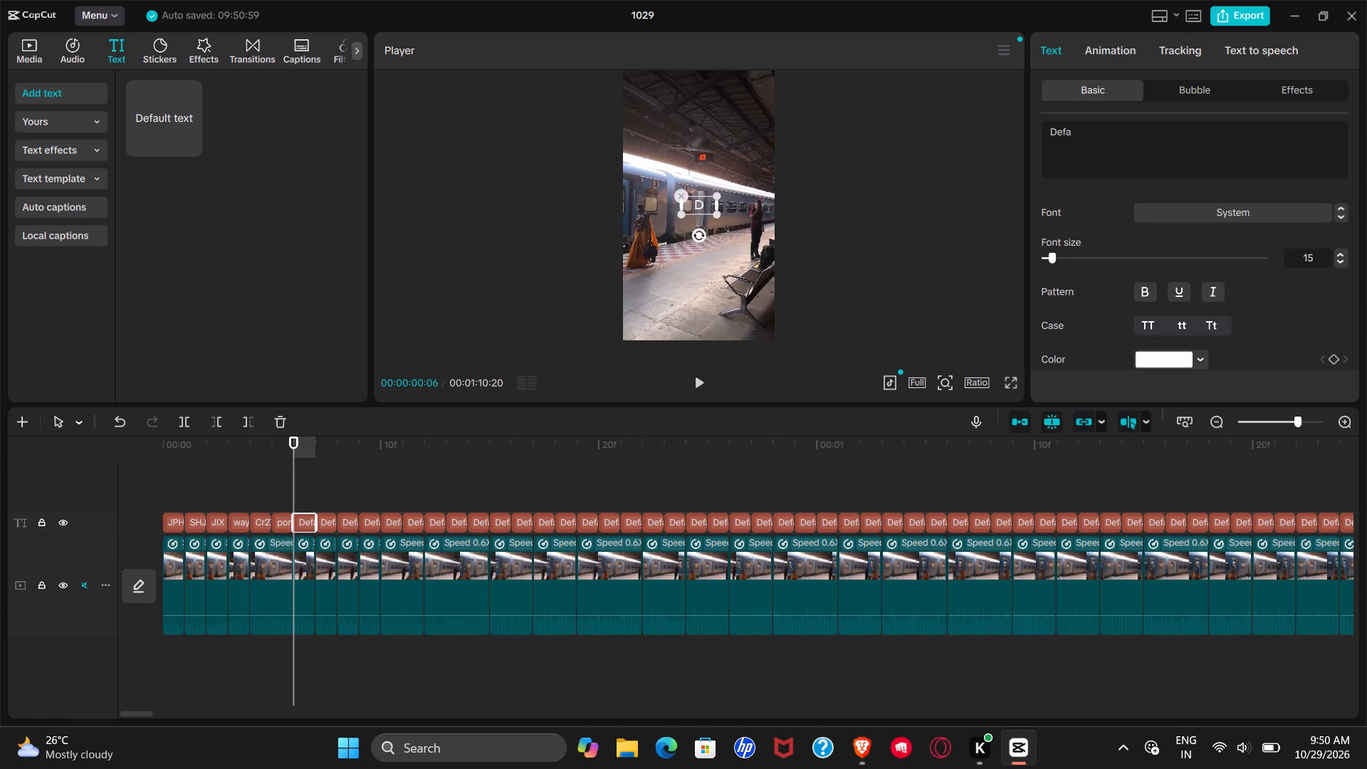
{"action": "type", "text": "901"}
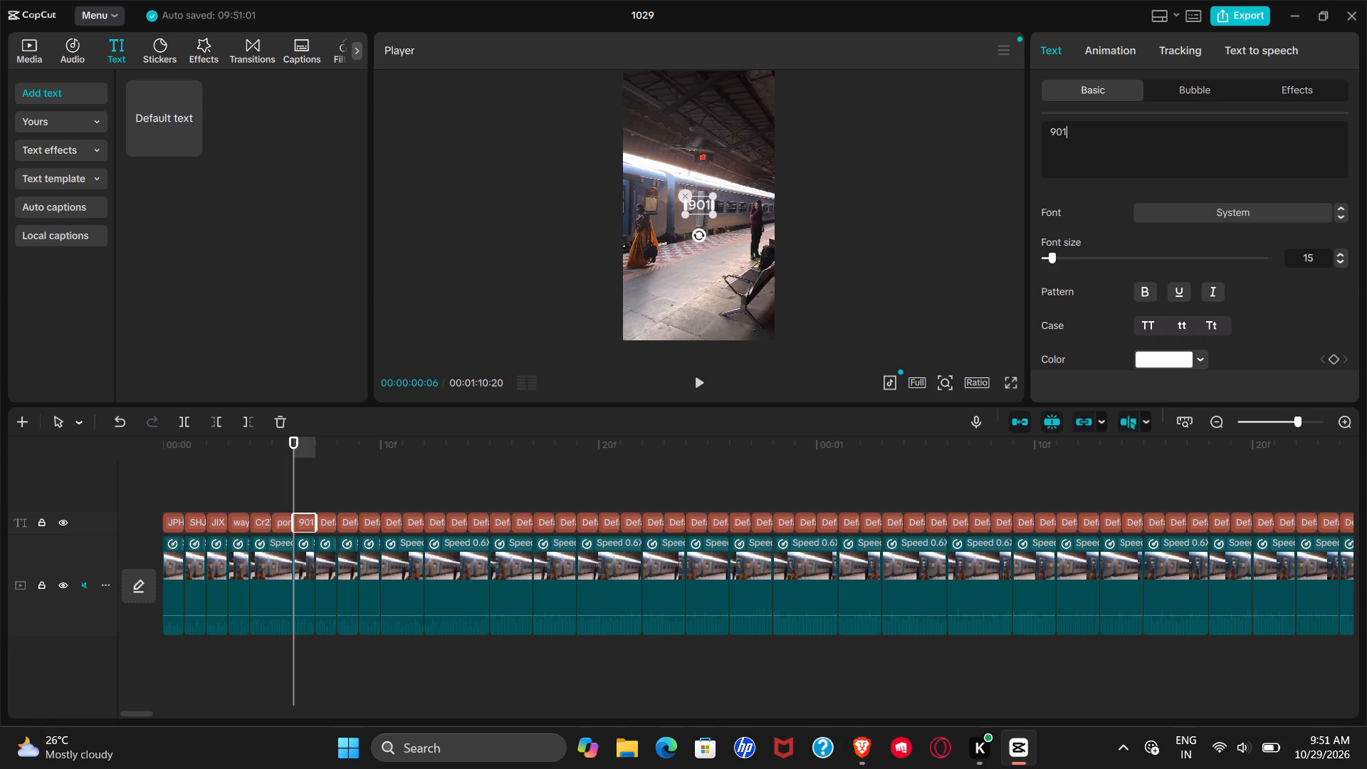
Replace the content of the eighth text segment, at 00:00:00:07, with 911.
{"action": "left_click", "coordinate": [336, 518]}
{"action": "left_click", "coordinate": [323, 527]}
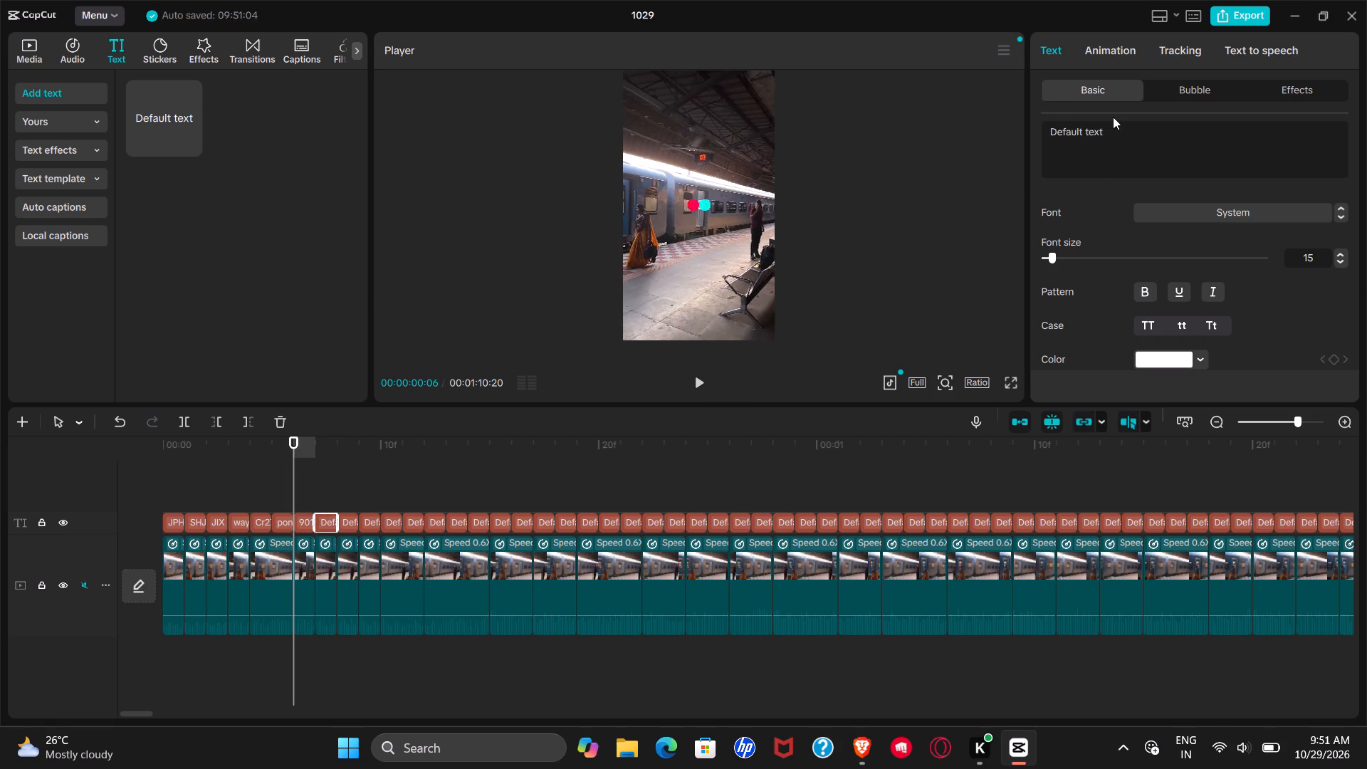
{"action": "left_click", "coordinate": [1114, 117]}
{"action": "left_click", "coordinate": [1139, 147]}
{"action": "key", "text": "BackSpace"}
{"action": "key", "text": "BackSpace"}
{"action": "key", "text": "BackSpace"}
{"action": "key", "text": "BackSpace"}
{"action": "key", "text": "BackSpace"}
{"action": "key", "text": "BackSpace"}
{"action": "key", "text": "BackSpace"}
{"action": "key", "text": "BackSpace"}
{"action": "key", "text": "BackSpace"}
{"action": "key", "text": "BackSpace"}
{"action": "key", "text": "BackSpace"}
{"action": "key", "text": "BackSpace"}
{"action": "key", "text": "BackSpace"}
{"action": "key", "text": "BackSpace"}
{"action": "key", "text": "BackSpace"}
{"action": "key", "text": "BackSpace"}
{"action": "key", "text": "BackSpace"}
{"action": "key", "text": "BackSpace"}
{"action": "key", "text": "BackSpace"}
{"action": "key", "text": "BackSpace"}
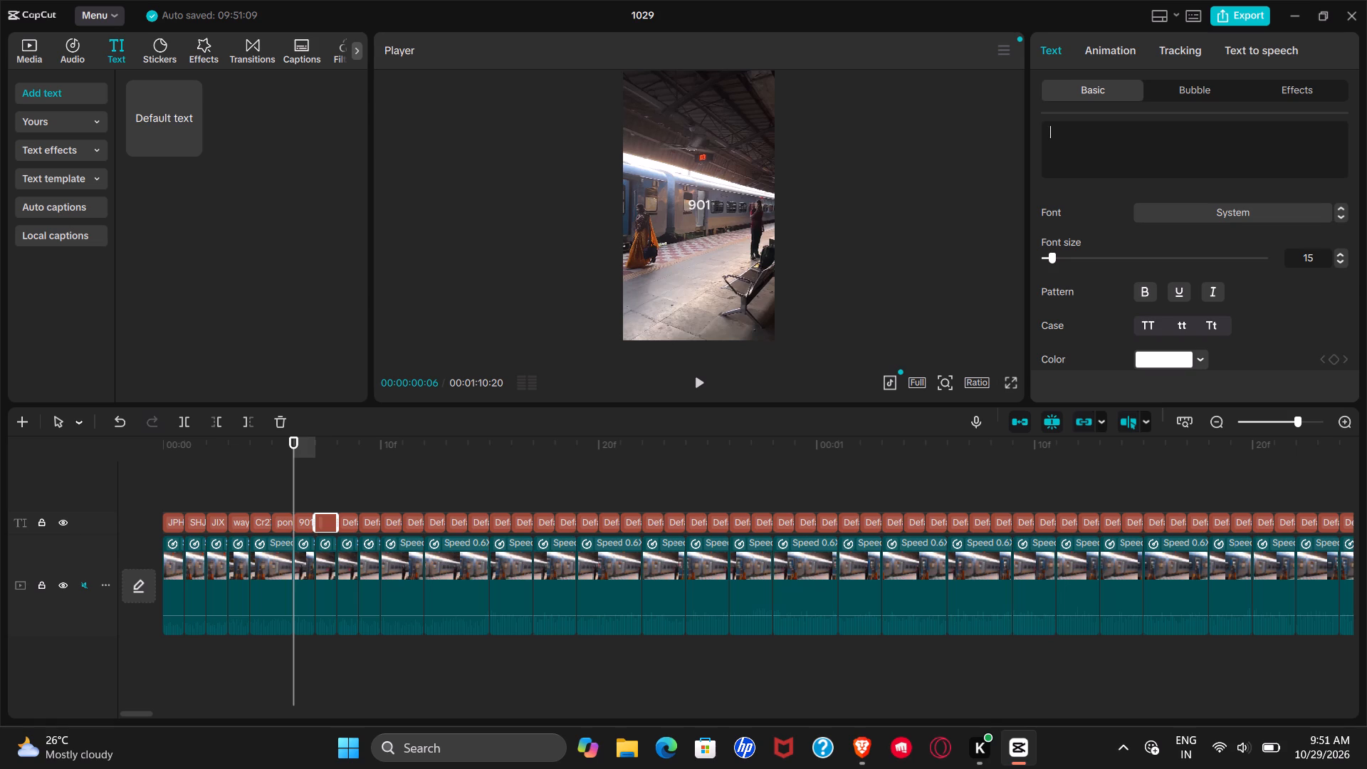
{"action": "key", "text": "9"}
{"action": "type", "text": "11"}
Replace the content of the ninth text segment, at 00:00:00:08, with yux91.
{"action": "left_click", "coordinate": [359, 518]}
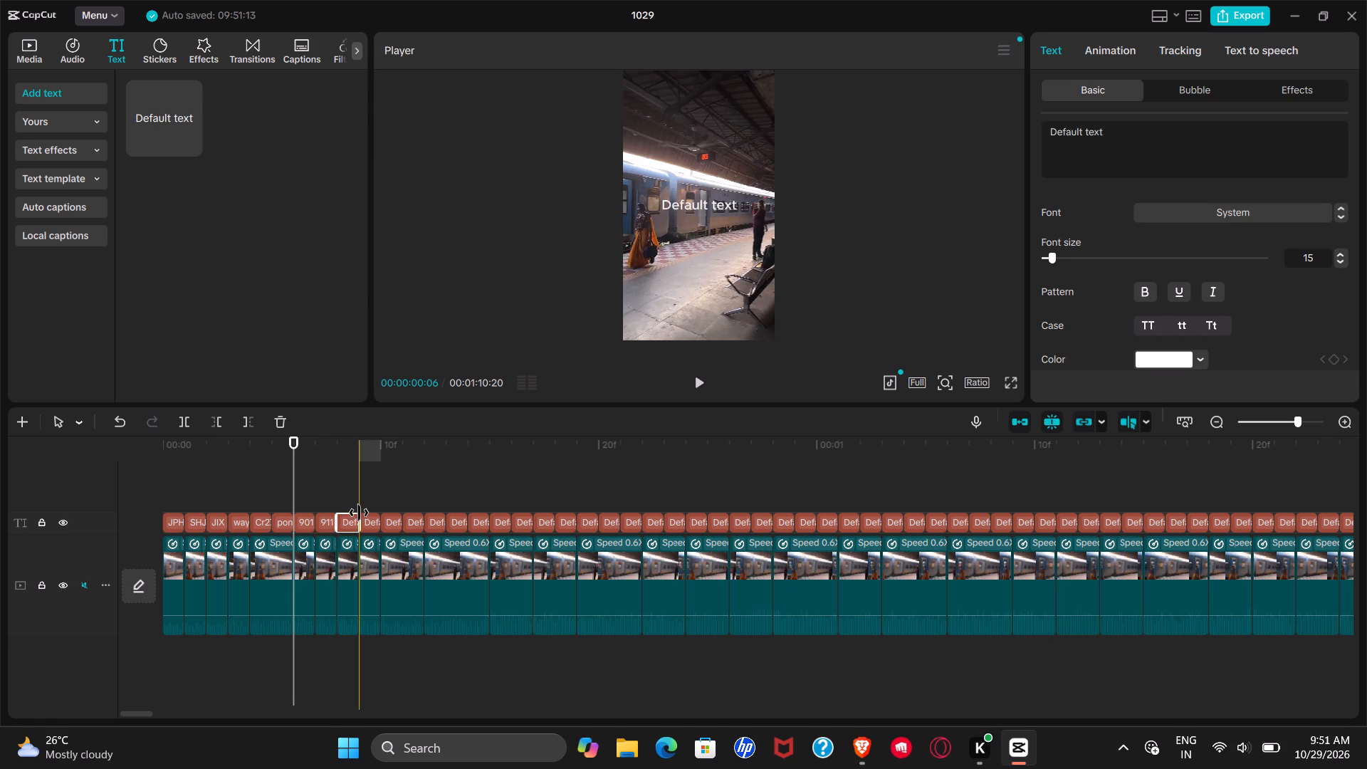
{"action": "left_click", "coordinate": [339, 483]}
{"action": "left_click", "coordinate": [347, 515]}
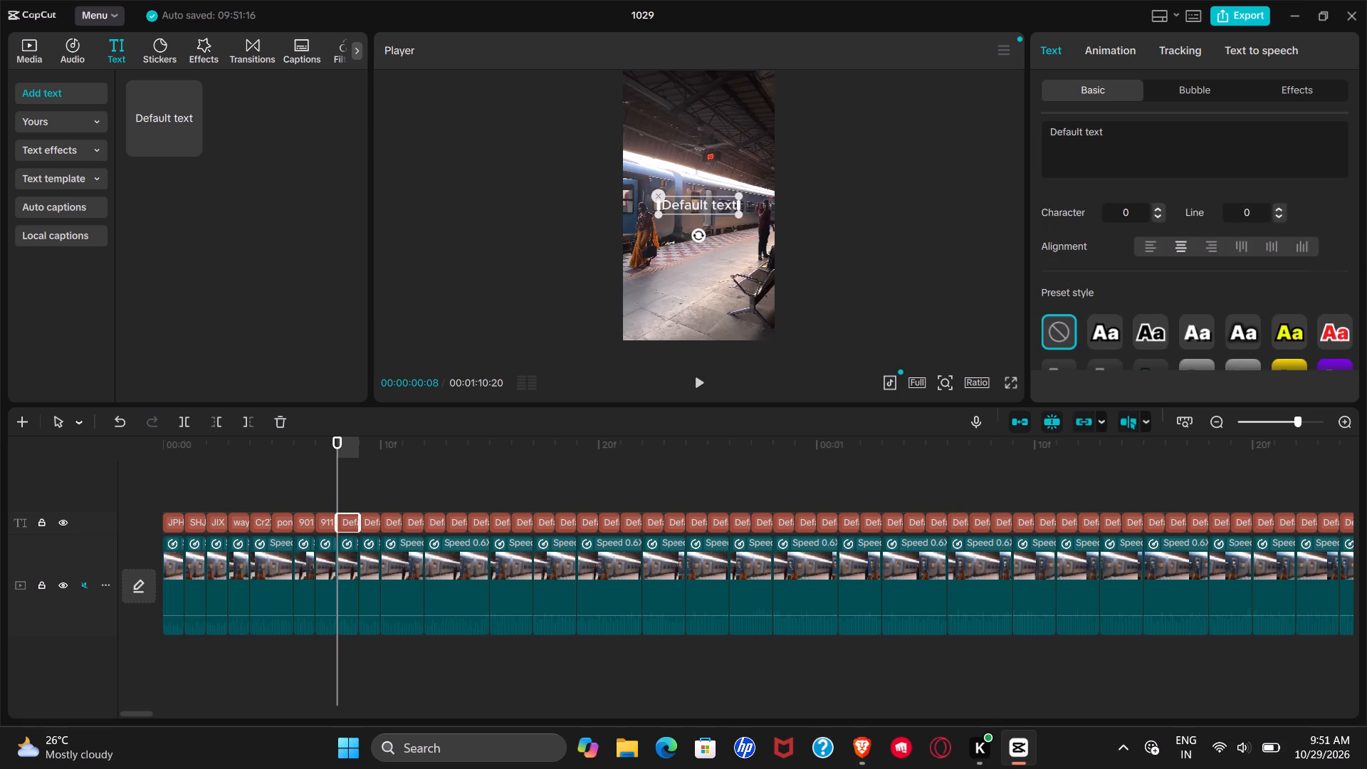
{"action": "left_click", "coordinate": [1162, 155]}
{"action": "key", "text": "BackSpace"}
{"action": "key", "text": "BackSpace"}
{"action": "key", "text": "BackSpace"}
{"action": "key", "text": "BackSpace"}
{"action": "key", "text": "BackSpace"}
{"action": "key", "text": "BackSpace"}
{"action": "key", "text": "BackSpace"}
{"action": "key", "text": "BackSpace"}
{"action": "key", "text": "BackSpace"}
{"action": "key", "text": "BackSpace"}
{"action": "key", "text": "BackSpace"}
{"action": "key", "text": "BackSpace"}
{"action": "key", "text": "BackSpace"}
{"action": "key", "text": "BackSpace"}
{"action": "key", "text": "BackSpace"}
{"action": "key", "text": "BackSpace"}
{"action": "key", "text": "BackSpace"}
{"action": "key", "text": "BackSpace"}
{"action": "key", "text": "BackSpace"}
{"action": "key", "text": "BackSpace"}
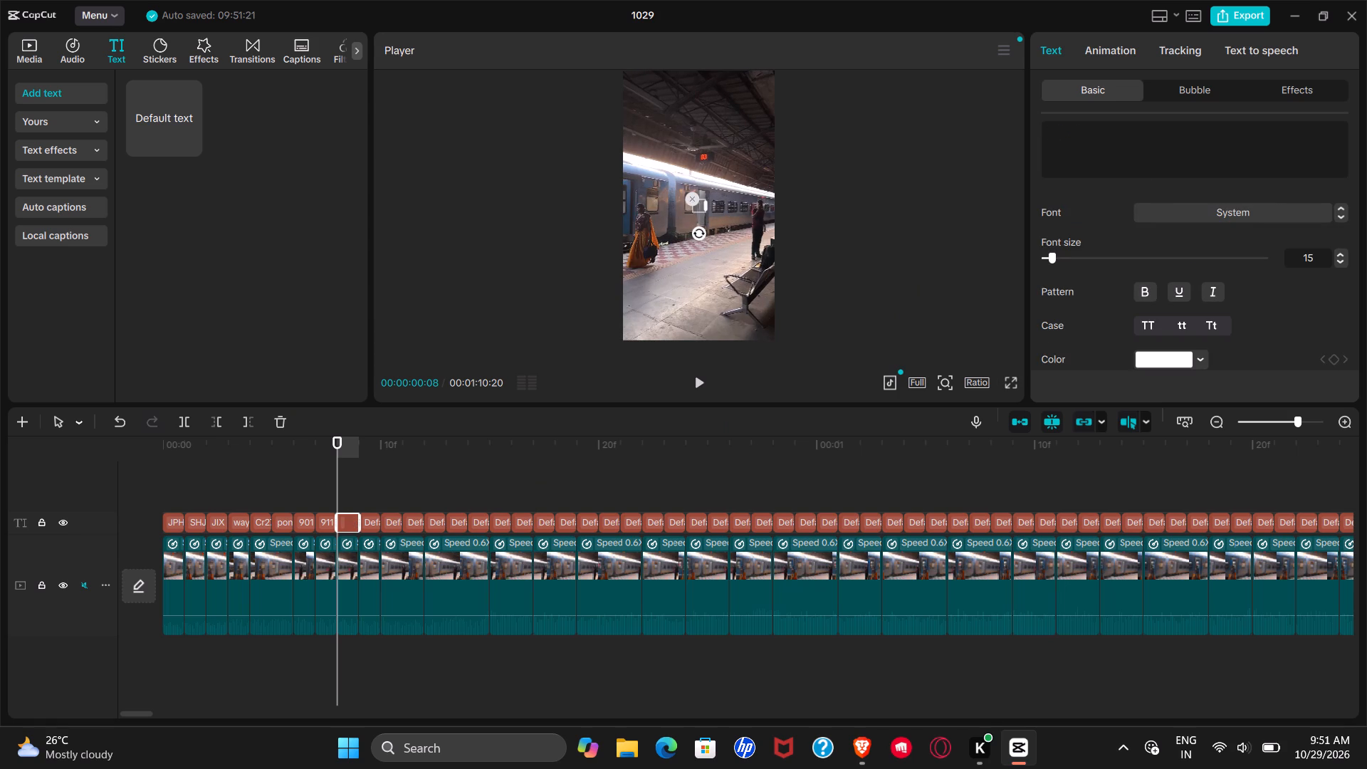
{"action": "key", "text": "j"}
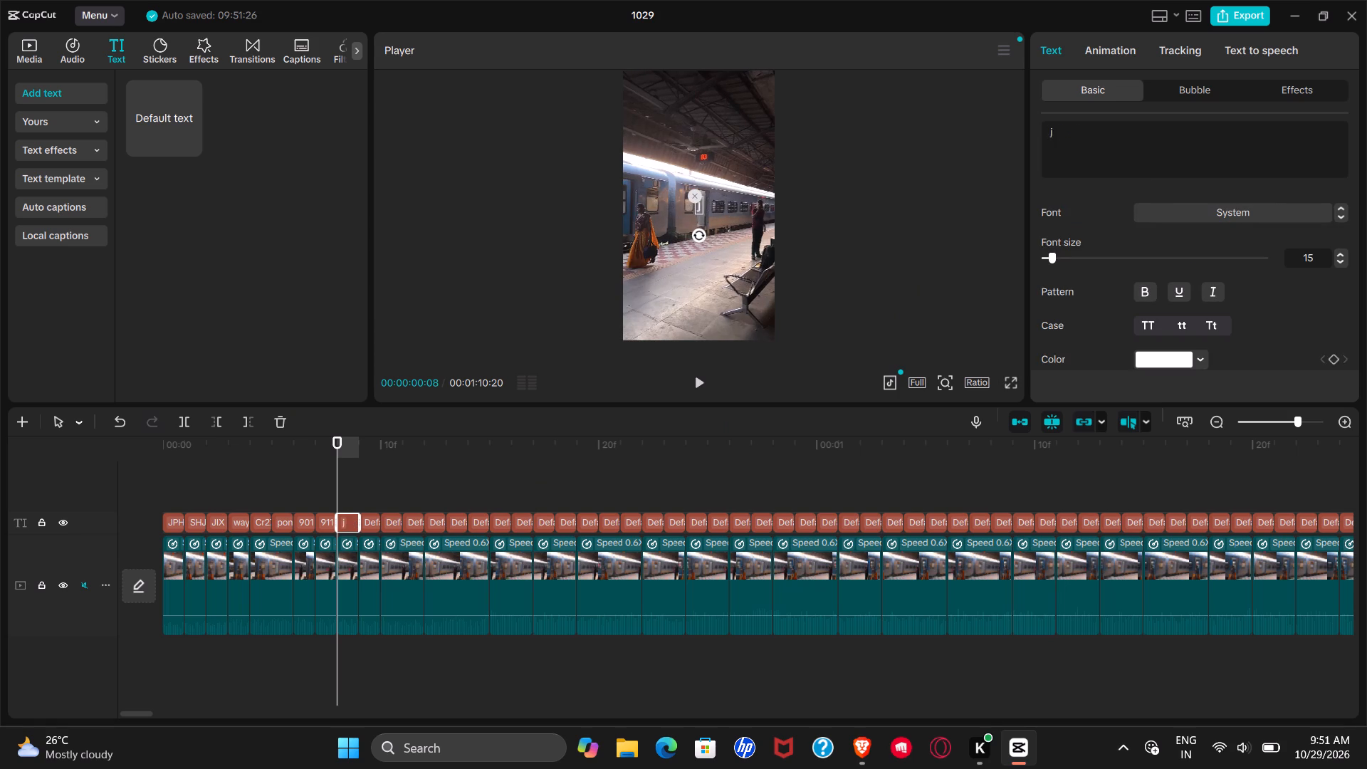
{"action": "key", "text": "BackSpace"}
{"action": "type", "text": "yux91"}
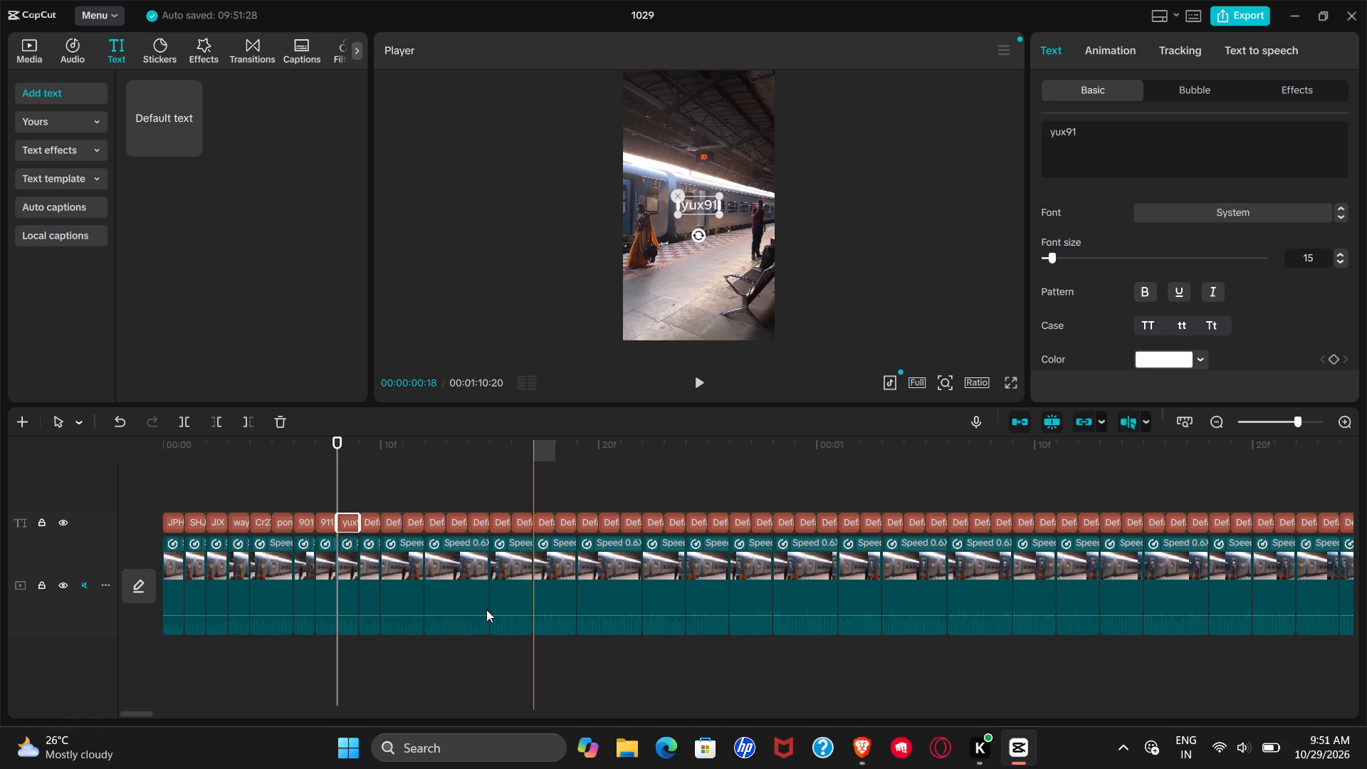
Replace the content of the tenth text segment, at 00:00:00:09, with isth87.
{"action": "left_click", "coordinate": [357, 489]}
{"action": "left_click", "coordinate": [365, 486]}
{"action": "left_click", "coordinate": [375, 485]}
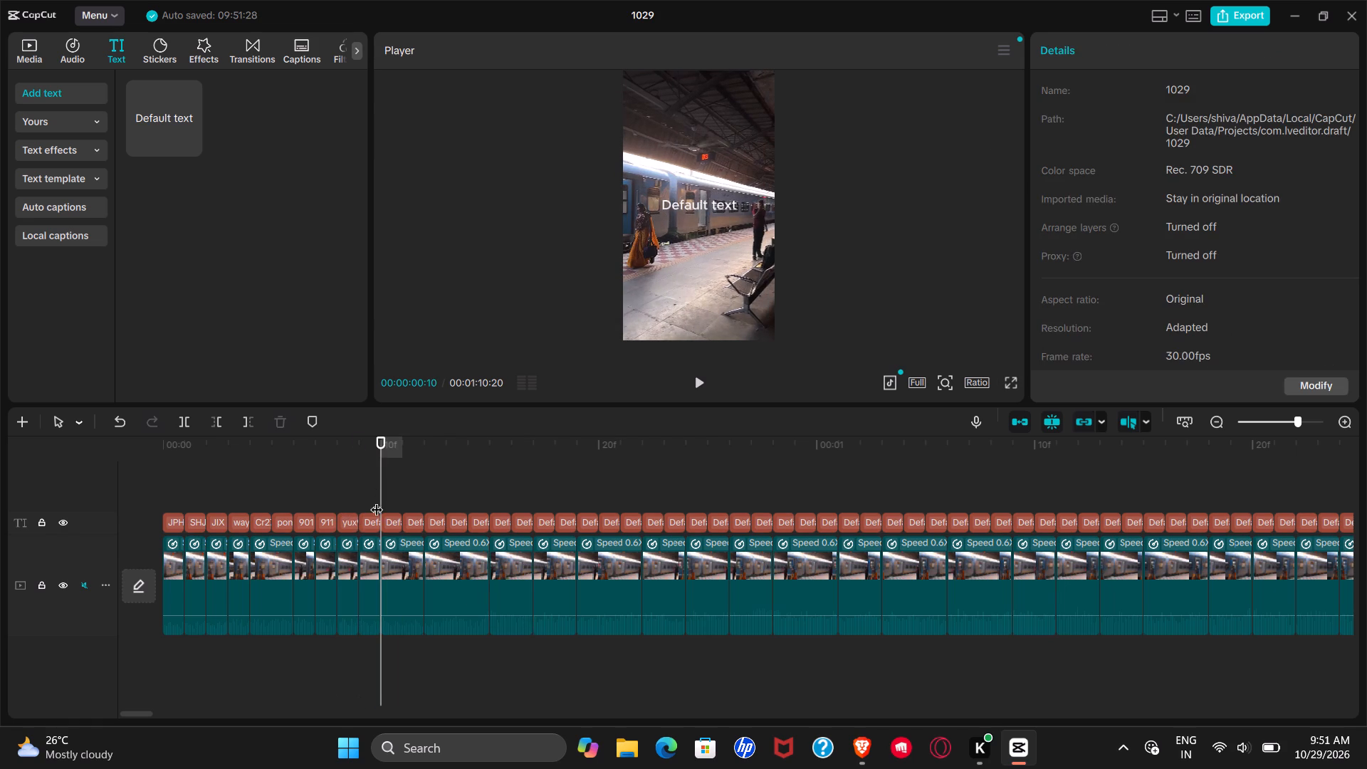
{"action": "left_click", "coordinate": [377, 510]}
{"action": "left_click", "coordinate": [377, 515]}
{"action": "left_click", "coordinate": [1171, 147]}
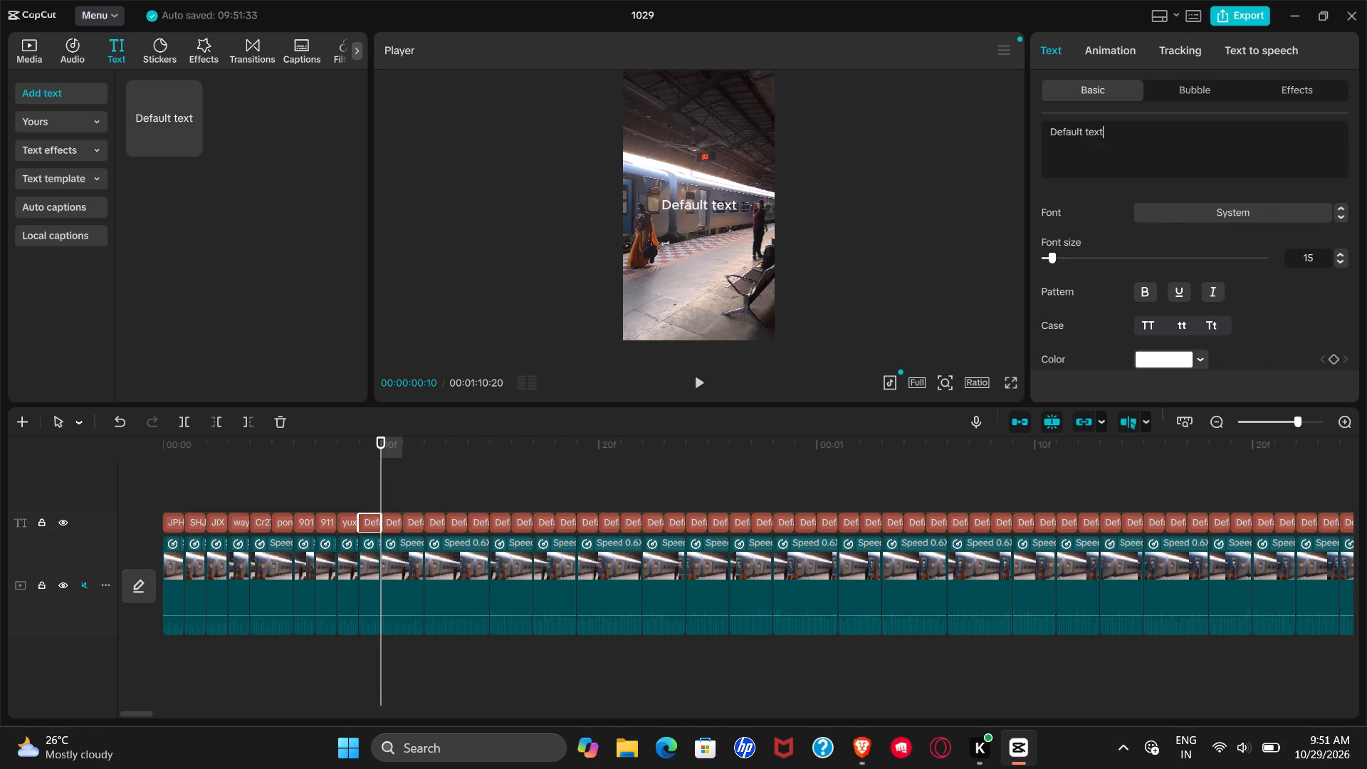
{"action": "key", "text": "BackSpace"}
{"action": "key", "text": "BackSpace"}
{"action": "key", "text": "BackSpace"}
{"action": "key", "text": "BackSpace"}
{"action": "key", "text": "BackSpace"}
{"action": "key", "text": "BackSpace"}
{"action": "key", "text": "BackSpace"}
{"action": "key", "text": "BackSpace"}
{"action": "key", "text": "BackSpace"}
{"action": "key", "text": "BackSpace"}
{"action": "key", "text": "BackSpace"}
{"action": "key", "text": "BackSpace"}
{"action": "key", "text": "BackSpace"}
{"action": "key", "text": "BackSpace"}
{"action": "key", "text": "BackSpace"}
{"action": "key", "text": "BackSpace"}
{"action": "key", "text": "BackSpace"}
{"action": "key", "text": "BackSpace"}
{"action": "key", "text": "BackSpace"}
{"action": "key", "text": "BackSpace"}
{"action": "type", "text": "isth87"}
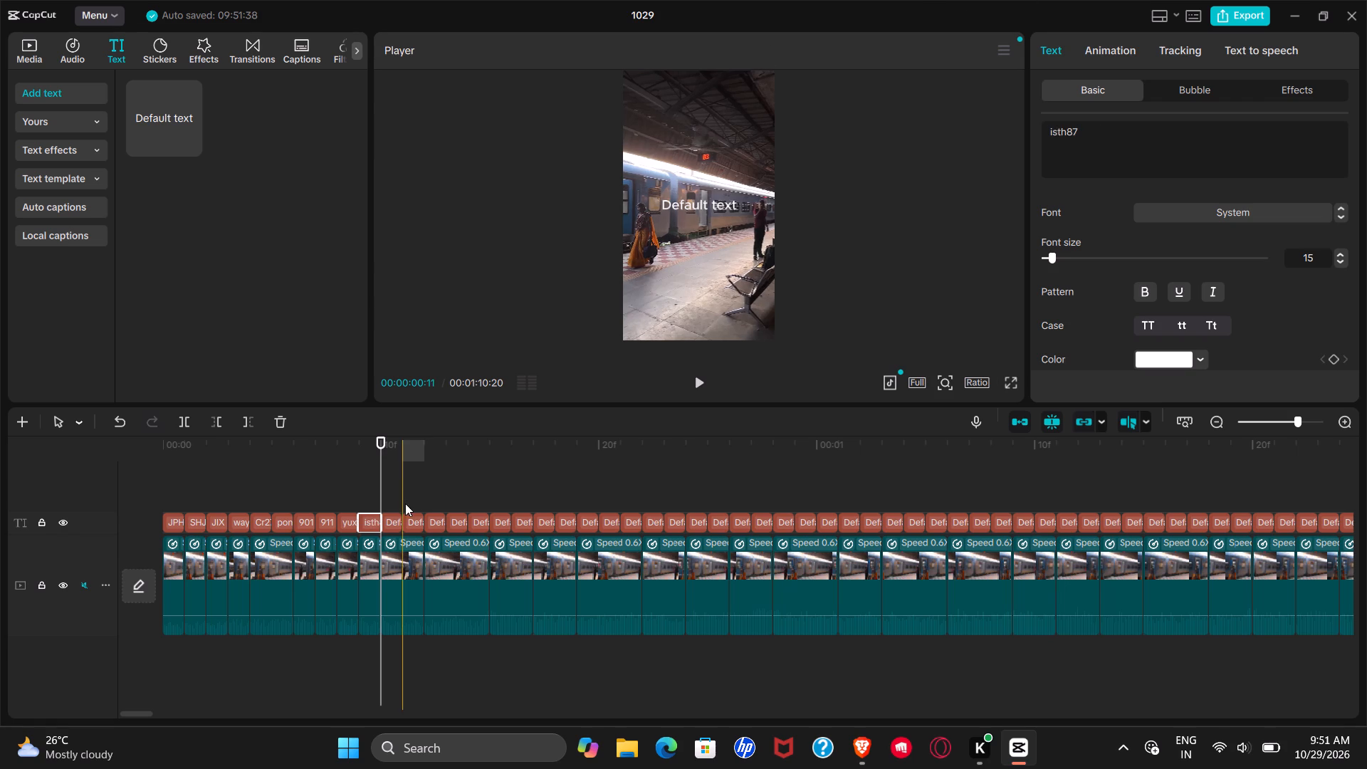
Replace the content of the eleventh text segment, at 00:00:00:10, with start slow.
{"action": "left_click", "coordinate": [387, 501]}
{"action": "left_click", "coordinate": [394, 501]}
{"action": "left_click", "coordinate": [394, 528]}
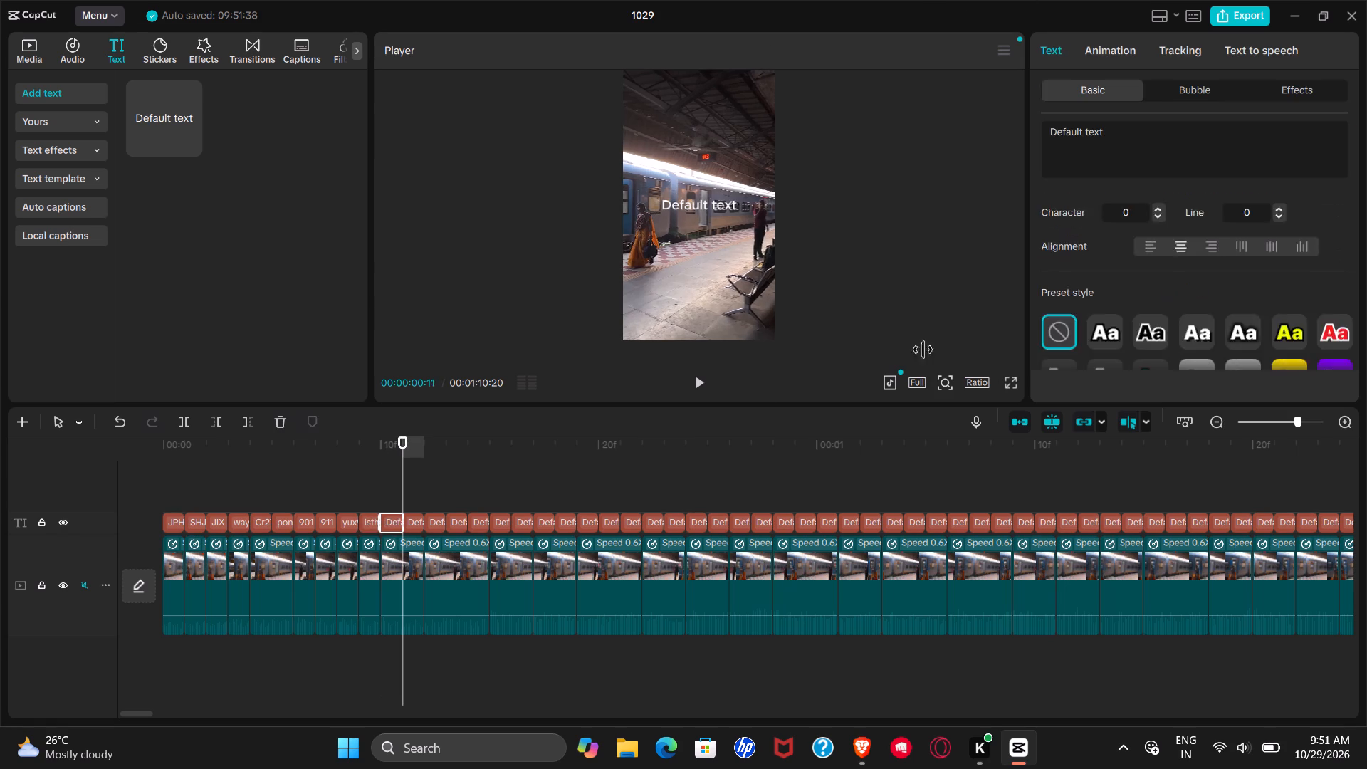
{"action": "left_click", "coordinate": [1203, 120]}
{"action": "left_click", "coordinate": [1085, 199]}
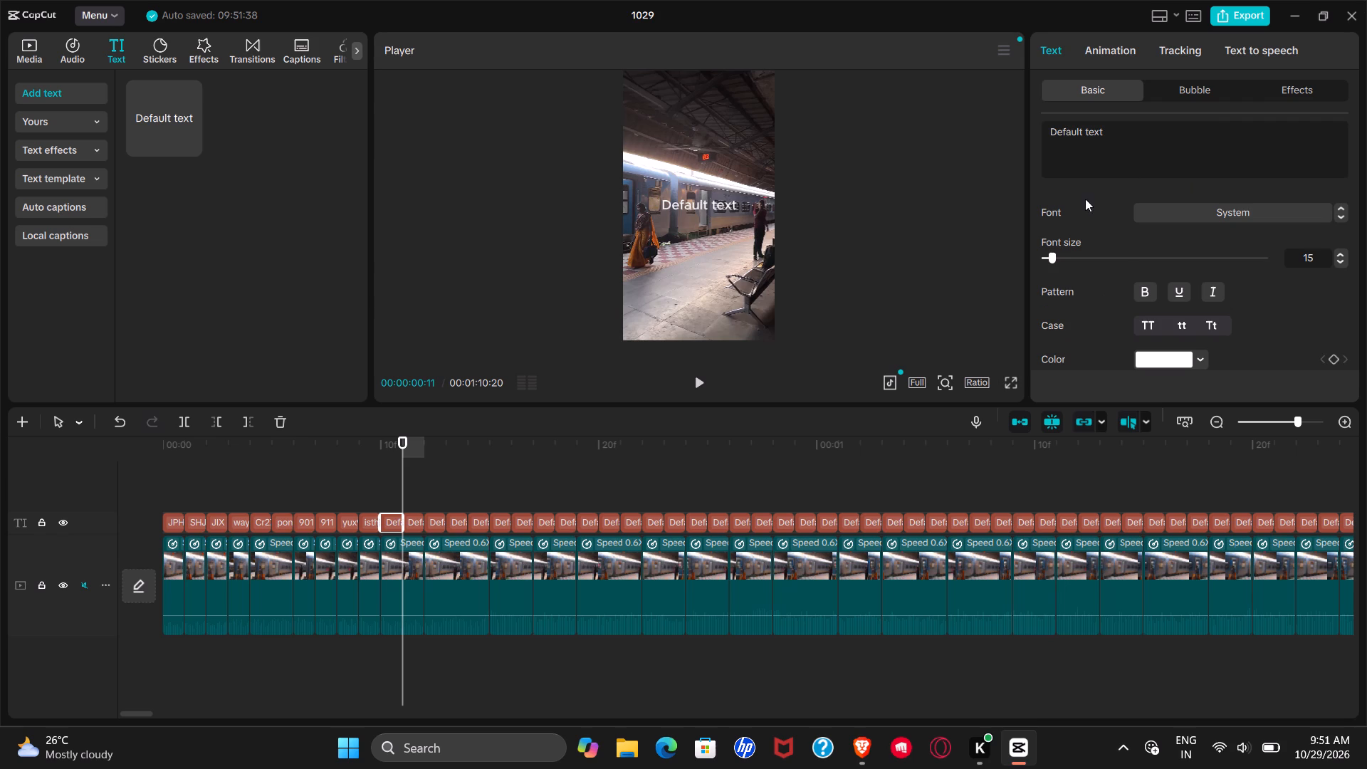
{"action": "left_click", "coordinate": [1111, 173]}
{"action": "key", "text": "BackSpace"}
{"action": "key", "text": "BackSpace"}
{"action": "key", "text": "BackSpace"}
{"action": "key", "text": "BackSpace"}
{"action": "key", "text": "BackSpace"}
{"action": "key", "text": "BackSpace"}
{"action": "key", "text": "BackSpace"}
{"action": "key", "text": "BackSpace"}
{"action": "key", "text": "BackSpace"}
{"action": "key", "text": "BackSpace"}
{"action": "key", "text": "BackSpace"}
{"action": "key", "text": "BackSpace"}
{"action": "key", "text": "BackSpace"}
{"action": "key", "text": "BackSpace"}
{"action": "key", "text": "BackSpace"}
{"action": "key", "text": "BackSpace"}
{"action": "key", "text": "BackSpace"}
{"action": "key", "text": "BackSpace"}
{"action": "key", "text": "BackSpace"}
{"action": "key", "text": "BackSpace"}
{"action": "type", "text": "start slow"}
Play the video full screen from the start to check the edited text segments, and return to the editor.
{"action": "left_click", "coordinate": [1015, 392]}
{"action": "left_click", "coordinate": [1007, 382]}
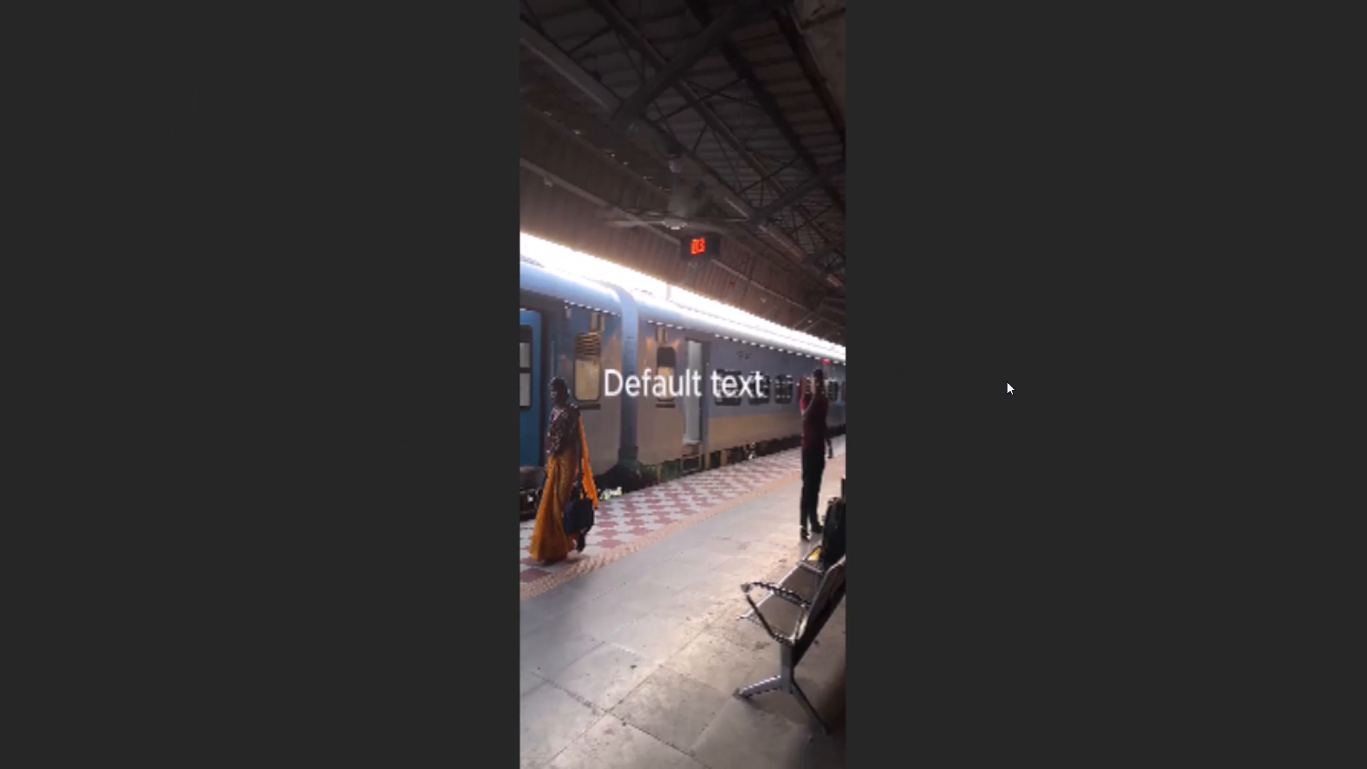
{"action": "left_click_drag", "start_coordinate": [606, 686], "coordinate": [586, 689]}
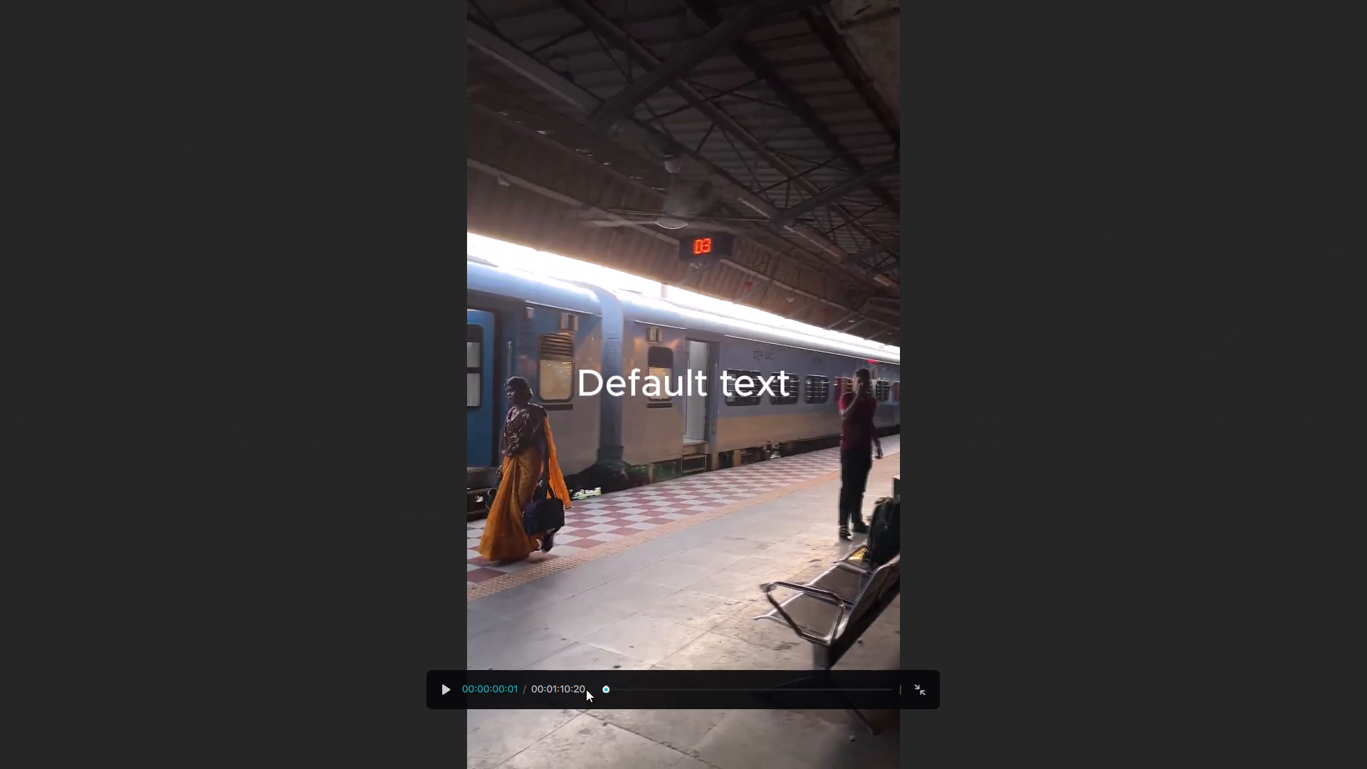
{"action": "left_click_drag", "start_coordinate": [586, 689], "coordinate": [535, 694]}
{"action": "left_click", "coordinate": [439, 689]}
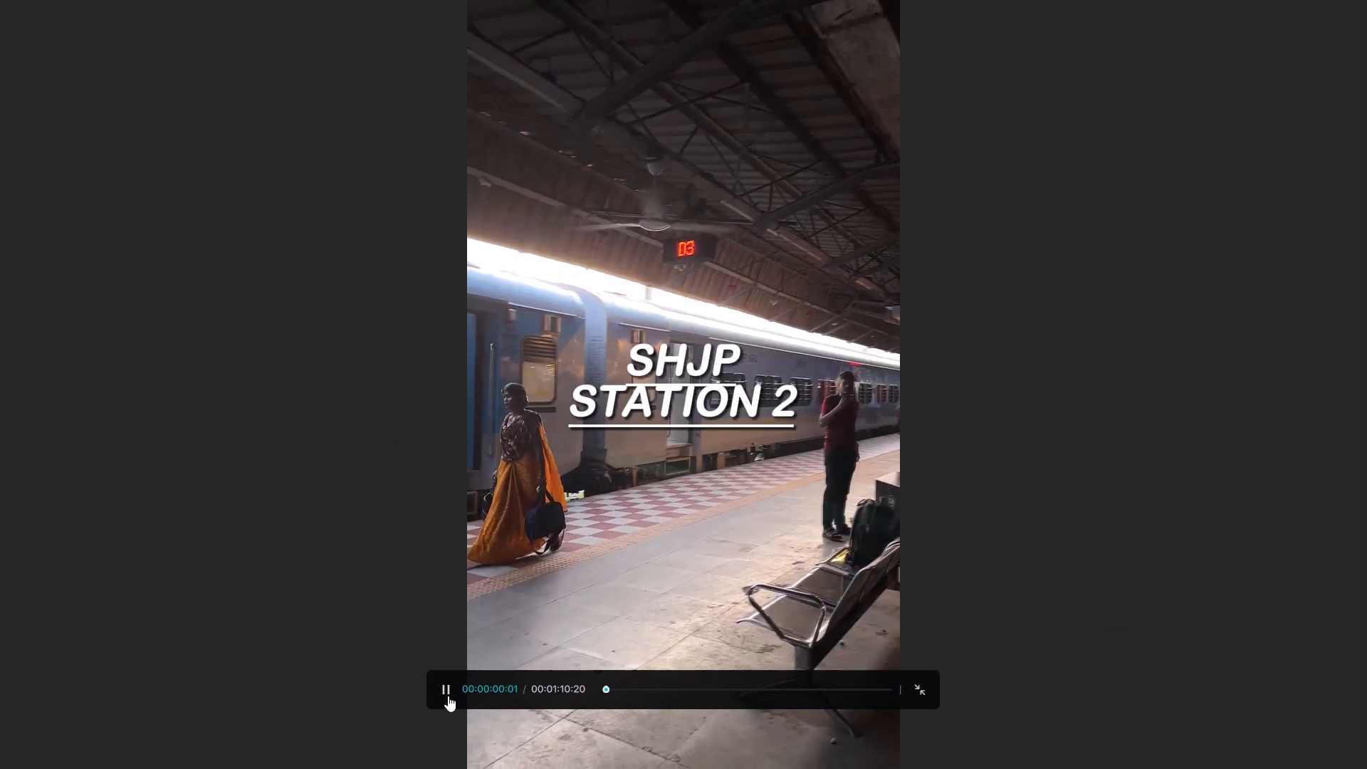
{"action": "left_click", "coordinate": [448, 691]}
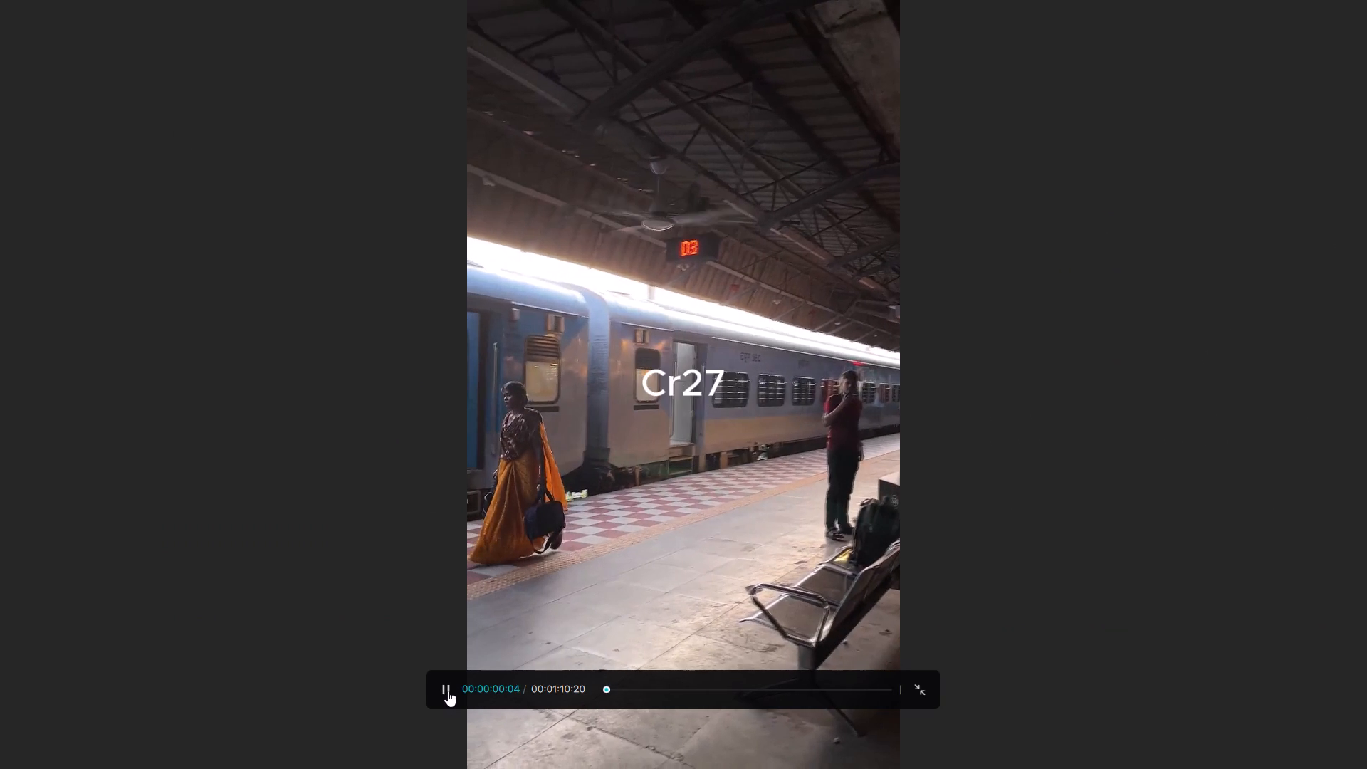
{"action": "left_click", "coordinate": [913, 692]}
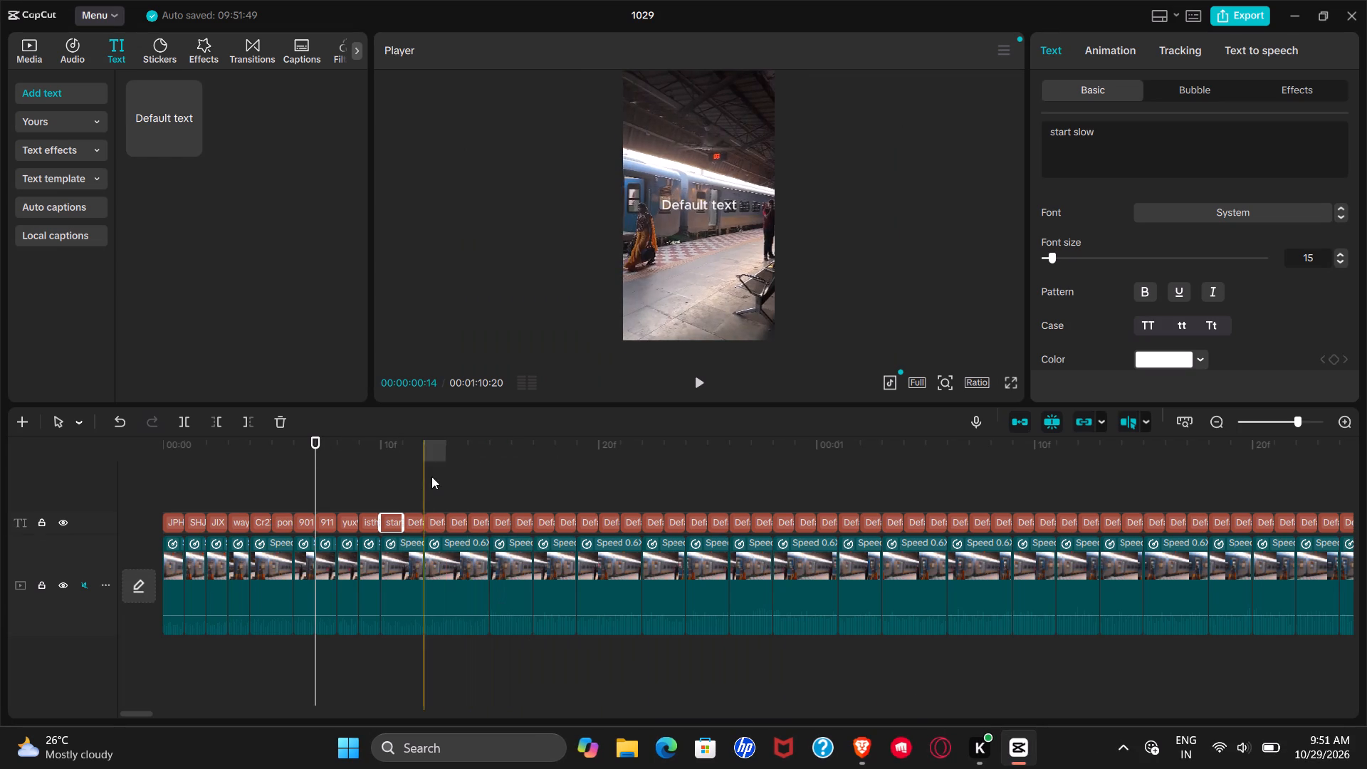
Set the twelfth text segment, at 00:00:00:11, to font size 12 and apply the third Aa preset style.
{"action": "left_click", "coordinate": [431, 476]}
{"action": "left_click", "coordinate": [414, 529]}
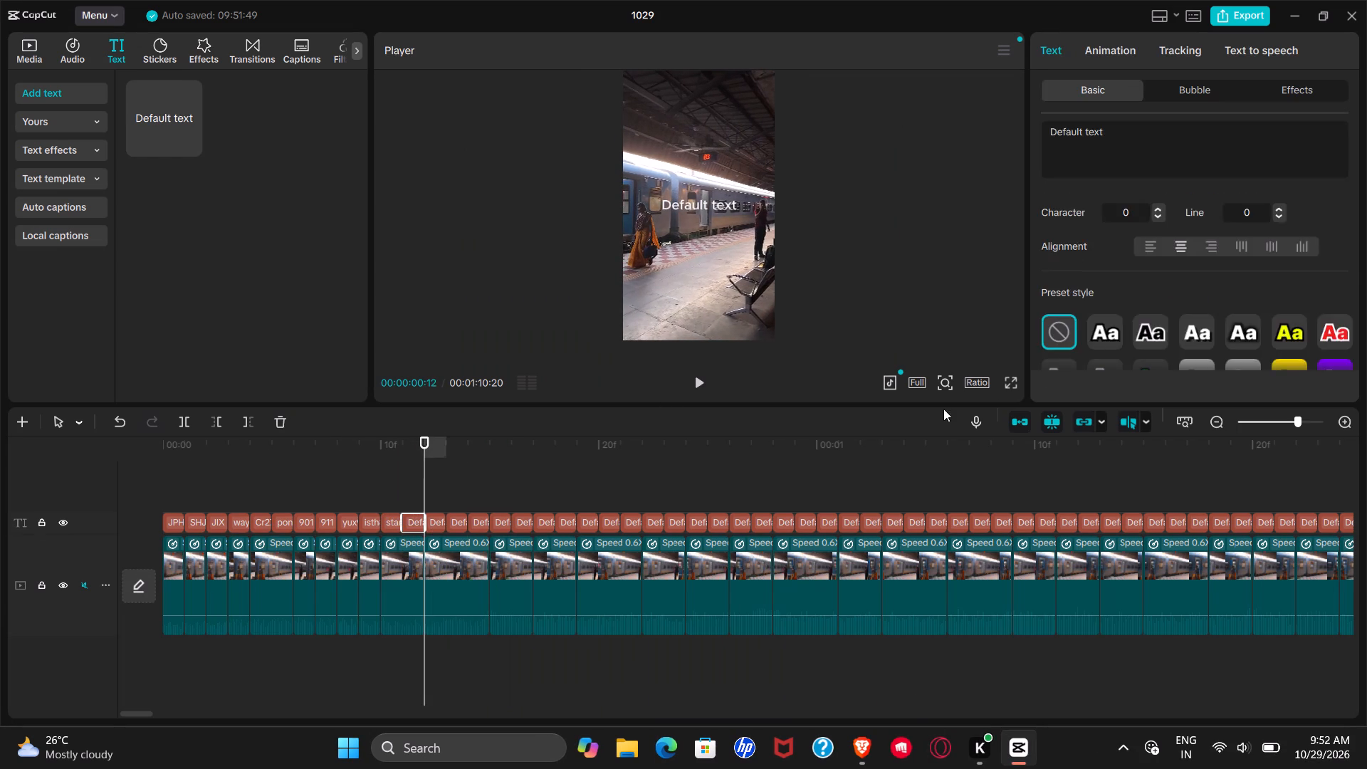
{"action": "left_click", "coordinate": [1220, 219]}
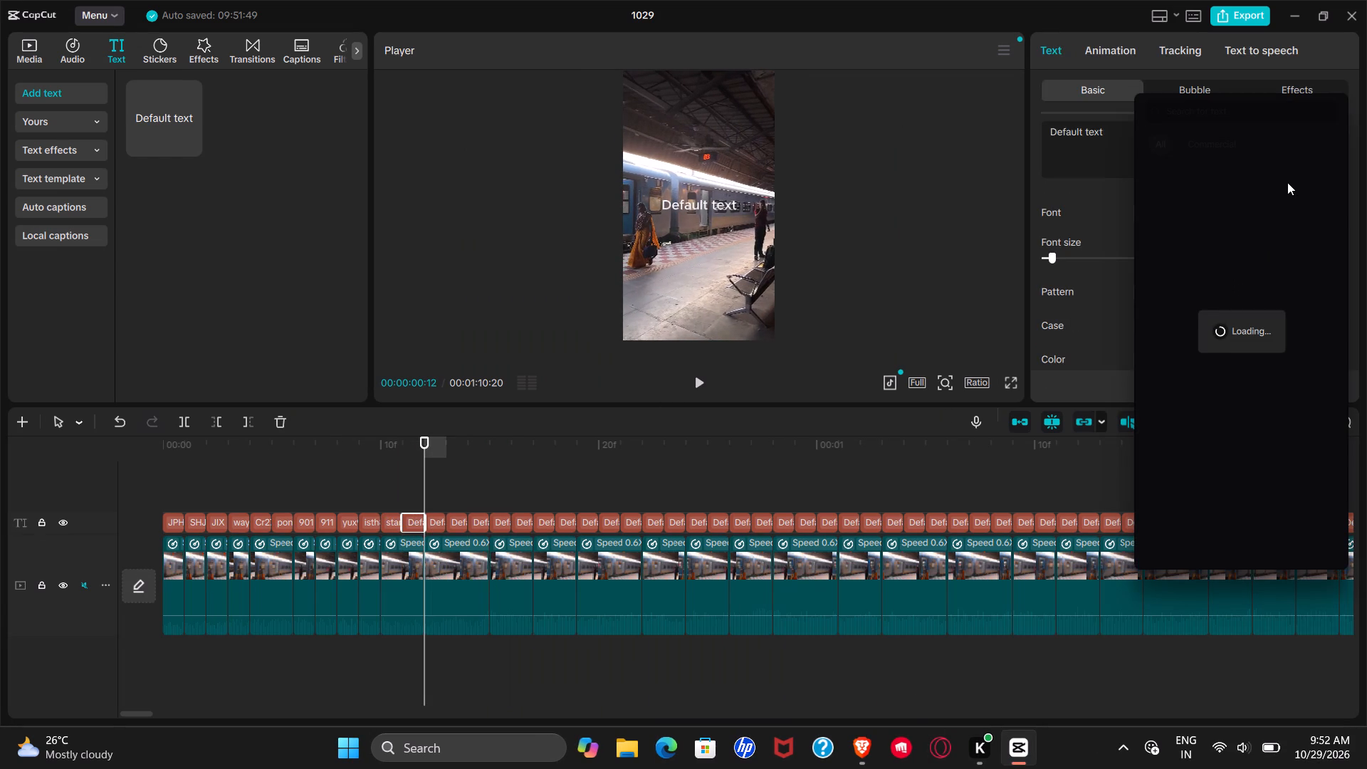
{"action": "left_click", "coordinate": [1122, 208]}
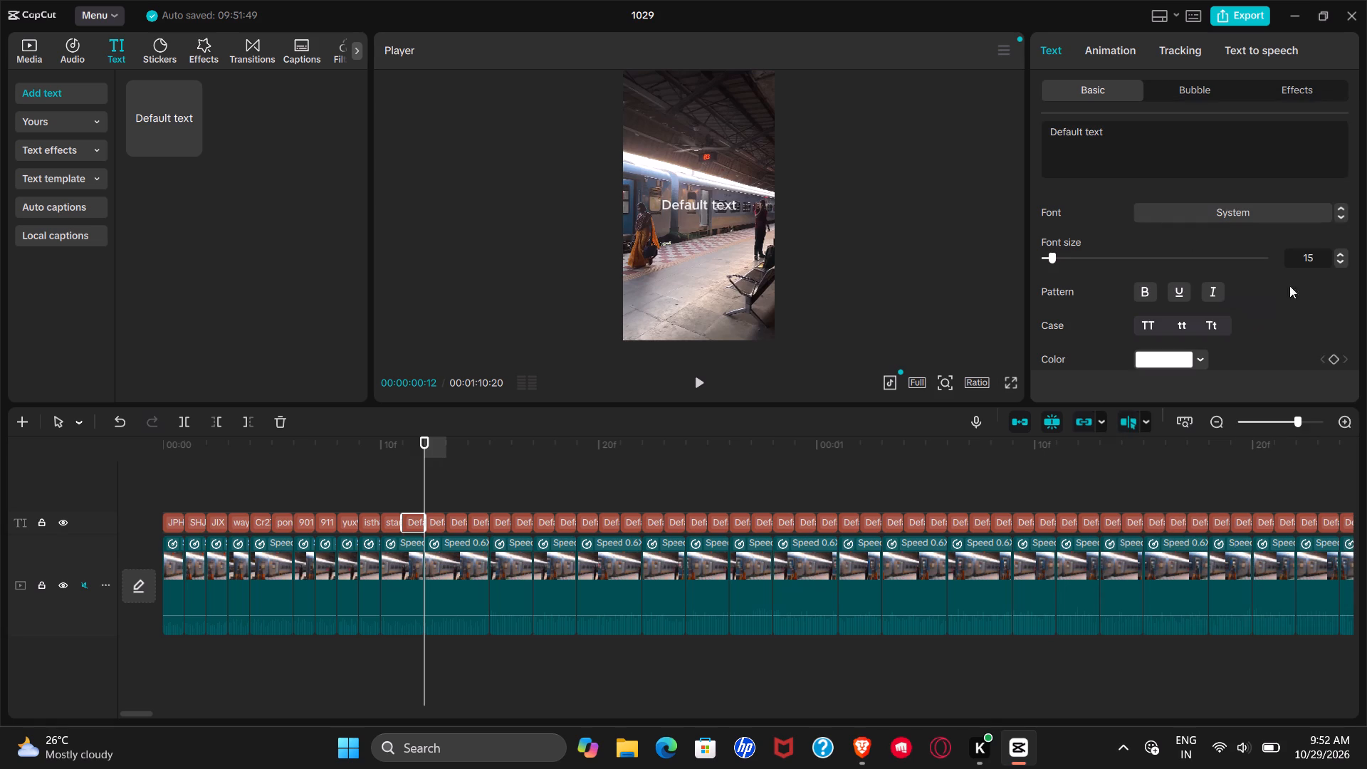
{"action": "left_click", "coordinate": [1332, 261]}
{"action": "triple_click", "coordinate": [1339, 261]}
{"action": "scroll", "coordinate": [1314, 261], "scroll_direction": "down", "scroll_amount": 3}
{"action": "double_click", "coordinate": [1214, 270]}
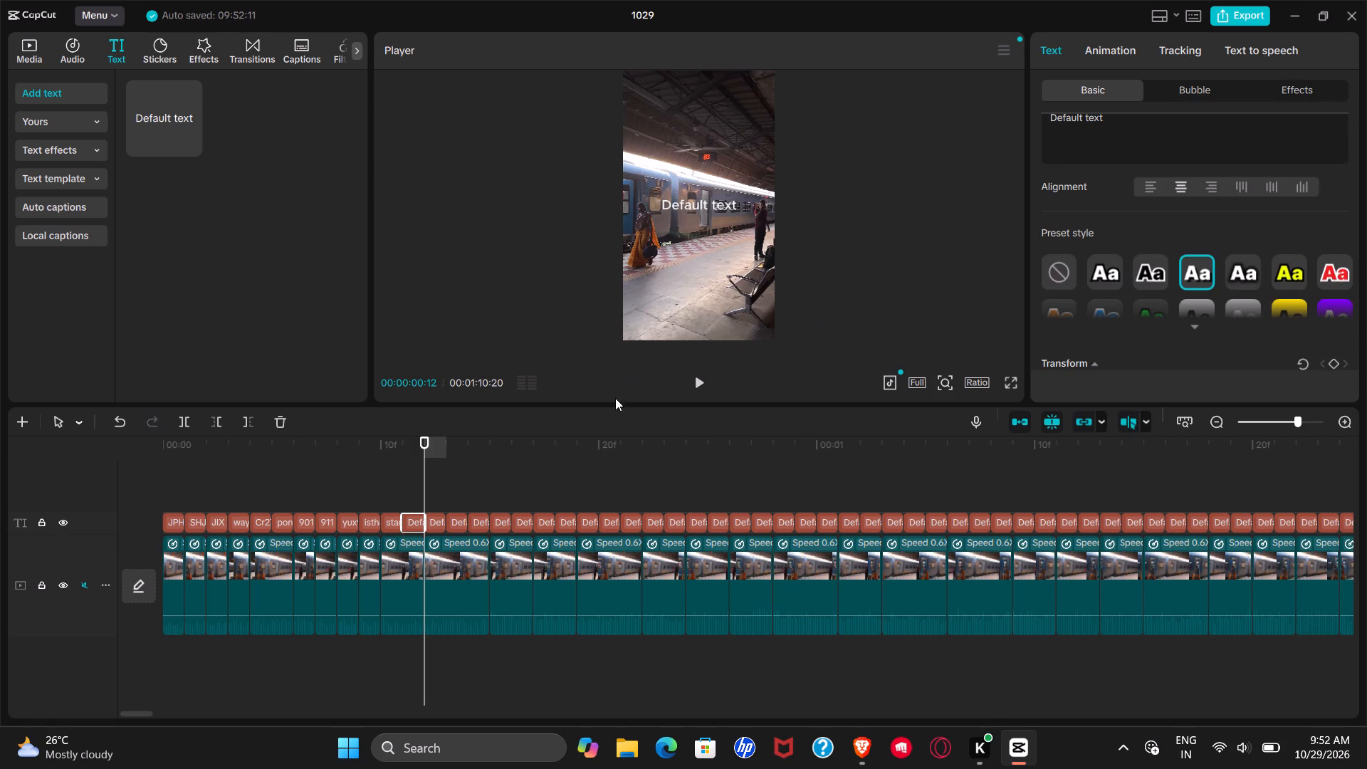
Step the playhead back through the edited text segments to the start of the timeline, checking each one.
{"action": "left_click", "coordinate": [429, 483]}
{"action": "left_click", "coordinate": [379, 495]}
{"action": "left_click", "coordinate": [329, 498]}
{"action": "left_click", "coordinate": [287, 498]}
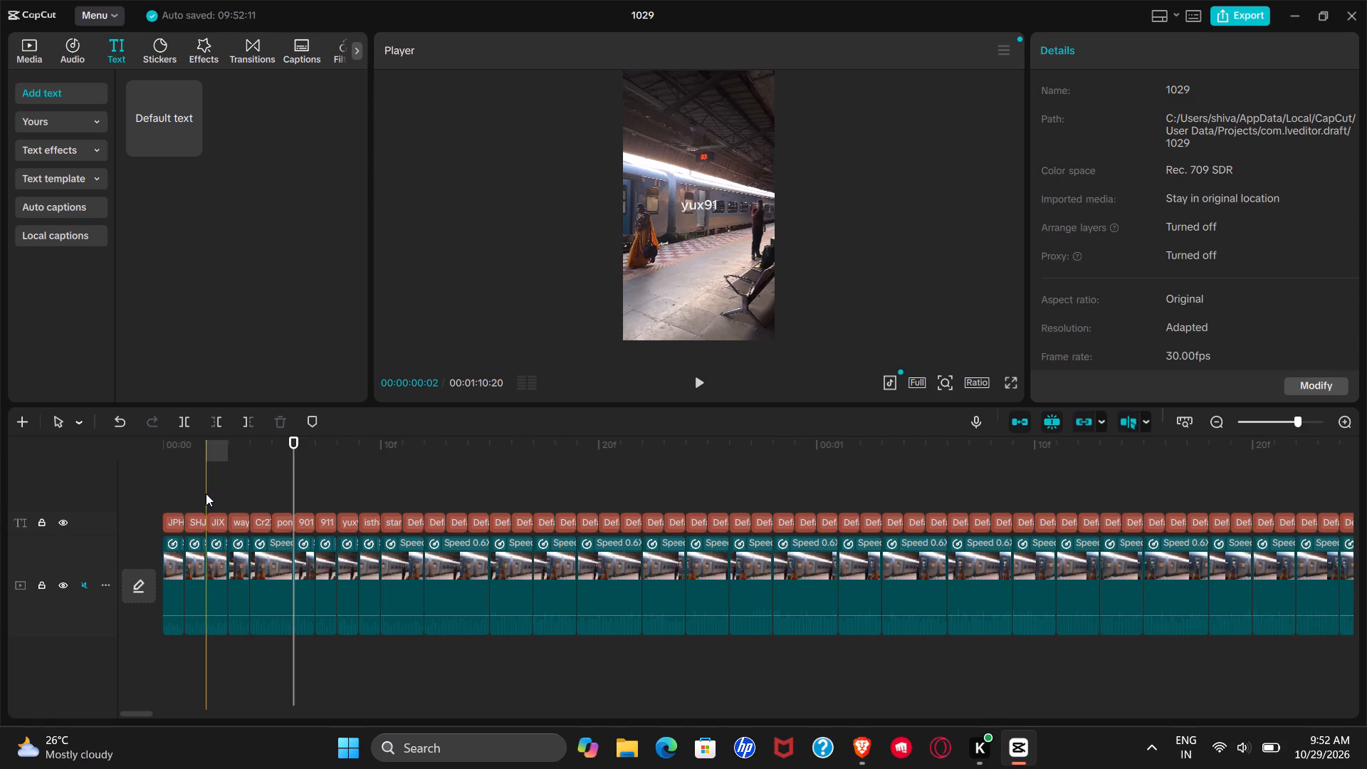
{"action": "left_click", "coordinate": [206, 493]}
{"action": "left_click_drag", "start_coordinate": [196, 497], "coordinate": [184, 499]}
{"action": "left_click", "coordinate": [162, 493]}
{"action": "left_click", "coordinate": [164, 493]}
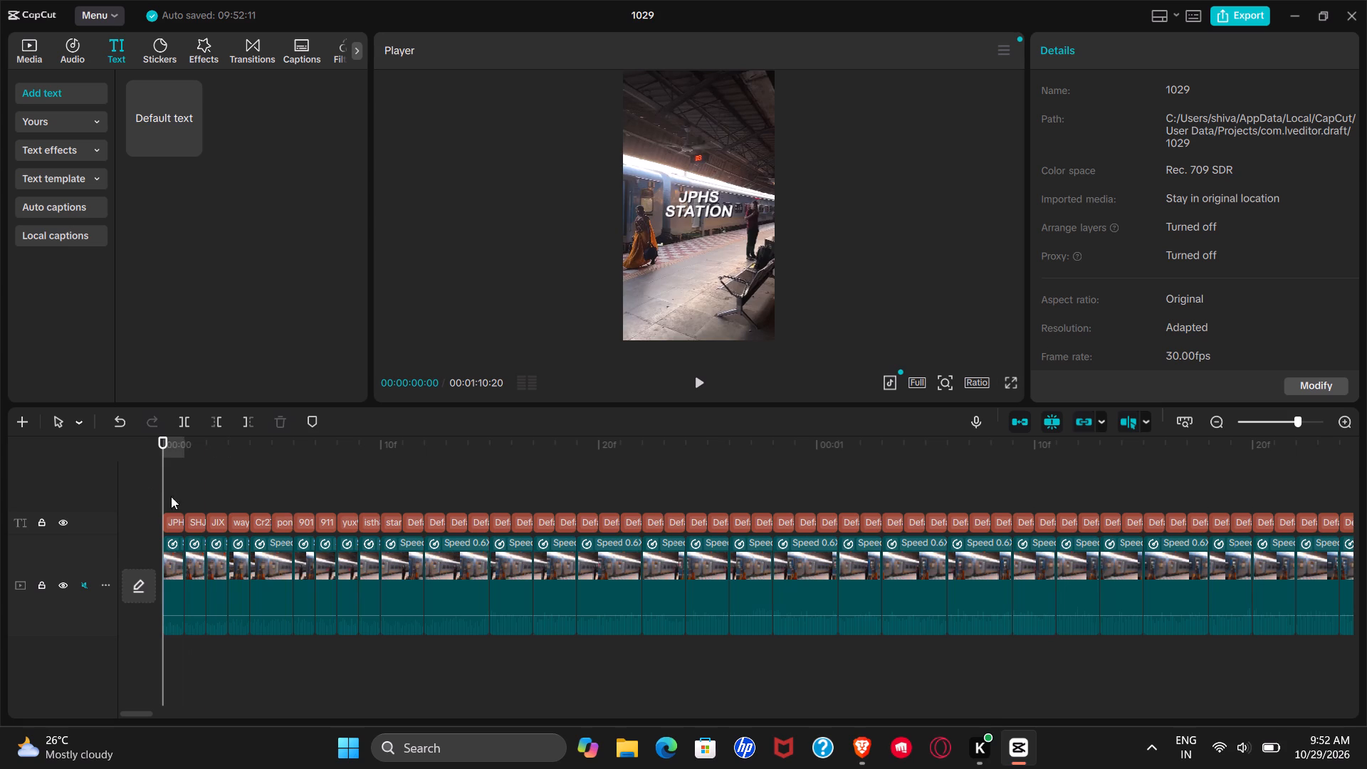
Add a circle shape on a new track above the text segments, starting at the beginning of the timeline.
{"action": "left_click", "coordinate": [159, 56]}
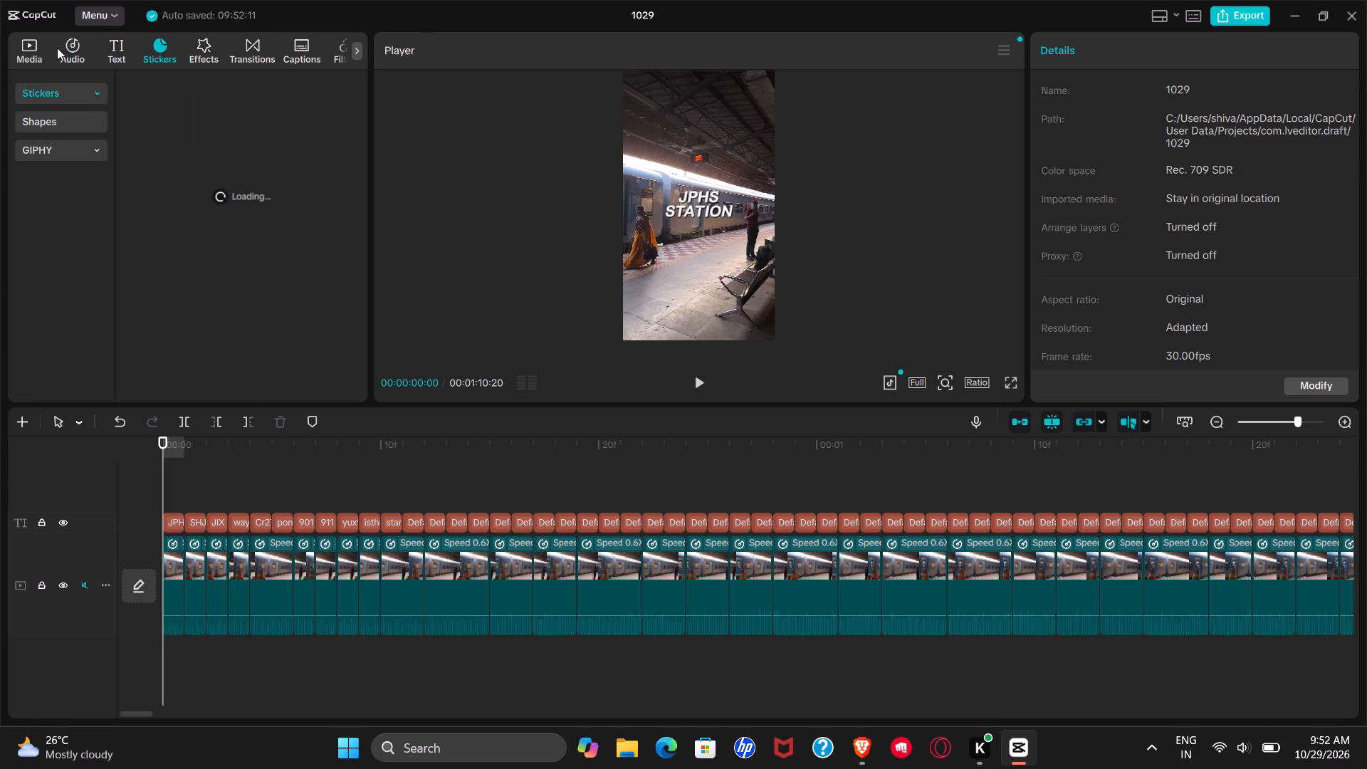
{"action": "left_click", "coordinate": [56, 46]}
{"action": "left_click", "coordinate": [132, 57]}
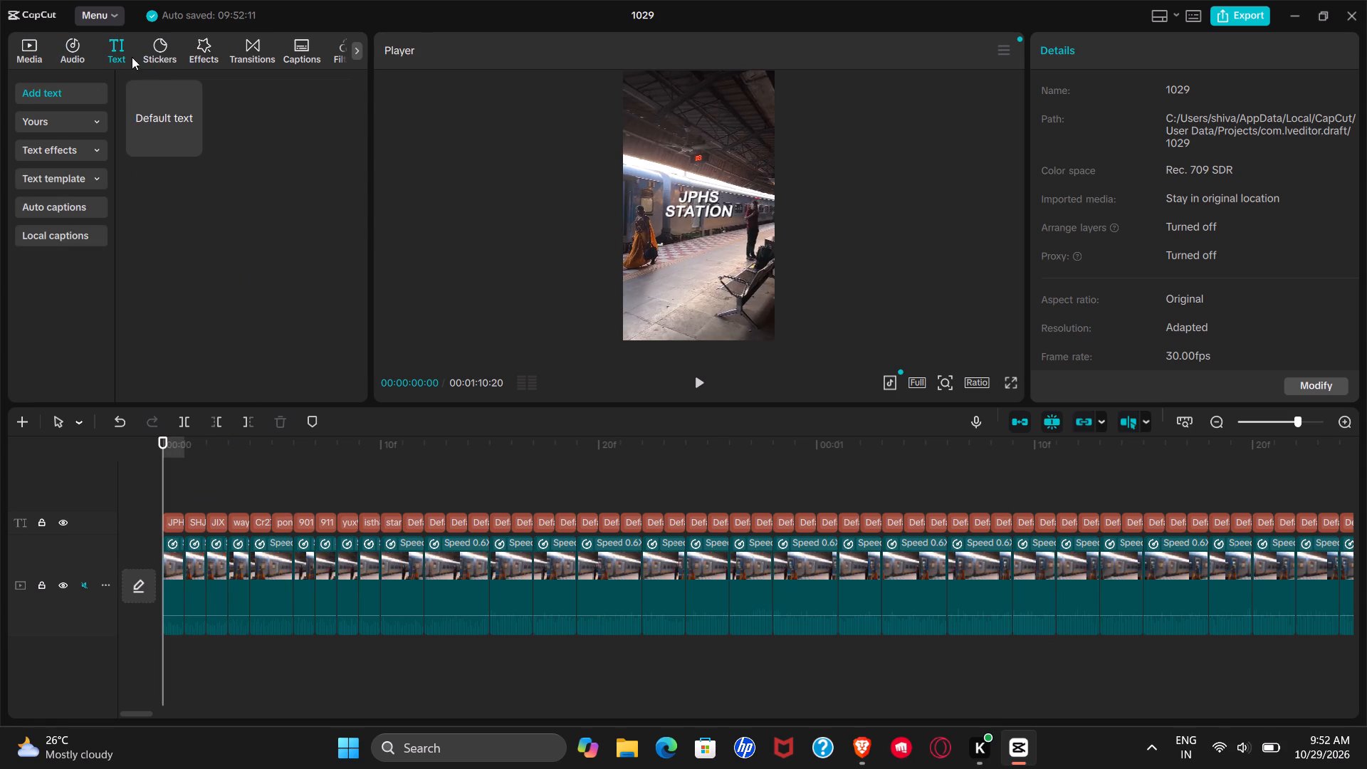
{"action": "left_click", "coordinate": [153, 55]}
{"action": "left_click", "coordinate": [67, 120]}
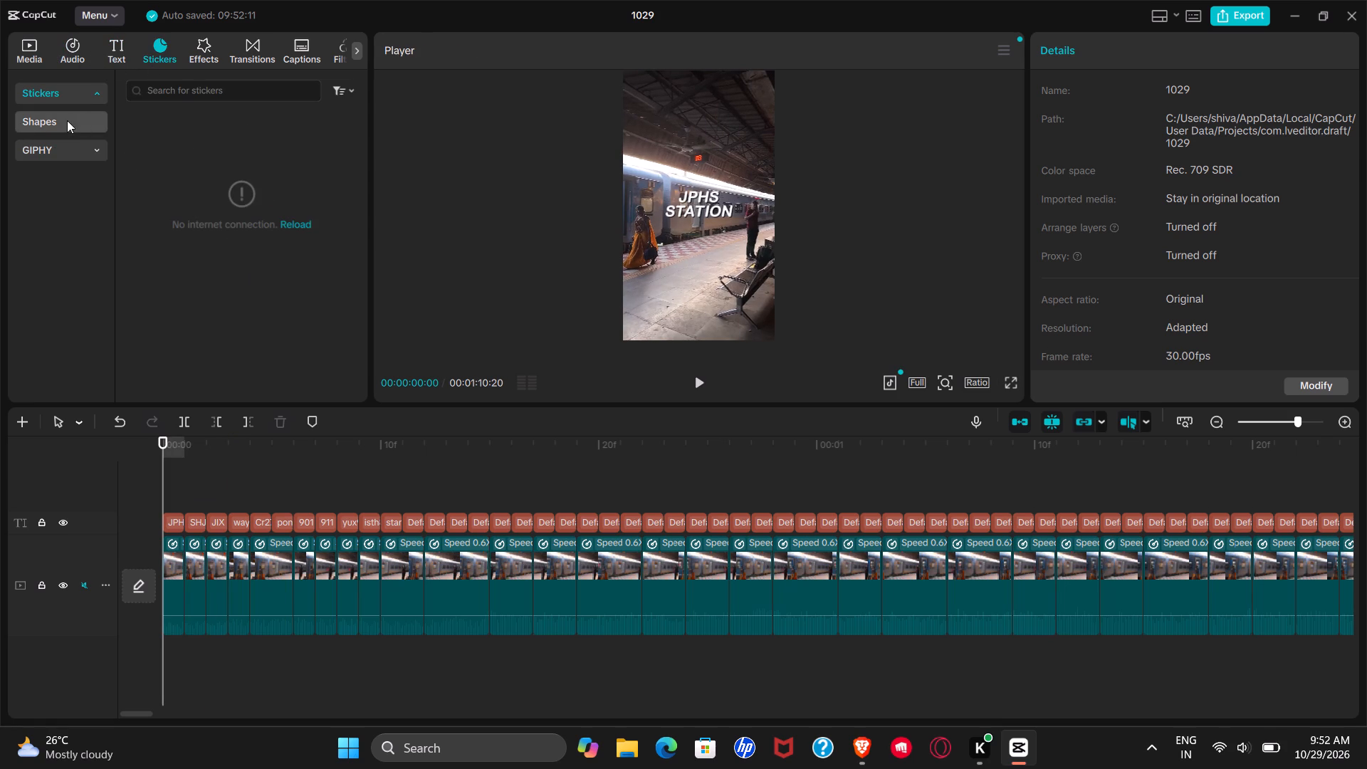
{"action": "left_click", "coordinate": [239, 130]}
{"action": "left_click_drag", "start_coordinate": [240, 130], "coordinate": [275, 155]}
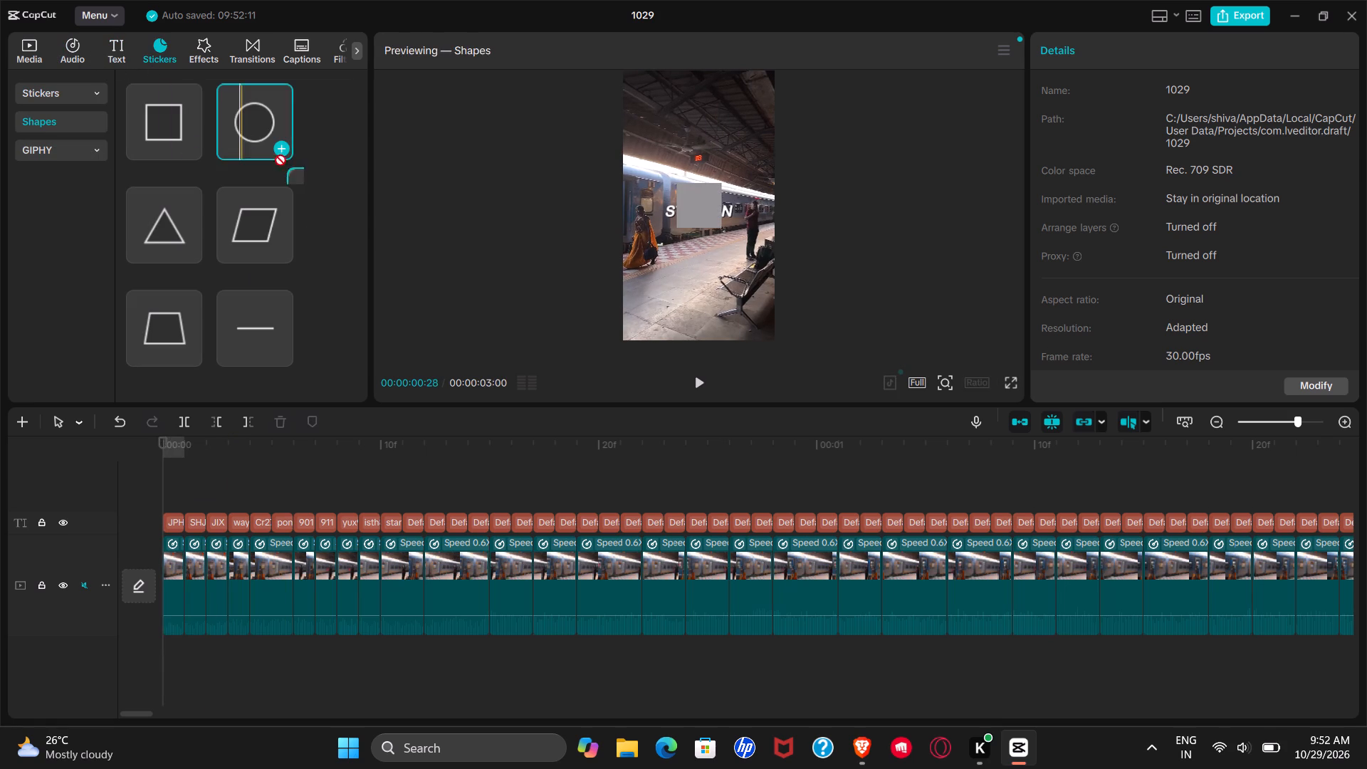
{"action": "left_click_drag", "start_coordinate": [275, 155], "coordinate": [162, 494]}
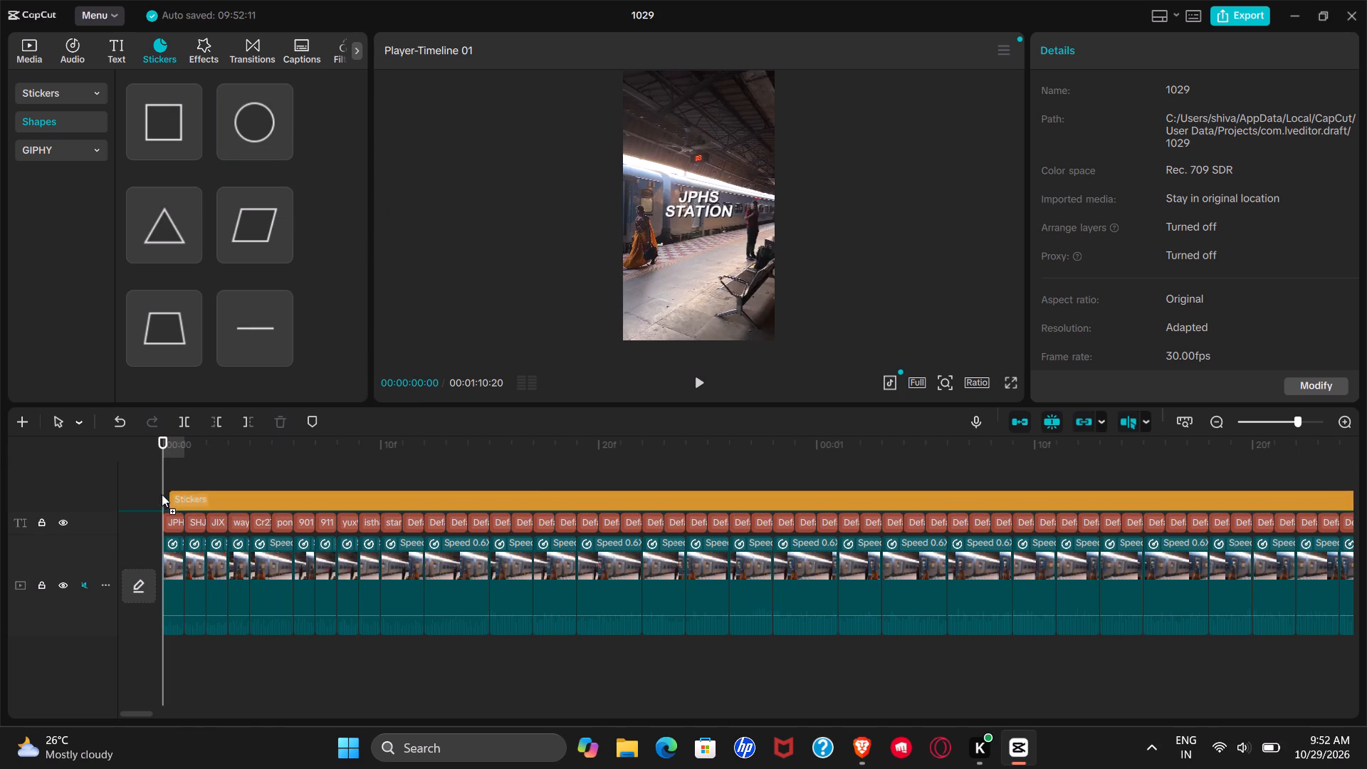
{"action": "left_click_drag", "start_coordinate": [162, 494], "coordinate": [162, 493]}
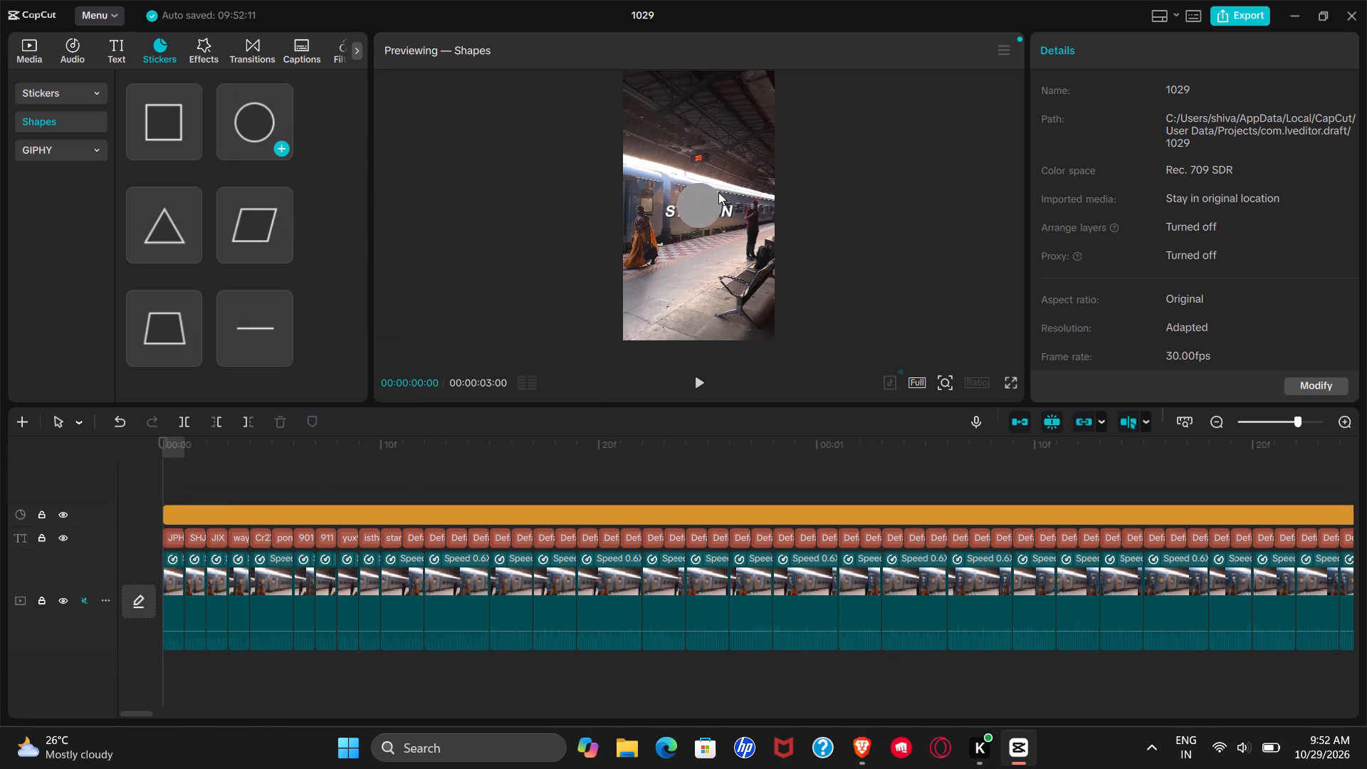
Enlarge the circle to about 1753 by 1778 and set its overall opacity to 46%.
{"action": "left_click", "coordinate": [265, 507]}
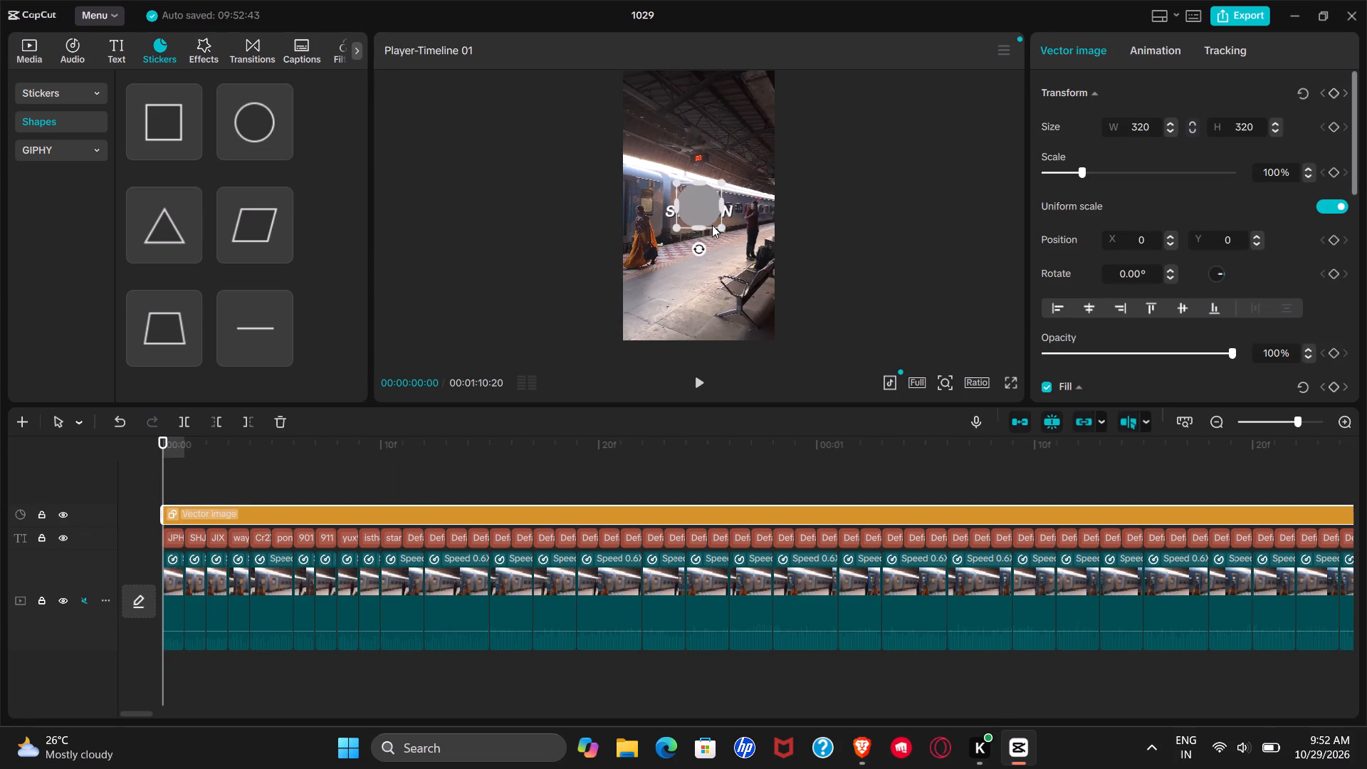
{"action": "left_click_drag", "start_coordinate": [718, 224], "coordinate": [802, 308]}
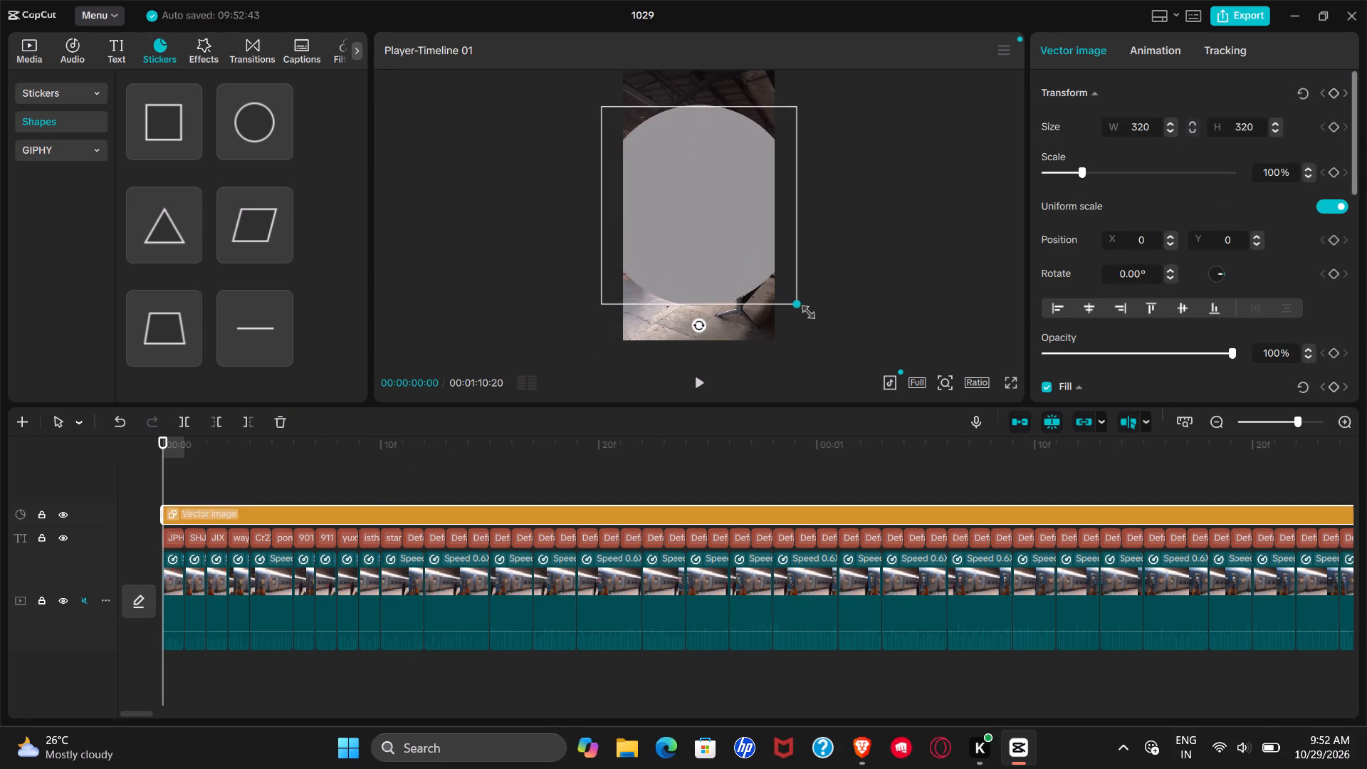
{"action": "left_click_drag", "start_coordinate": [802, 308], "coordinate": [819, 327]}
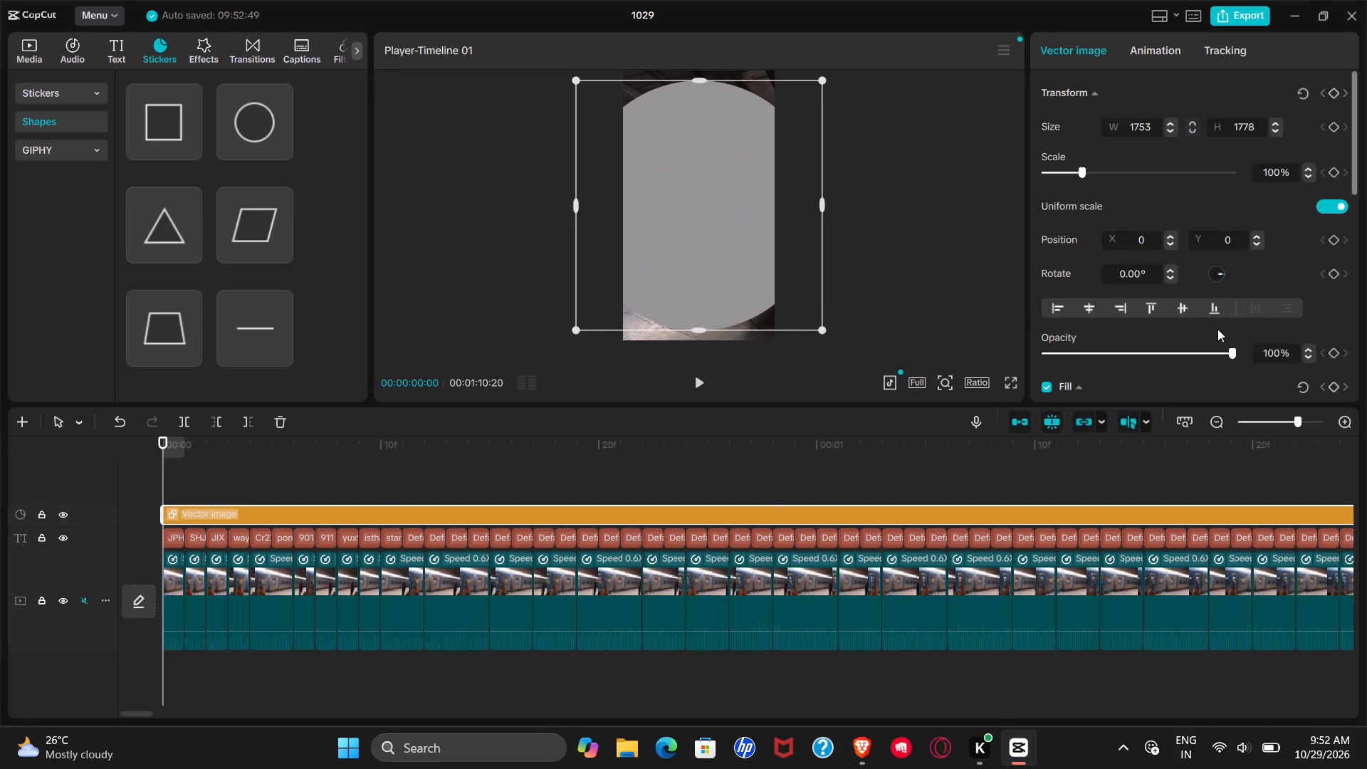
{"action": "left_click_drag", "start_coordinate": [1188, 353], "coordinate": [1131, 350]}
Align the circle to the top edge of the video frame.
{"action": "scroll", "coordinate": [1230, 254], "scroll_direction": "down", "scroll_amount": 1}
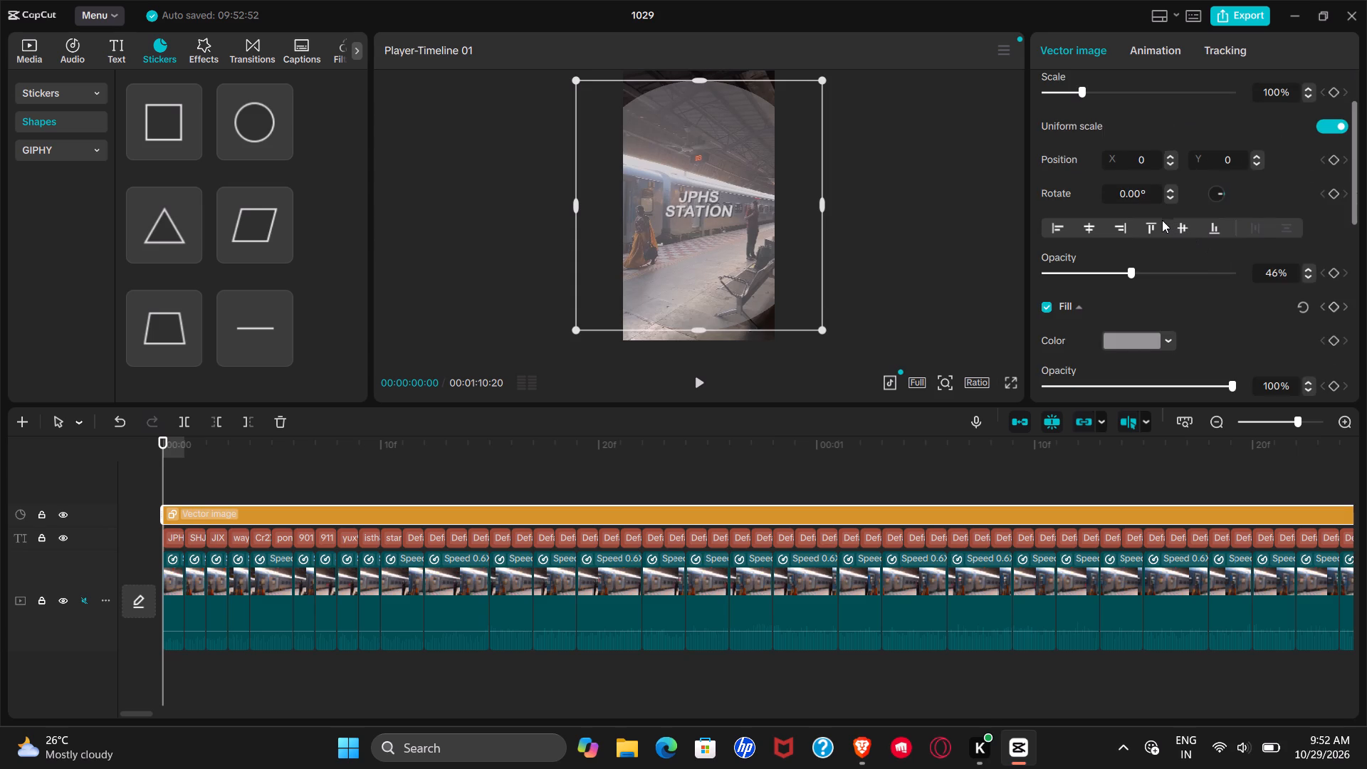
{"action": "left_click", "coordinate": [1154, 224]}
{"action": "left_click", "coordinate": [1177, 225]}
{"action": "left_click", "coordinate": [1156, 226]}
Set the circle's fill to the solid bright red FD0606.
{"action": "scroll", "coordinate": [1131, 287], "scroll_direction": "down", "scroll_amount": 1}
{"action": "left_click", "coordinate": [1148, 257]}
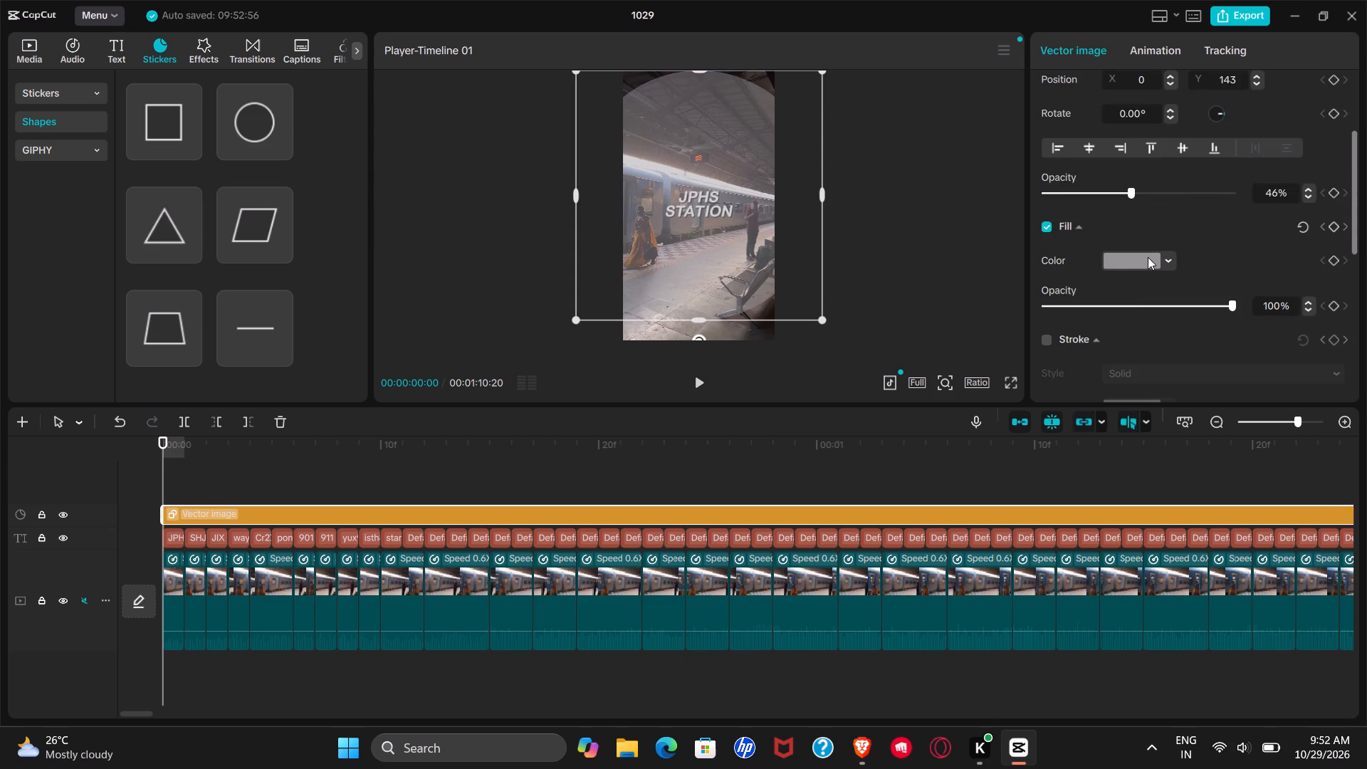
{"action": "left_click_drag", "start_coordinate": [1210, 372], "coordinate": [1364, 303]}
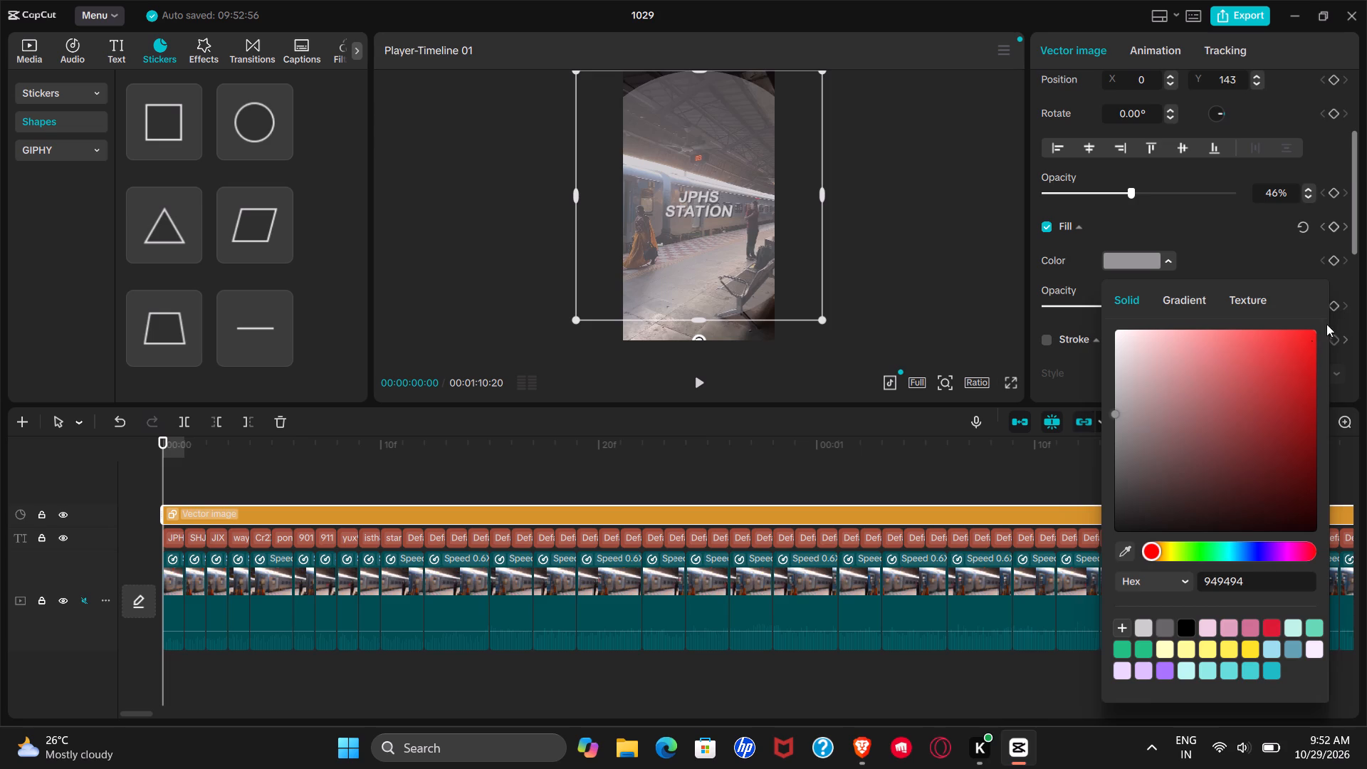
{"action": "left_click_drag", "start_coordinate": [1309, 344], "coordinate": [1328, 325]}
{"action": "left_click", "coordinate": [1289, 366]}
{"action": "left_click_drag", "start_coordinate": [1292, 347], "coordinate": [1302, 343]}
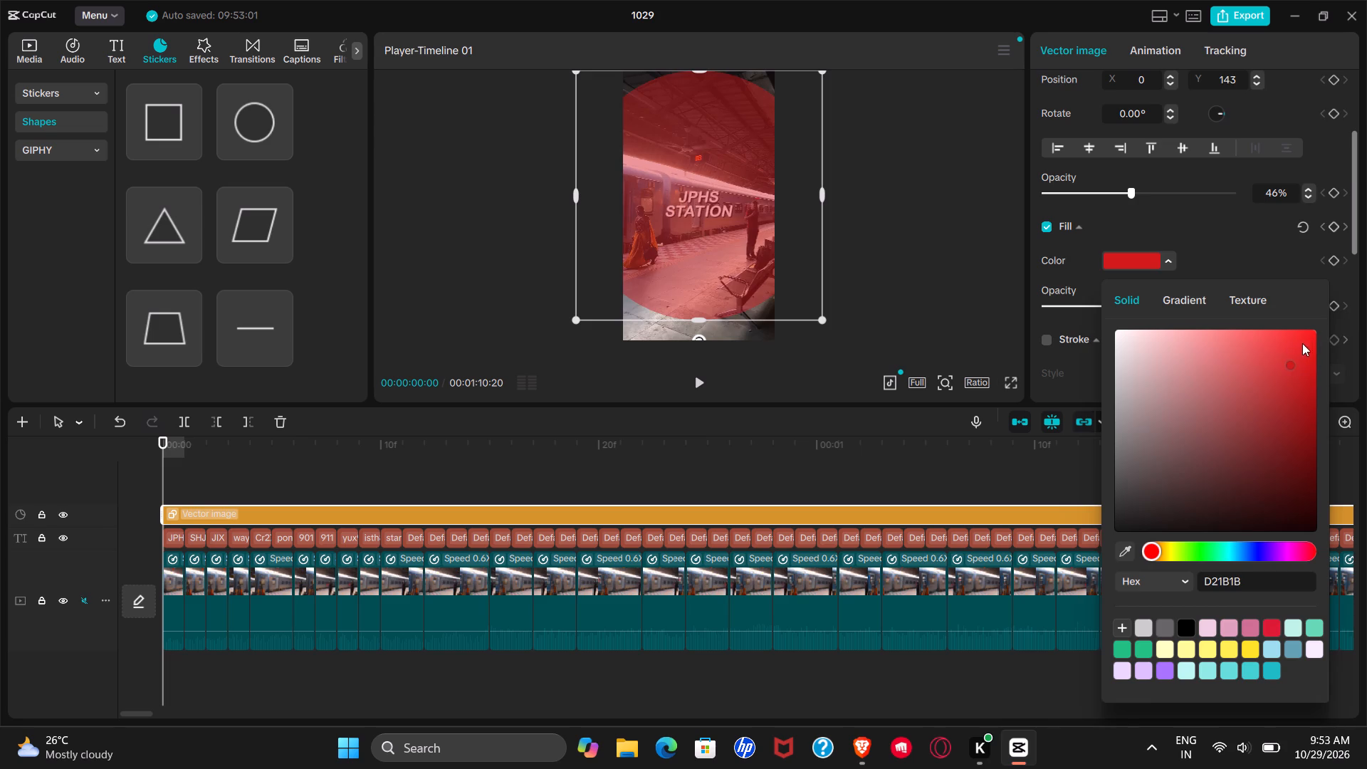
{"action": "left_click_drag", "start_coordinate": [1302, 343], "coordinate": [1318, 323]}
{"action": "left_click", "coordinate": [1314, 338]}
{"action": "left_click", "coordinate": [1313, 335]}
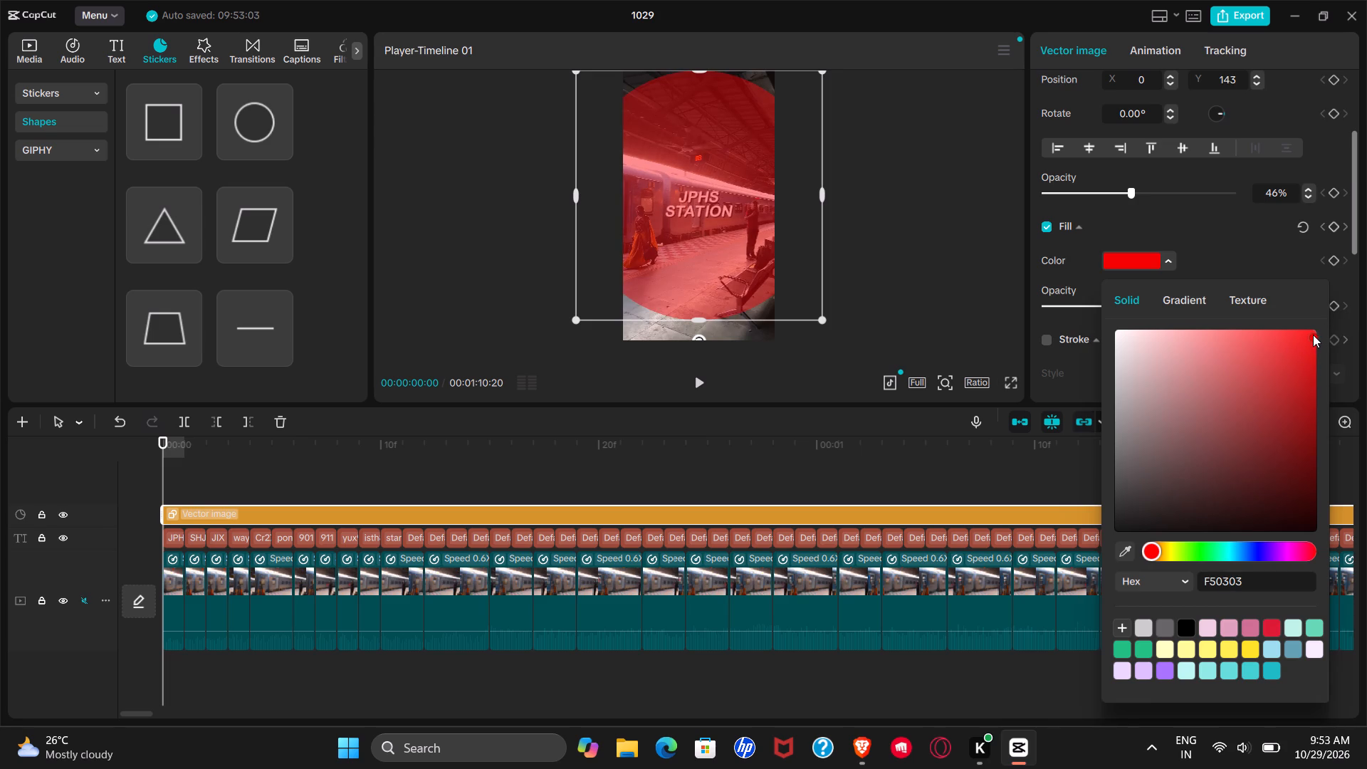
{"action": "left_click", "coordinate": [1311, 331]}
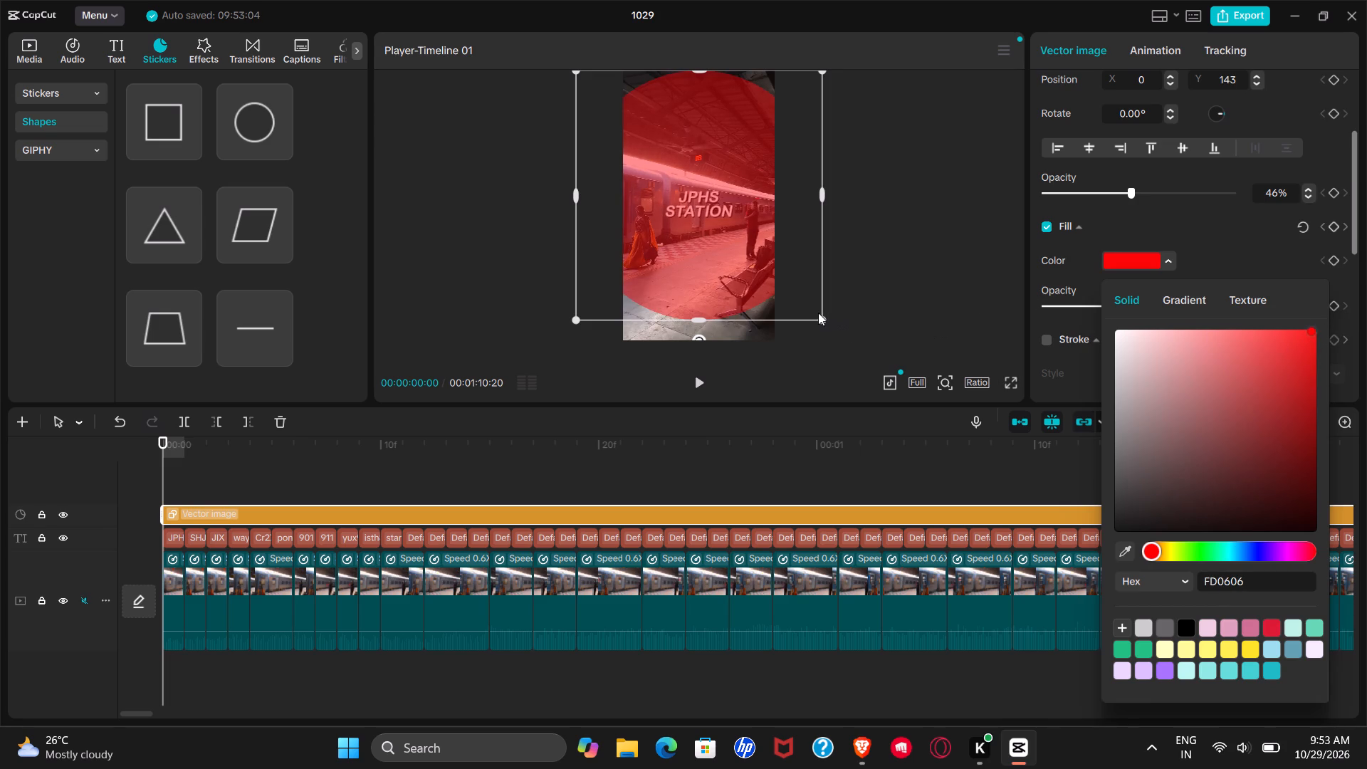
Enlarge the red circle further until it covers the whole video frame, and deselect it.
{"action": "left_click", "coordinate": [825, 315]}
{"action": "left_click_drag", "start_coordinate": [822, 318], "coordinate": [875, 399]}
{"action": "left_click", "coordinate": [927, 282]}
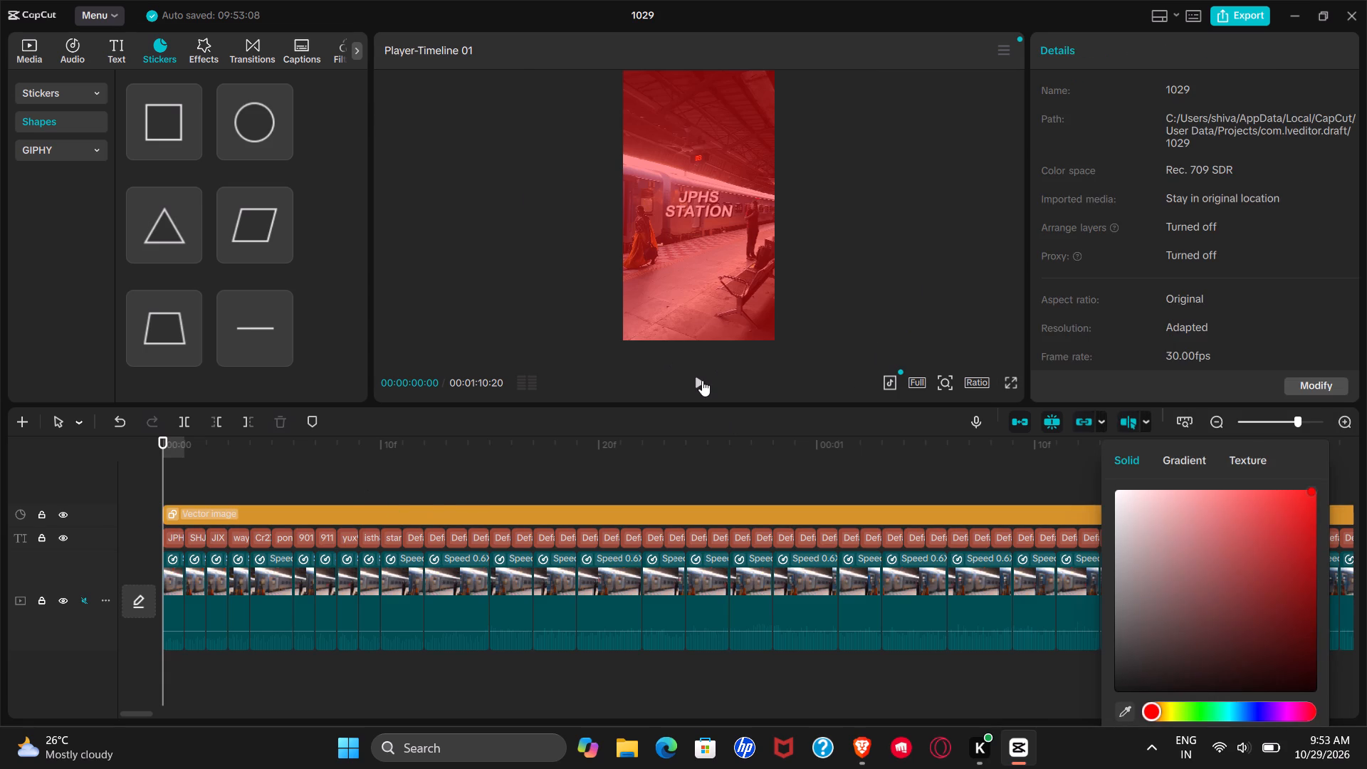
Play the opening frames briefly to check the red overlay, and return the playhead to the start.
{"action": "left_click", "coordinate": [702, 380]}
{"action": "left_click", "coordinate": [696, 384]}
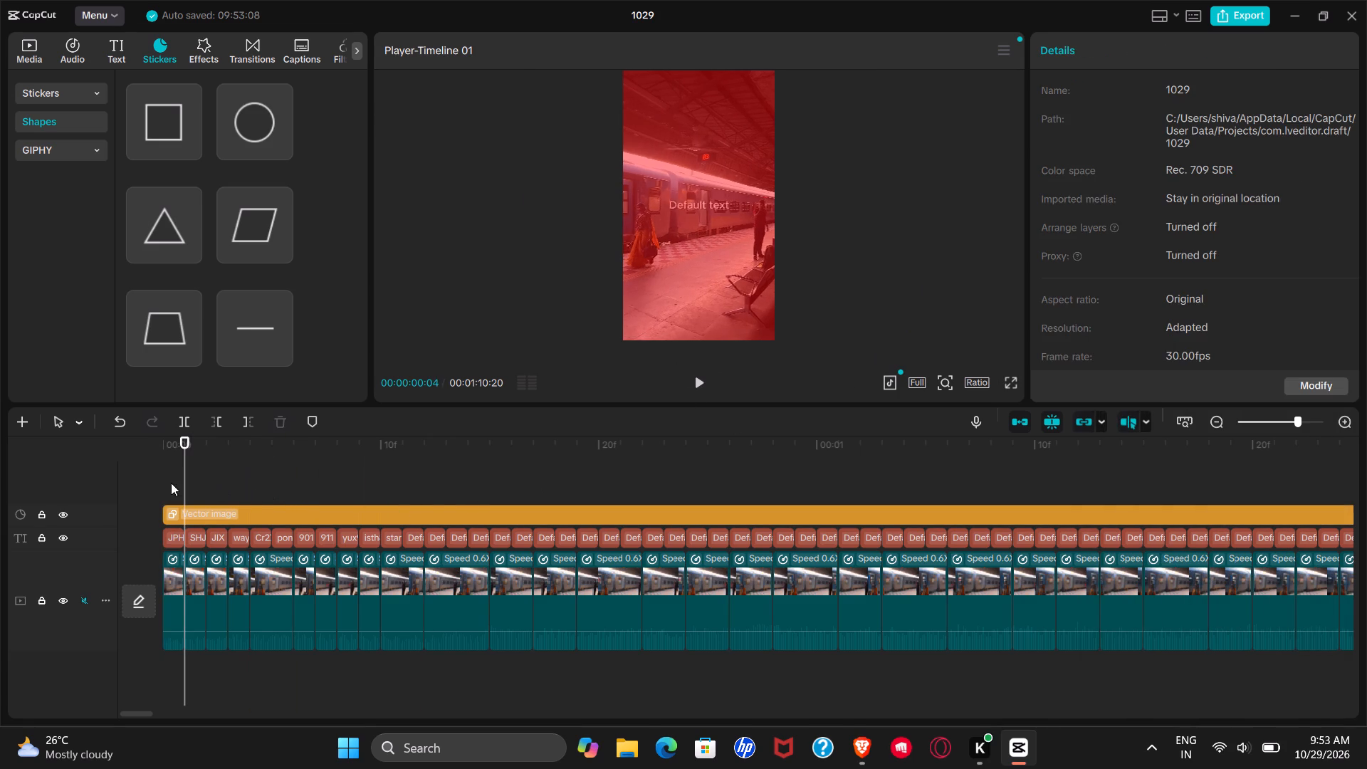
{"action": "left_click", "coordinate": [167, 483]}
Add a triangle shape on a new track above the circle at the timeline start and enlarge it to about the frame's width.
{"action": "left_click_drag", "start_coordinate": [196, 236], "coordinate": [157, 489]}
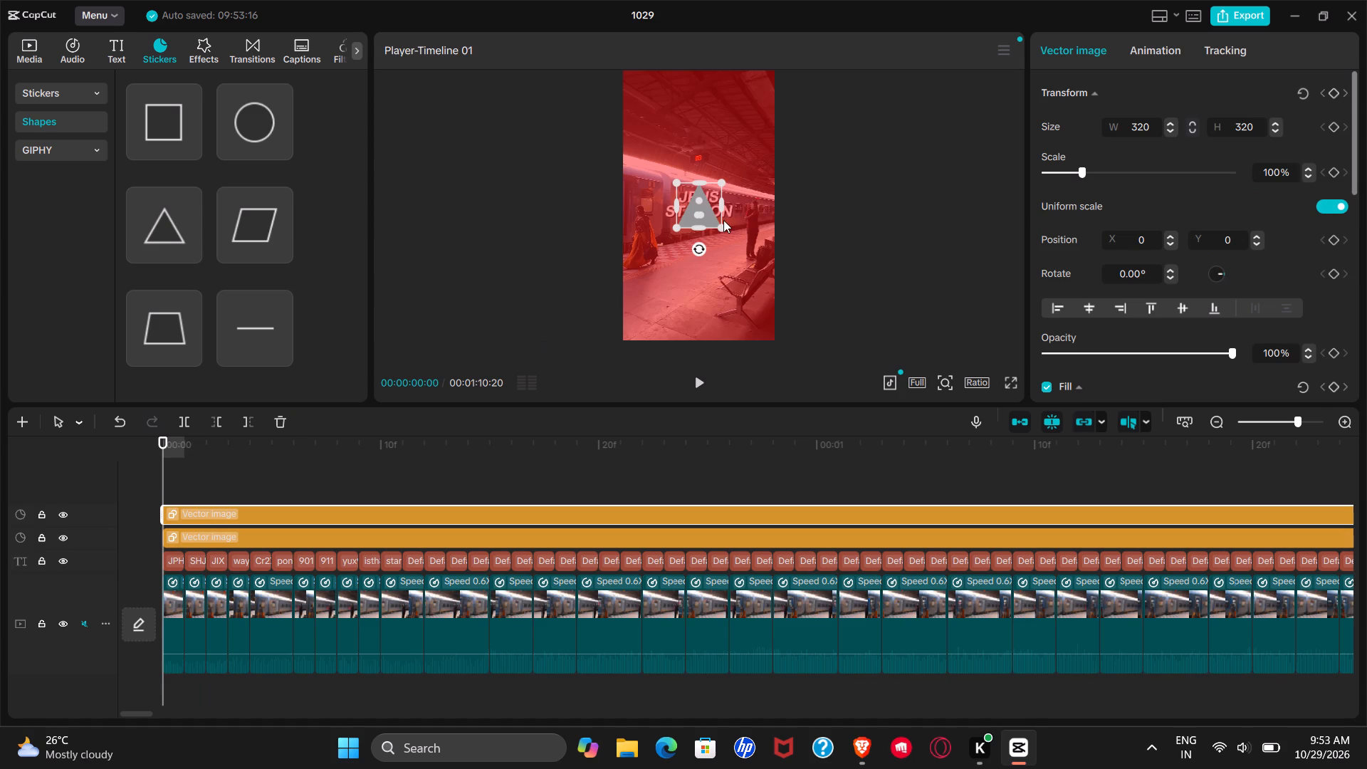
{"action": "left_click_drag", "start_coordinate": [721, 231], "coordinate": [777, 266]}
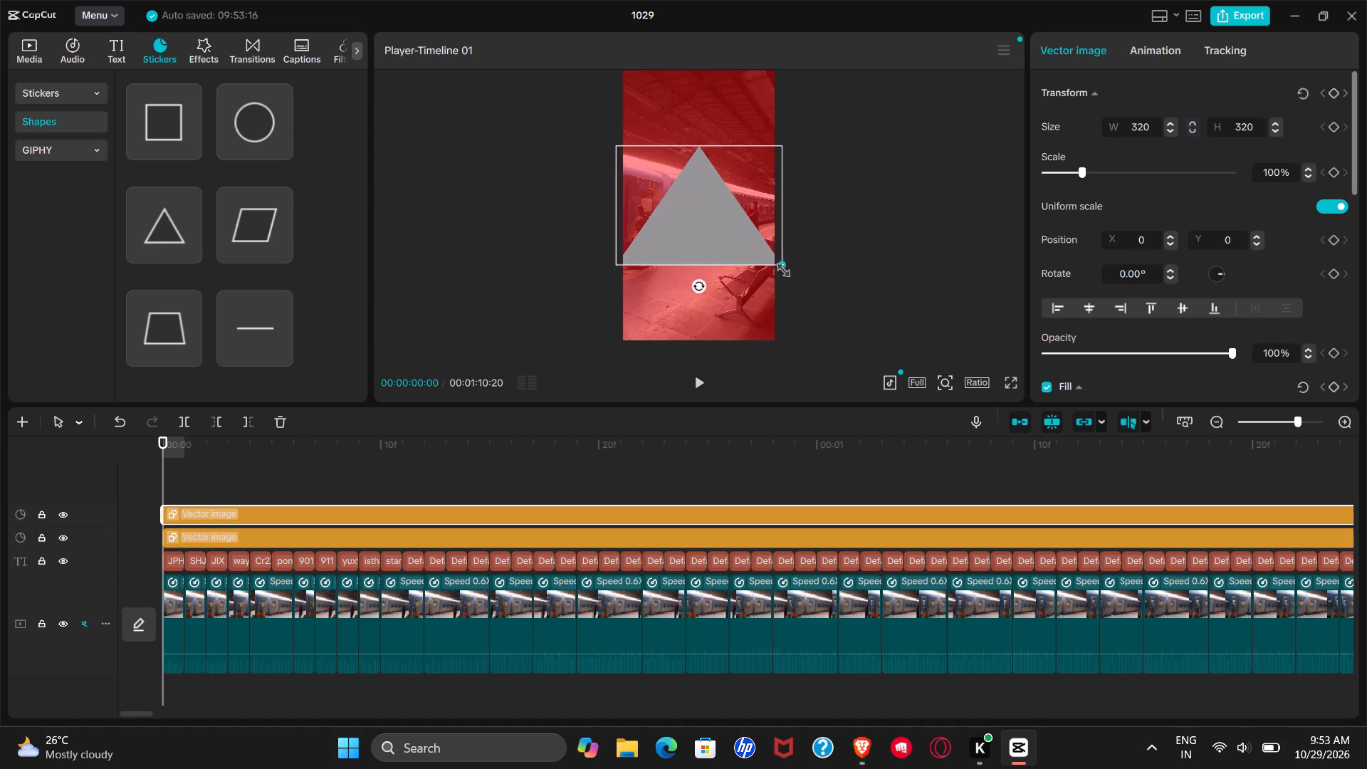
{"action": "left_click_drag", "start_coordinate": [777, 266], "coordinate": [777, 266]}
Set the triangle's overall opacity to 31%.
{"action": "scroll", "coordinate": [1109, 310], "scroll_direction": "down", "scroll_amount": 2}
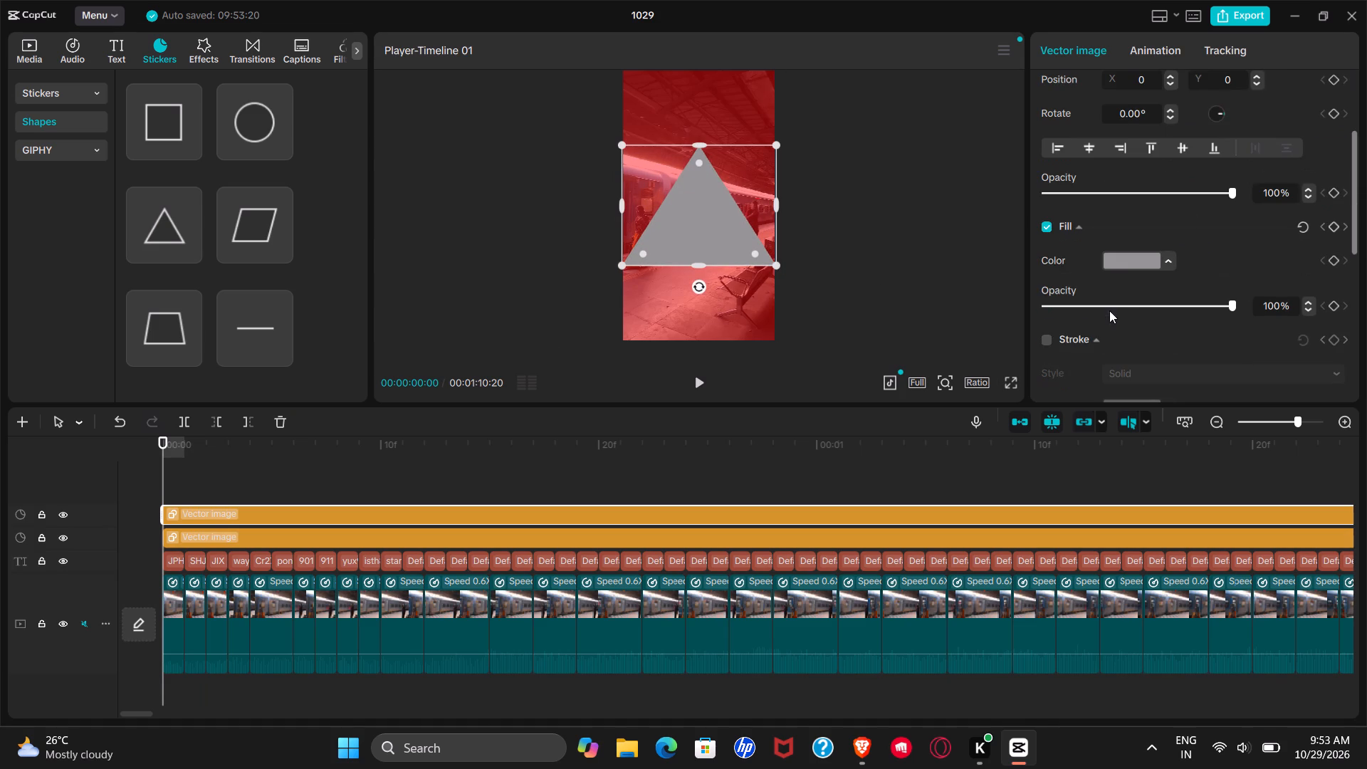
{"action": "left_click_drag", "start_coordinate": [1130, 184], "coordinate": [1074, 187]}
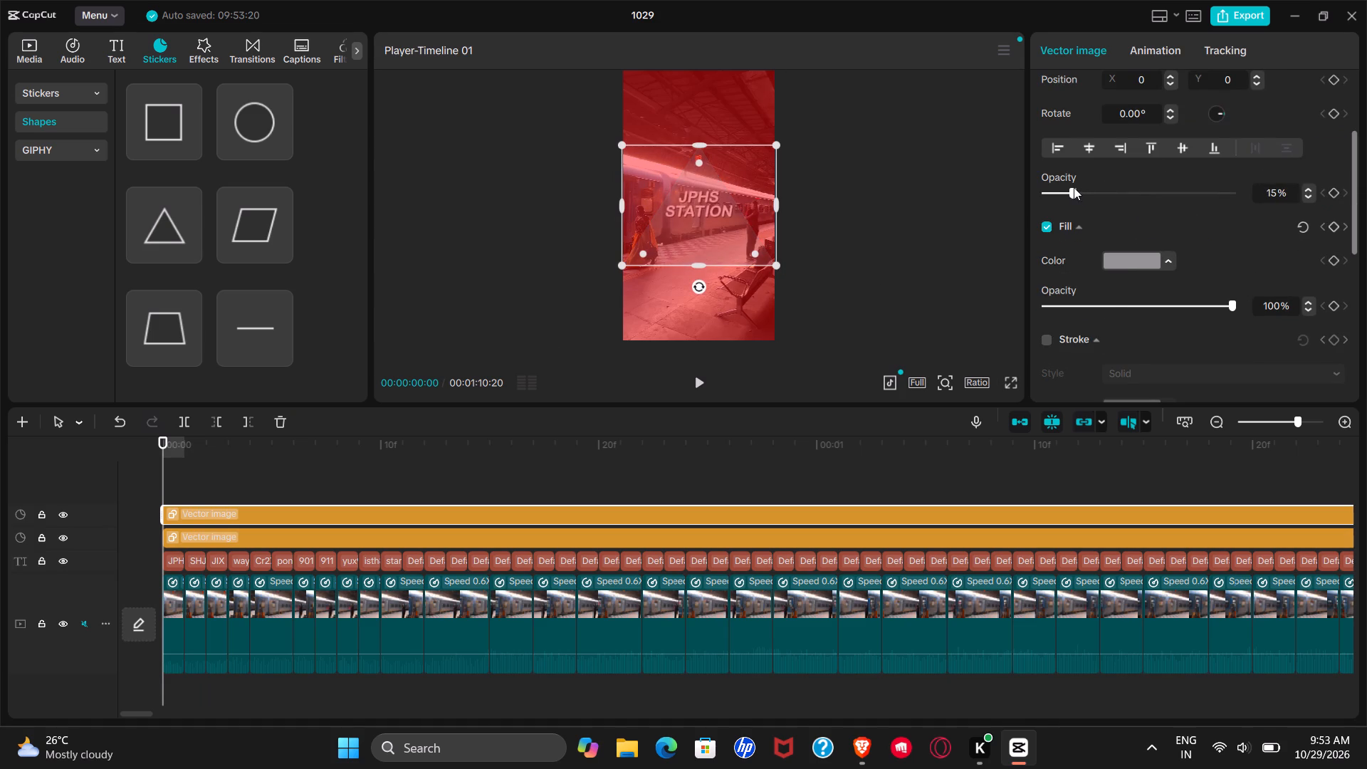
{"action": "left_click_drag", "start_coordinate": [1074, 187], "coordinate": [1102, 199]}
Set the triangle's fill to the solid bright blue 058FFC.
{"action": "left_click", "coordinate": [1126, 253]}
{"action": "left_click", "coordinate": [1164, 253]}
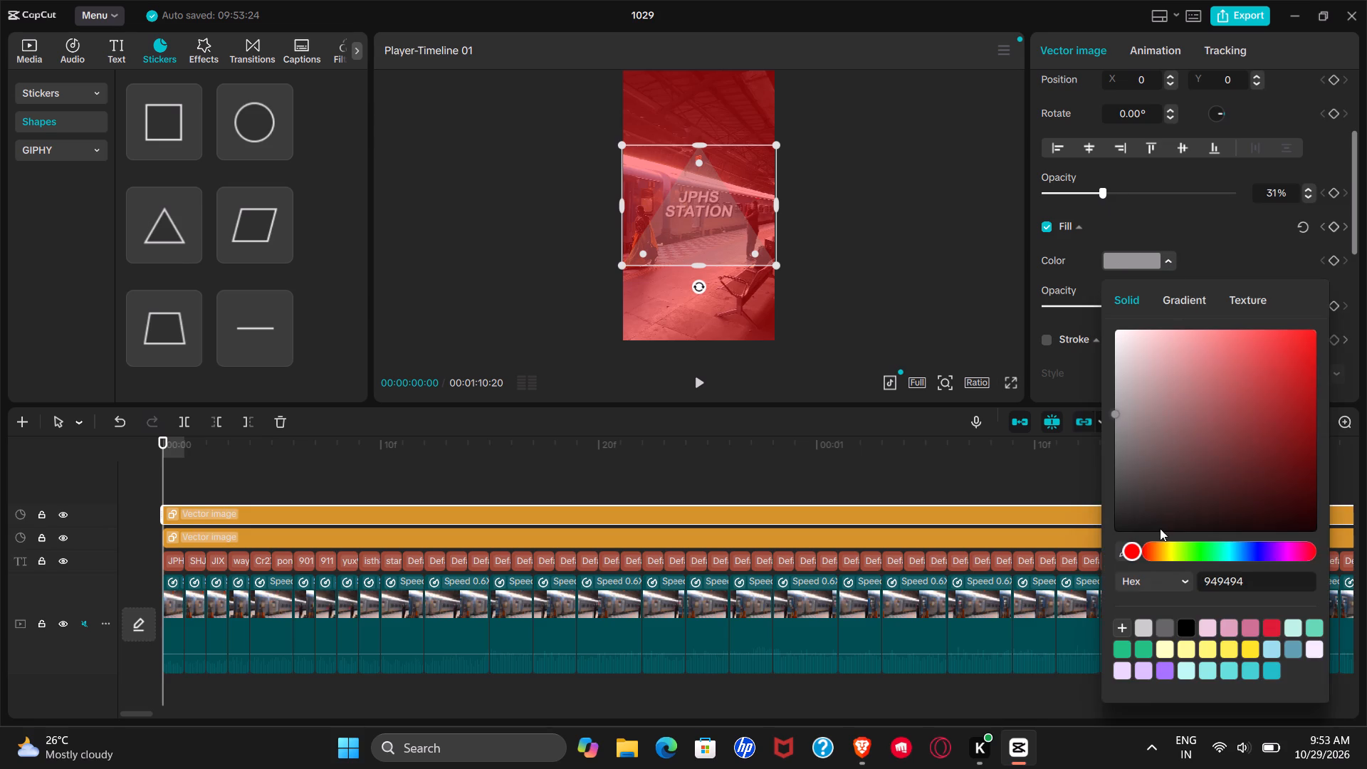
{"action": "left_click", "coordinate": [1153, 563]}
{"action": "left_click", "coordinate": [1159, 553]}
{"action": "left_click", "coordinate": [1185, 547]}
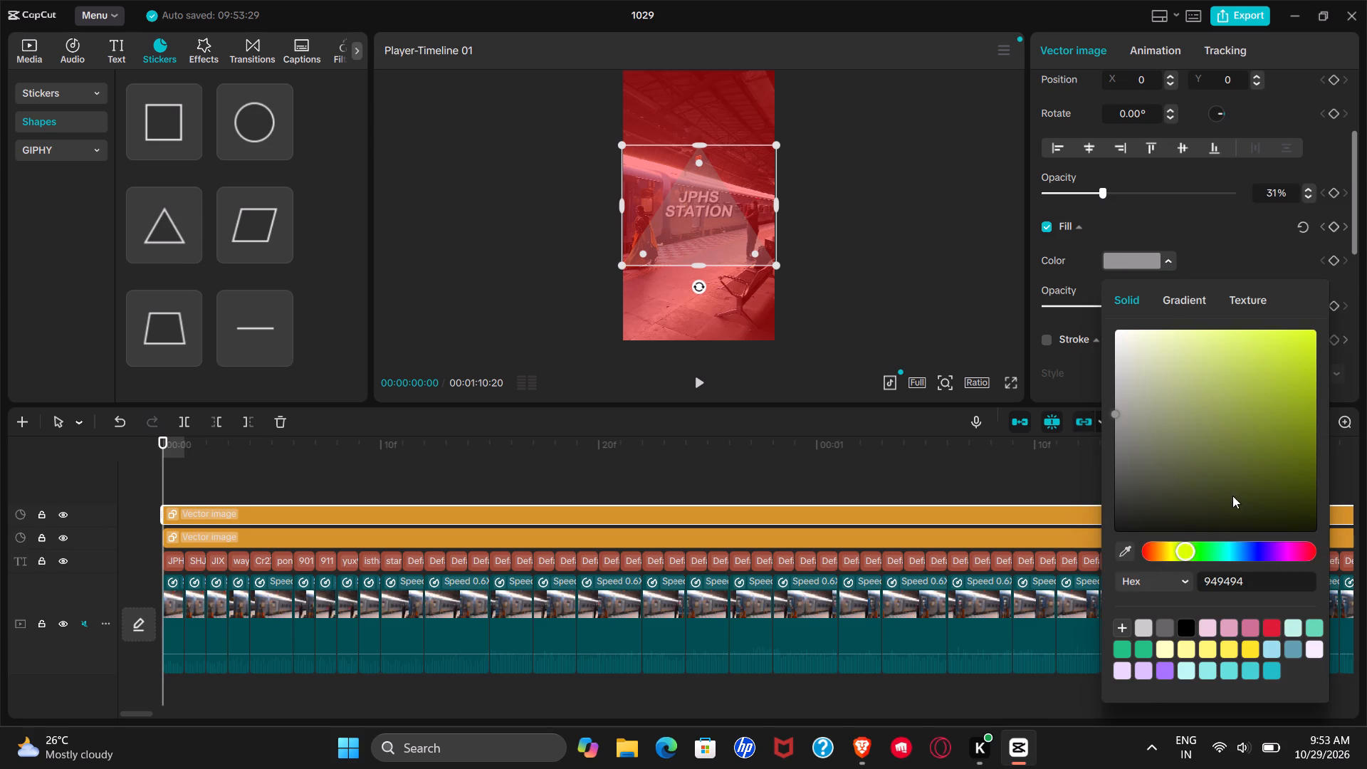
{"action": "left_click", "coordinate": [1268, 553]}
{"action": "left_click", "coordinate": [1252, 553]}
{"action": "left_click", "coordinate": [1300, 397]}
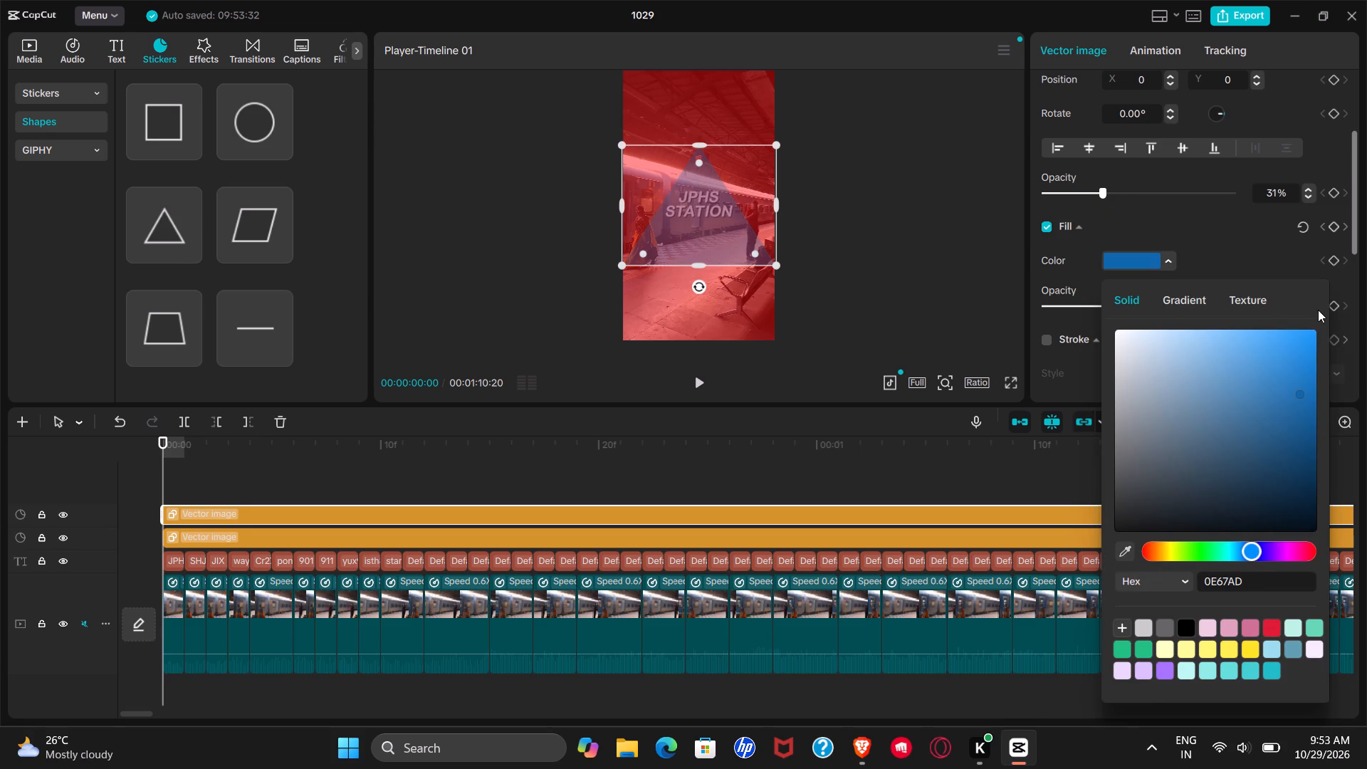
{"action": "left_click", "coordinate": [1318, 310]}
{"action": "left_click", "coordinate": [1312, 333]}
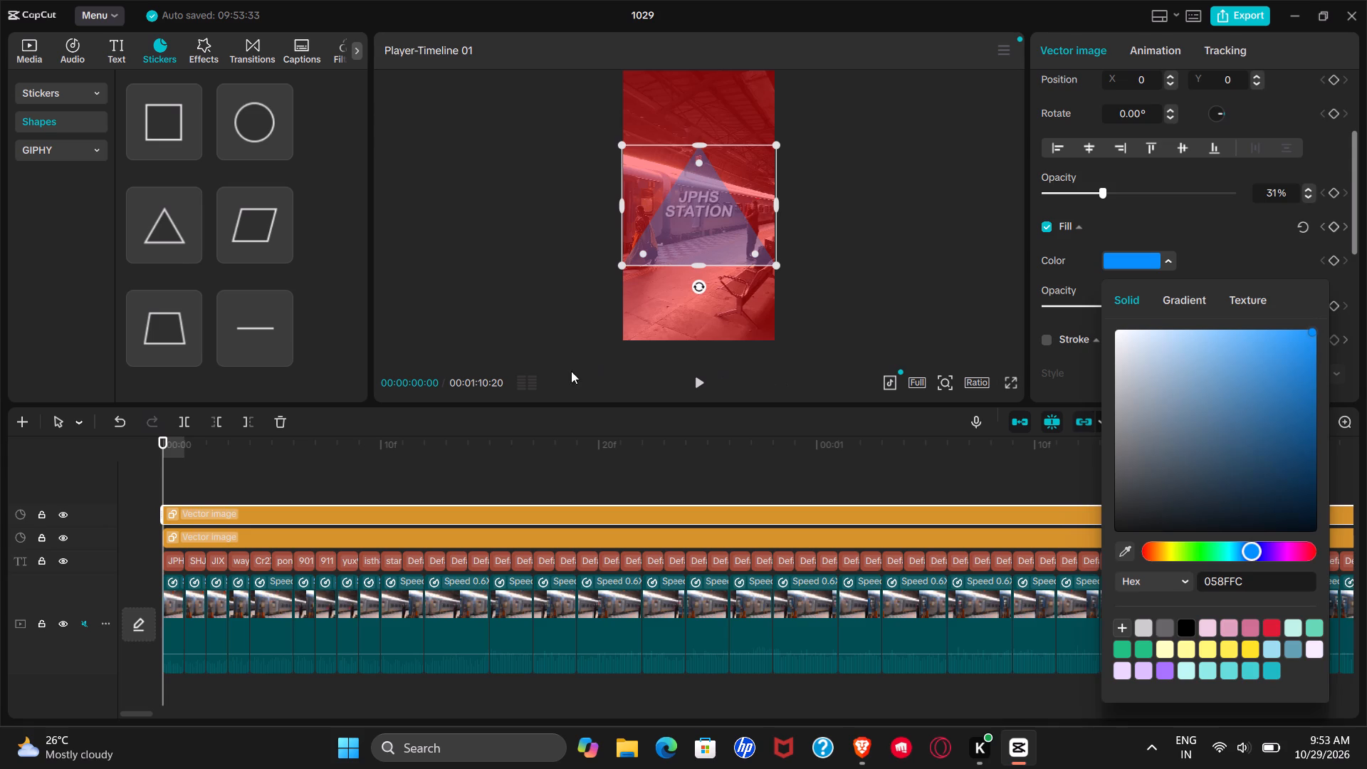
Move the triangle up around the JPHS STATION text to about Y 223, and deselect it with the playhead at the start.
{"action": "left_click_drag", "start_coordinate": [686, 212], "coordinate": [688, 197]}
{"action": "left_click", "coordinate": [688, 196]}
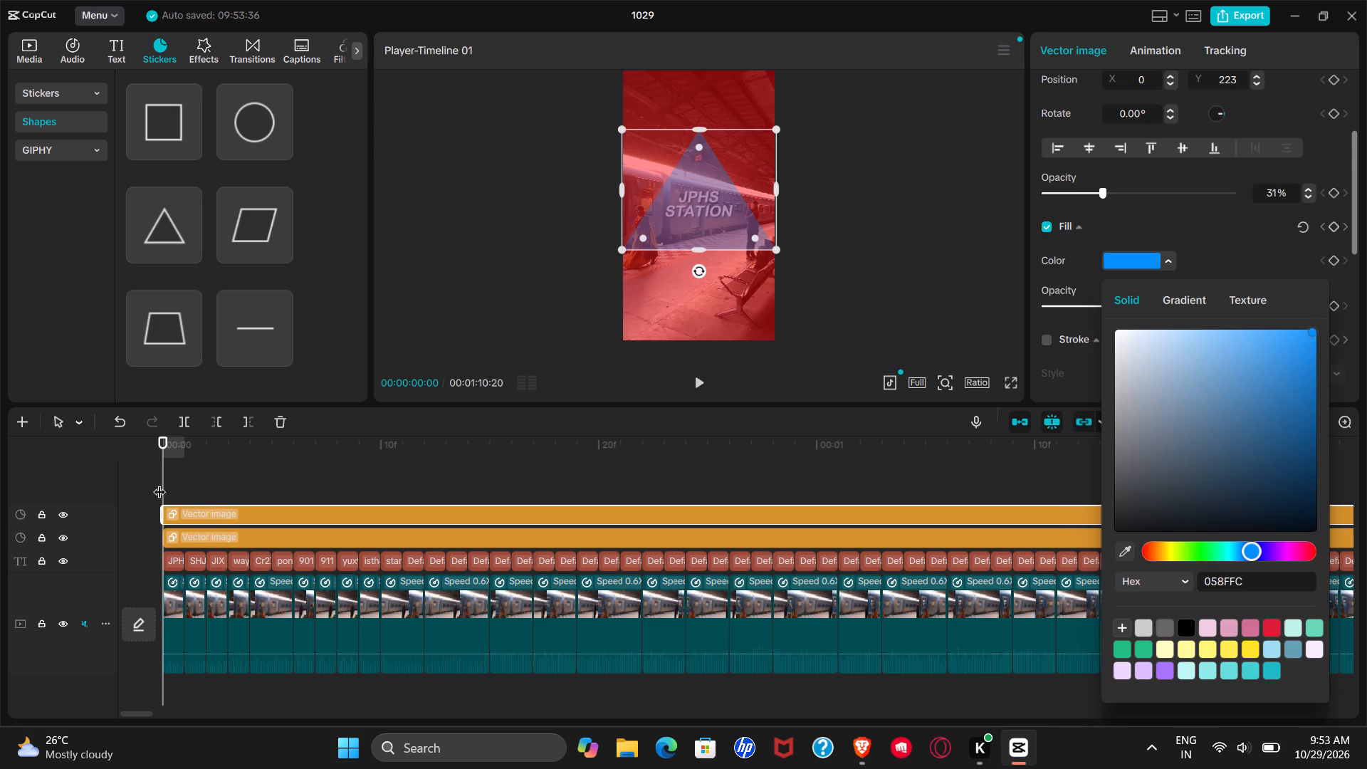
{"action": "left_click", "coordinate": [159, 470]}
{"action": "left_click", "coordinate": [178, 476]}
{"action": "left_click", "coordinate": [178, 476]}
{"action": "left_click", "coordinate": [167, 480]}
{"action": "double_click", "coordinate": [162, 482]}
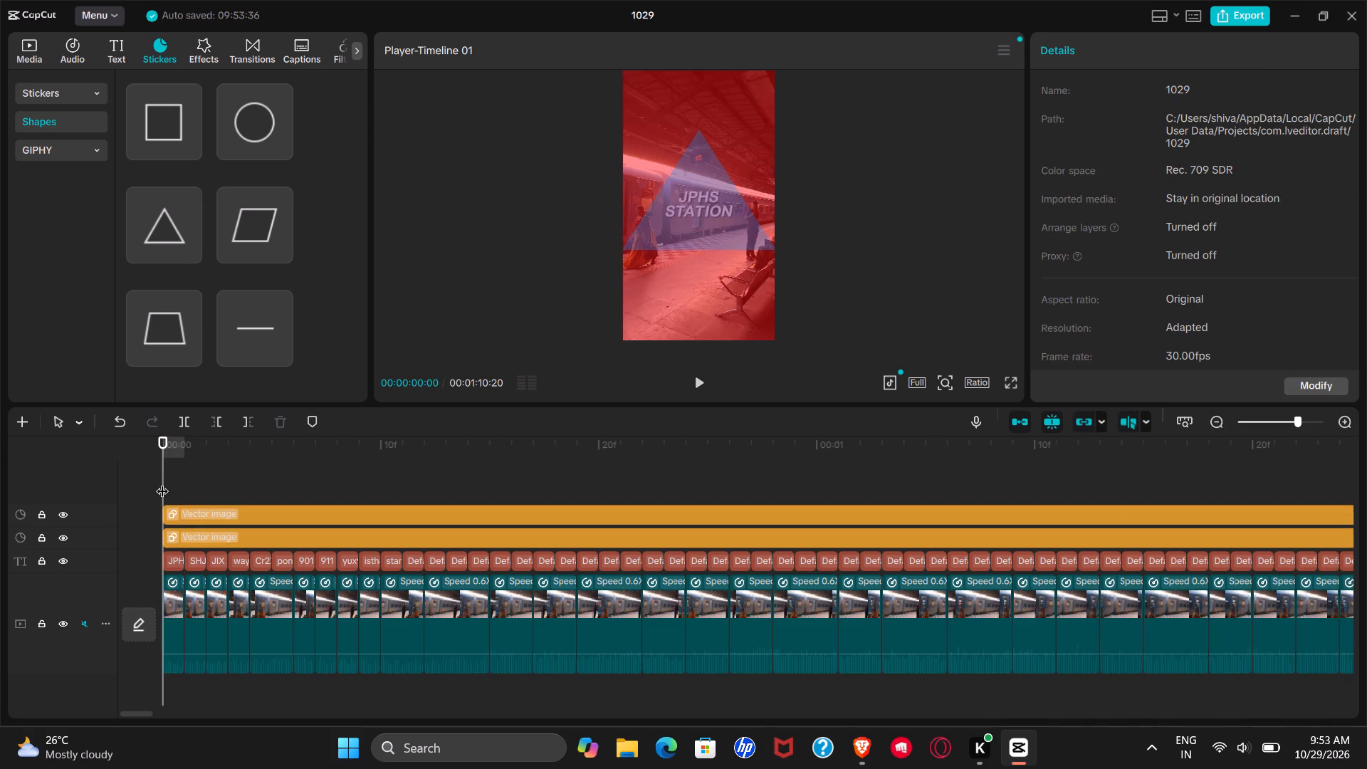
Add a line shape on a new track above the triangle, starting at the beginning of the timeline.
{"action": "left_click", "coordinate": [216, 213]}
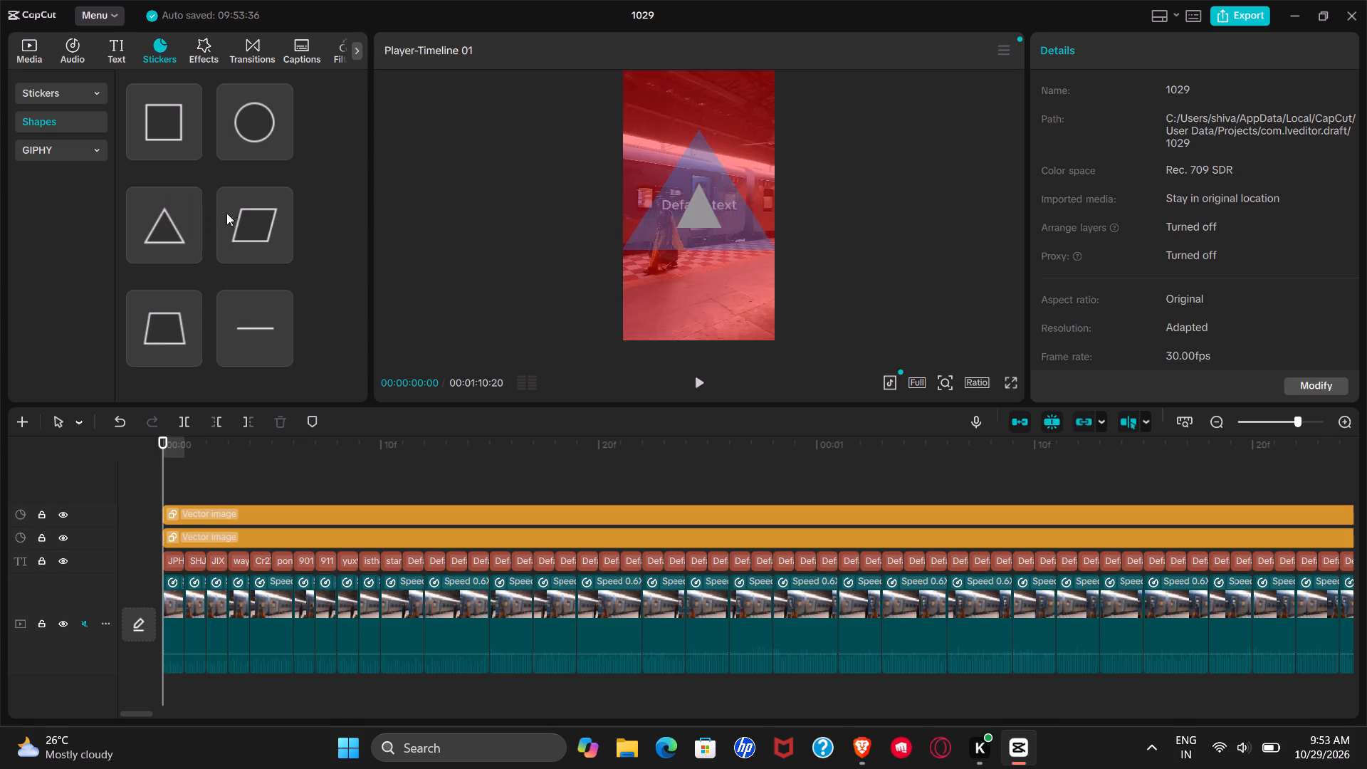
{"action": "left_click", "coordinate": [239, 212]}
{"action": "left_click_drag", "start_coordinate": [241, 211], "coordinate": [244, 214]}
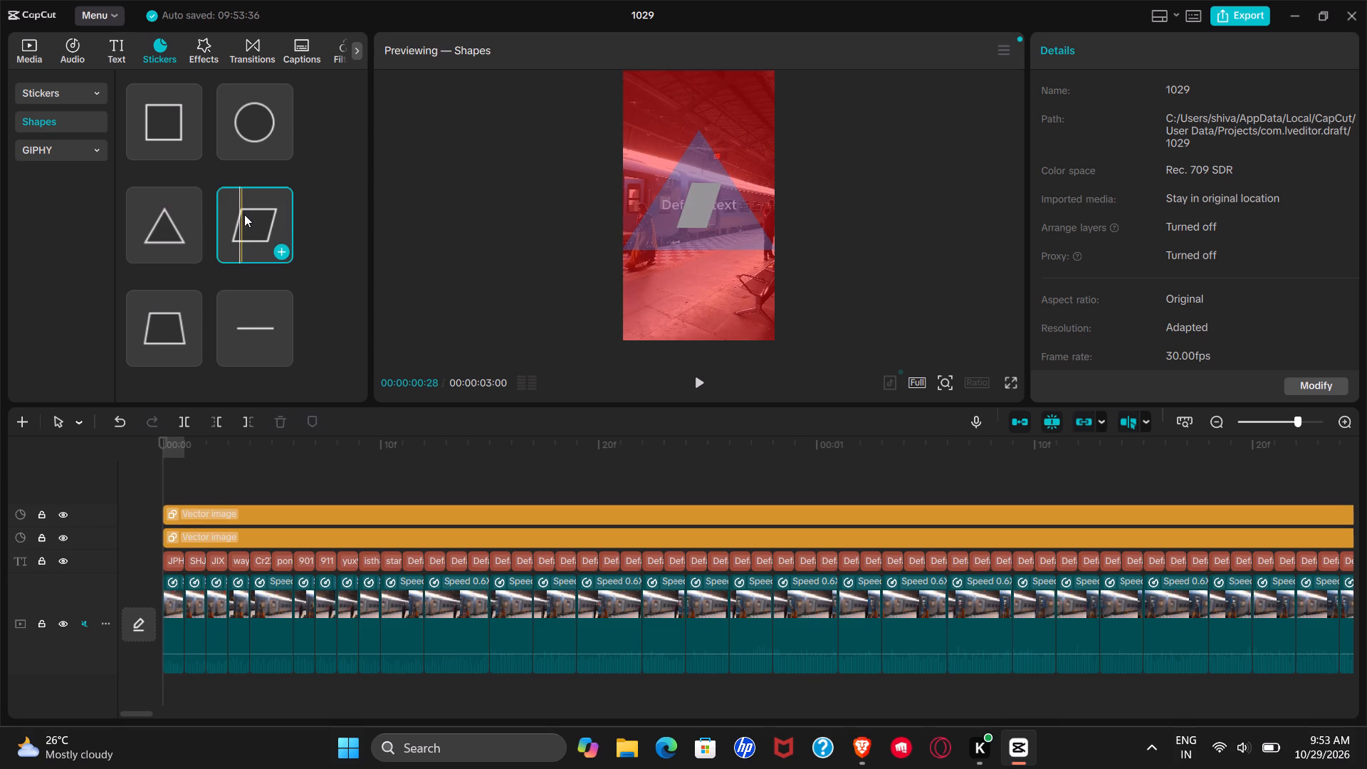
{"action": "left_click_drag", "start_coordinate": [244, 214], "coordinate": [251, 231]}
{"action": "left_click_drag", "start_coordinate": [241, 336], "coordinate": [235, 493]}
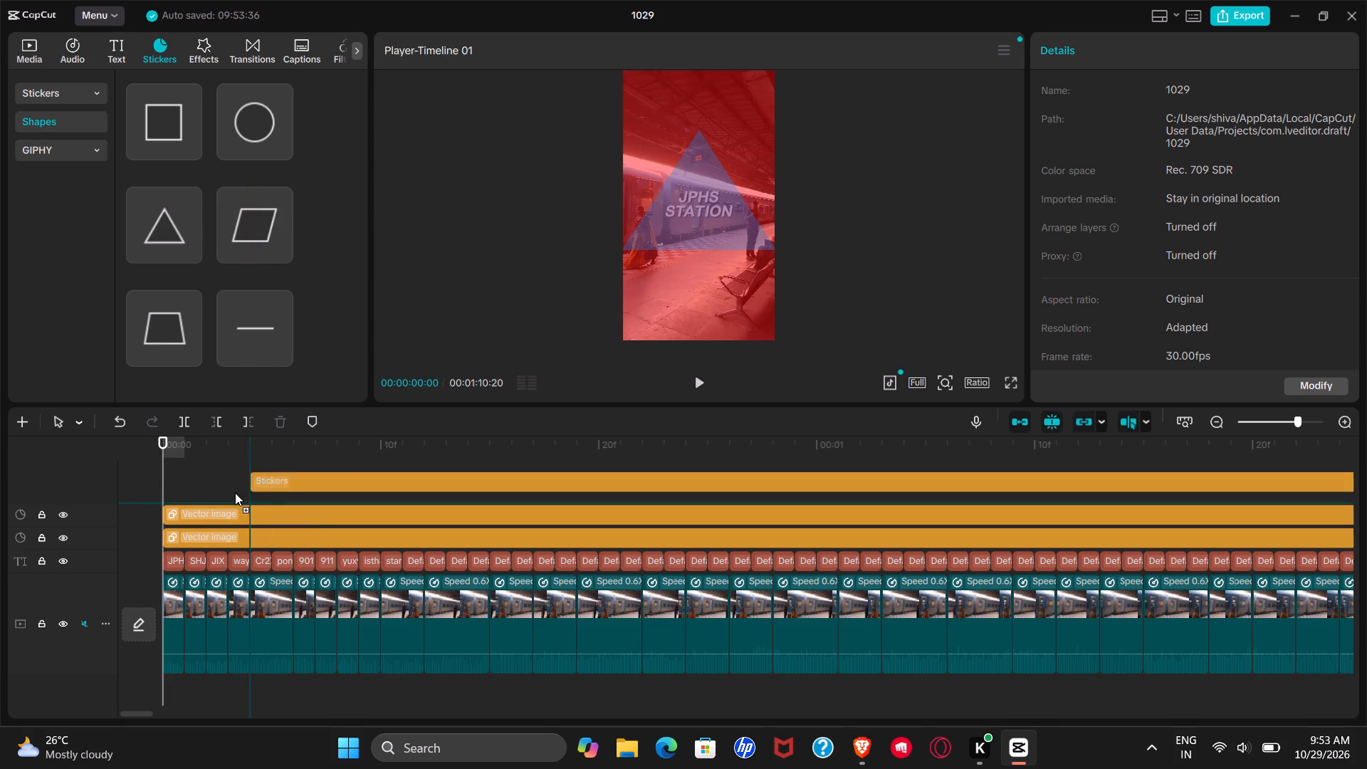
{"action": "left_click_drag", "start_coordinate": [235, 493], "coordinate": [167, 491]}
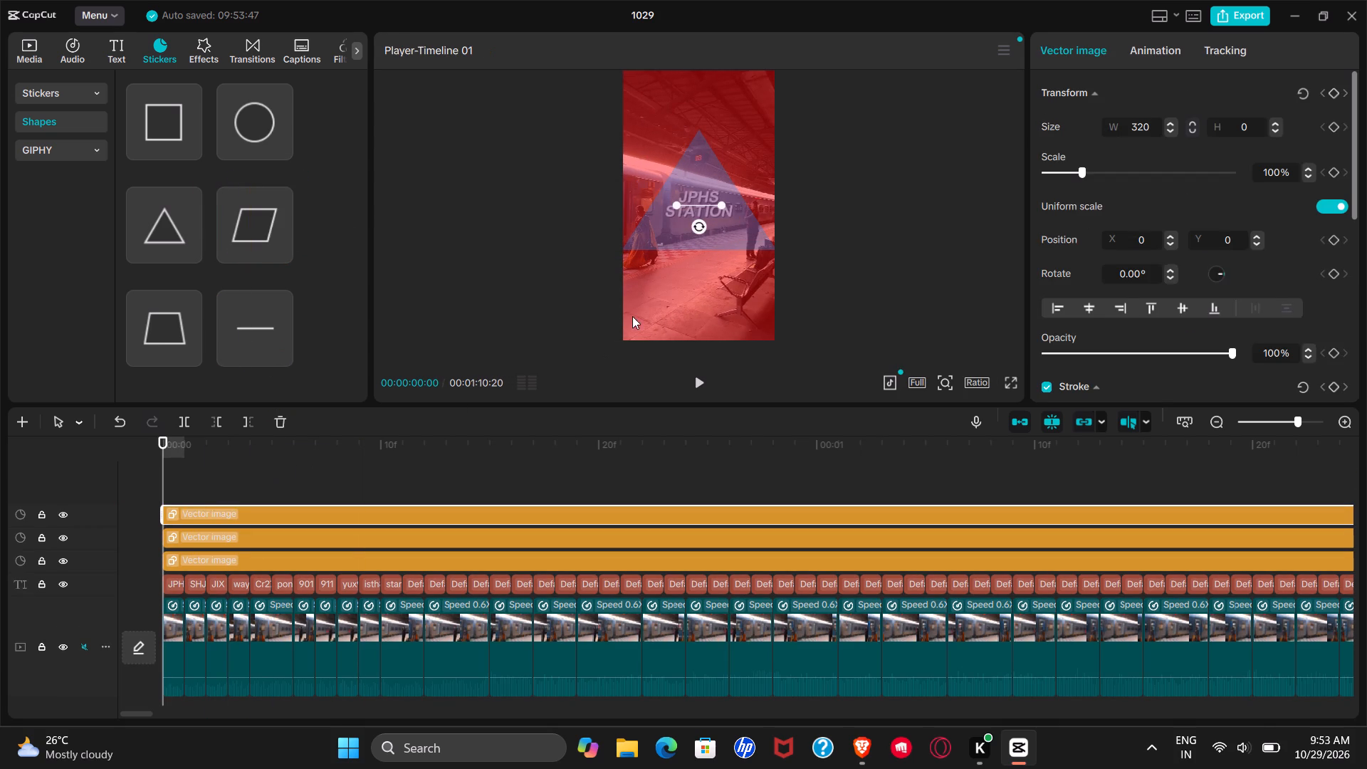
Move the line just below the JPHS STATION text, to about X -20, Y -304.
{"action": "left_click_drag", "start_coordinate": [706, 211], "coordinate": [705, 236]}
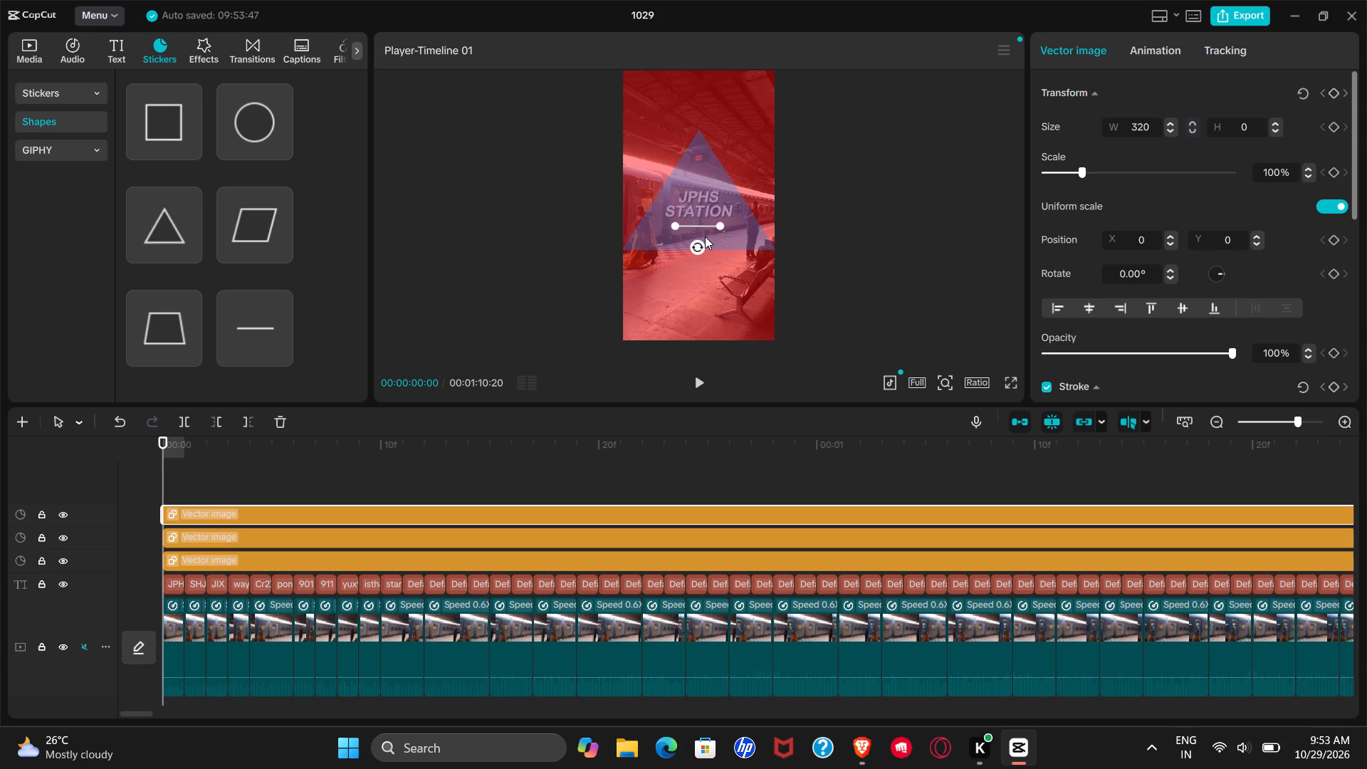
{"action": "left_click_drag", "start_coordinate": [705, 236], "coordinate": [705, 232]}
Stretch both ends of the line past the frame's edges, to about 1765 wide and nearly horizontal below the JPHS STATION text.
{"action": "left_click_drag", "start_coordinate": [718, 223], "coordinate": [790, 233]}
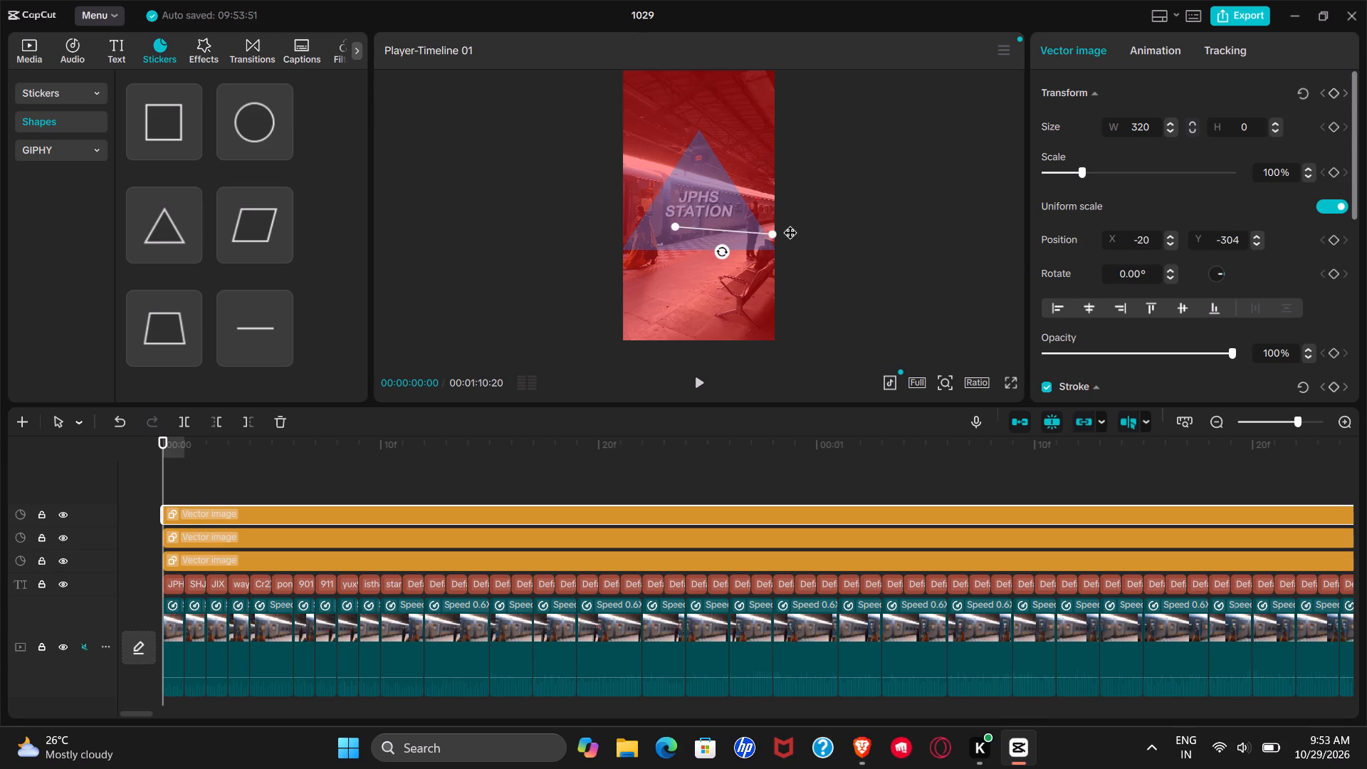
{"action": "left_click_drag", "start_coordinate": [790, 233], "coordinate": [834, 226]}
{"action": "left_click_drag", "start_coordinate": [674, 223], "coordinate": [659, 222]}
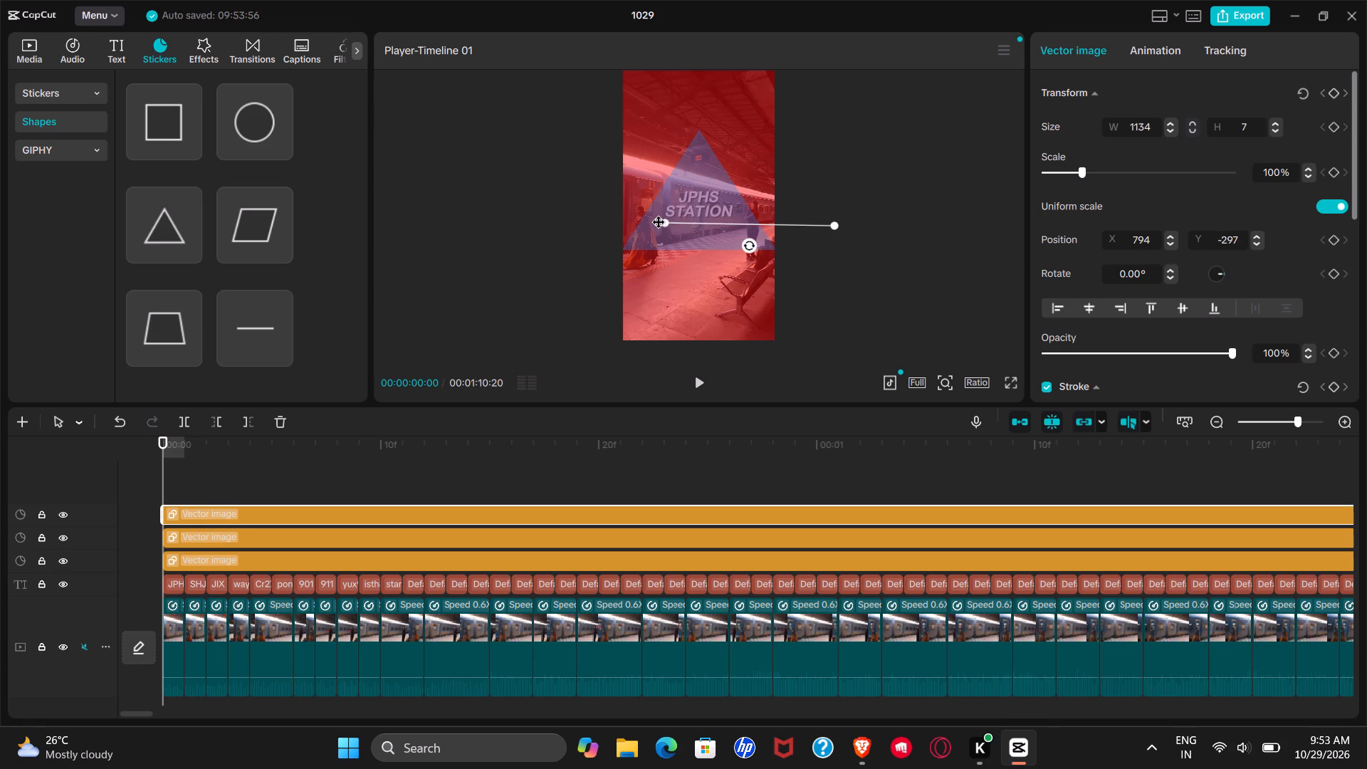
{"action": "left_click_drag", "start_coordinate": [659, 222], "coordinate": [587, 224]}
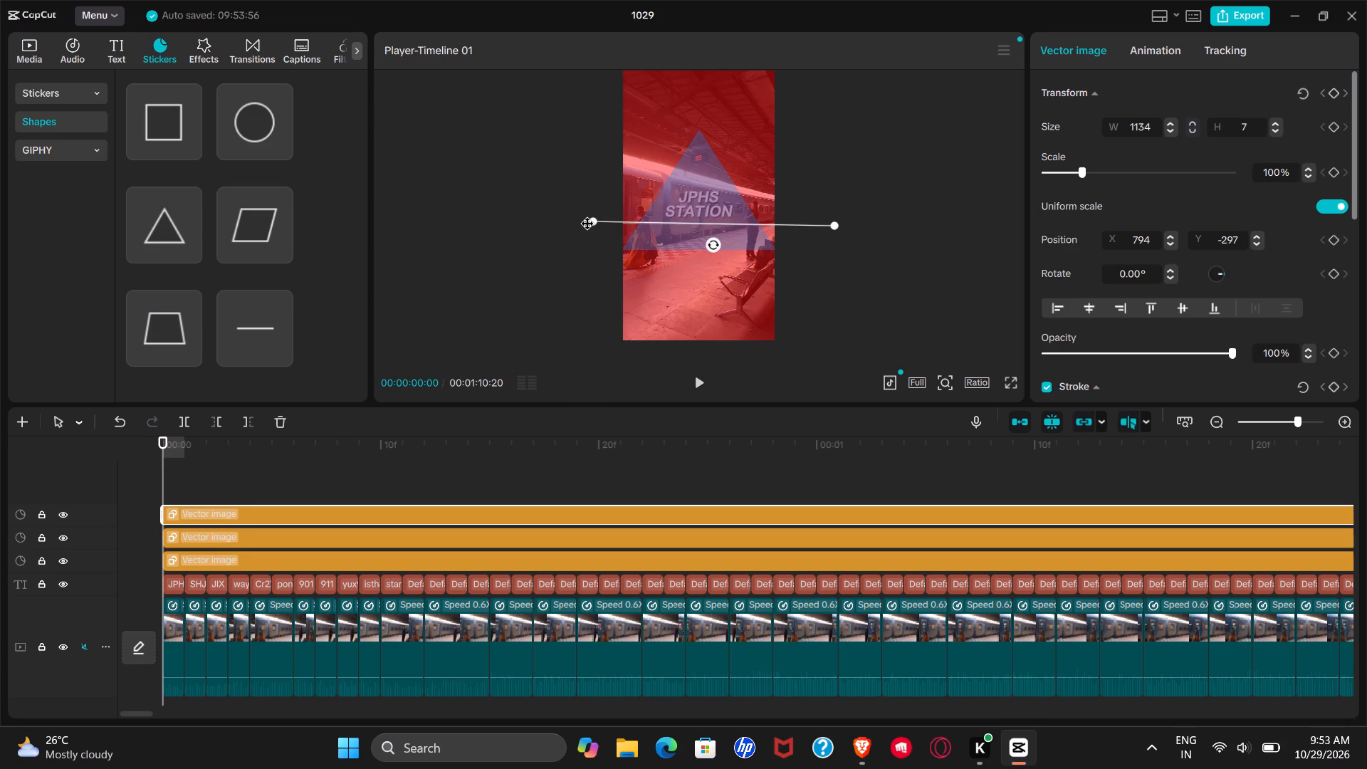
{"action": "left_click_drag", "start_coordinate": [587, 224], "coordinate": [587, 225]}
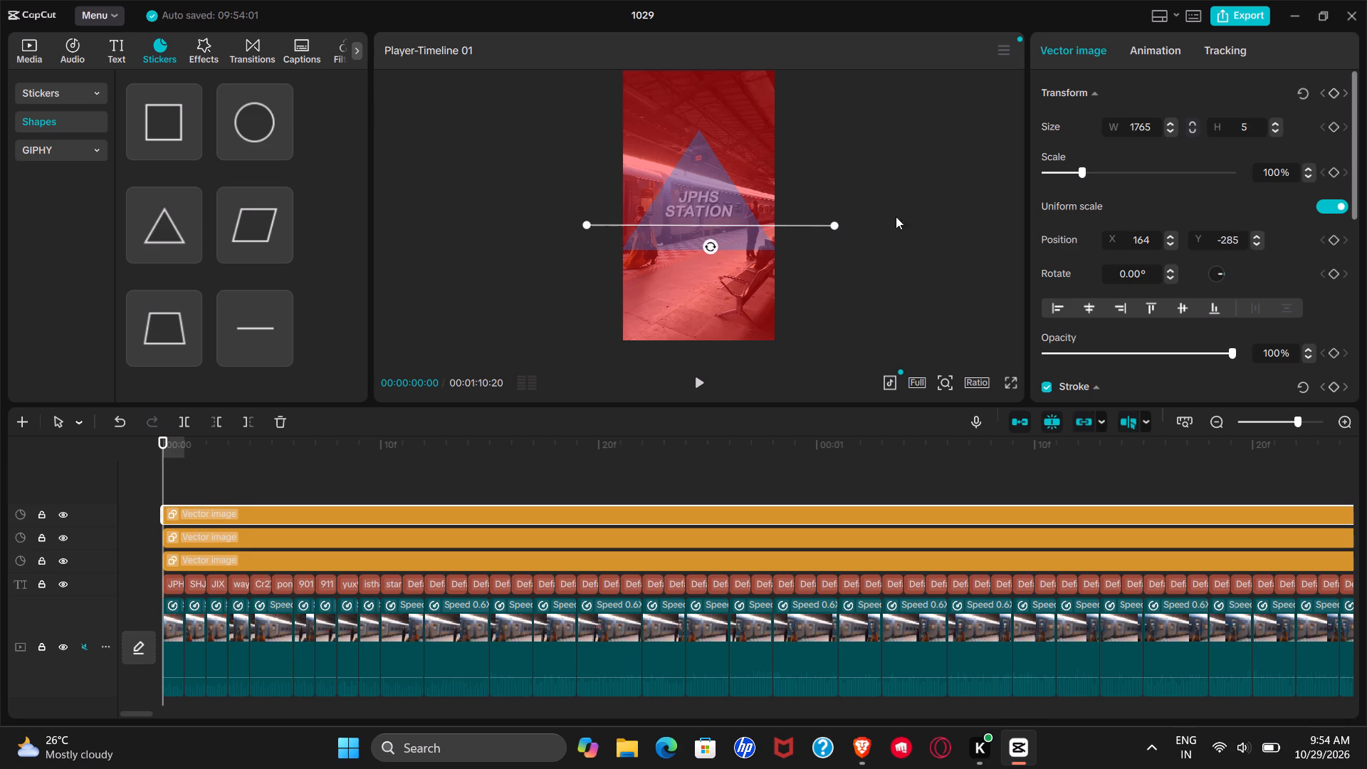
Lower the line's overall opacity to 38%.
{"action": "scroll", "coordinate": [1134, 282], "scroll_direction": "down", "scroll_amount": 2}
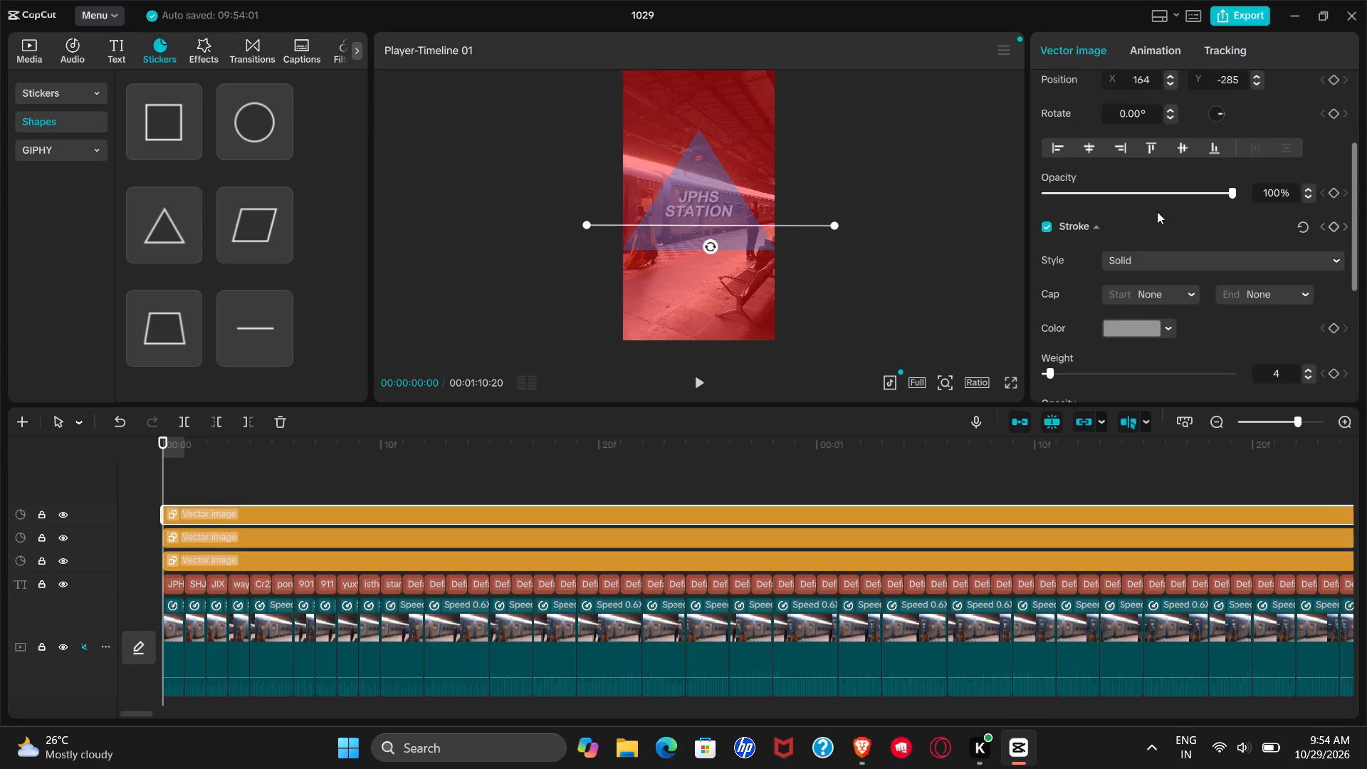
{"action": "left_click_drag", "start_coordinate": [1163, 197], "coordinate": [1105, 194]}
{"action": "left_click_drag", "start_coordinate": [1105, 194], "coordinate": [1117, 211]}
Set both the start and end caps of the line's stroke to Arrow.
{"action": "scroll", "coordinate": [1124, 236], "scroll_direction": "down", "scroll_amount": 1}
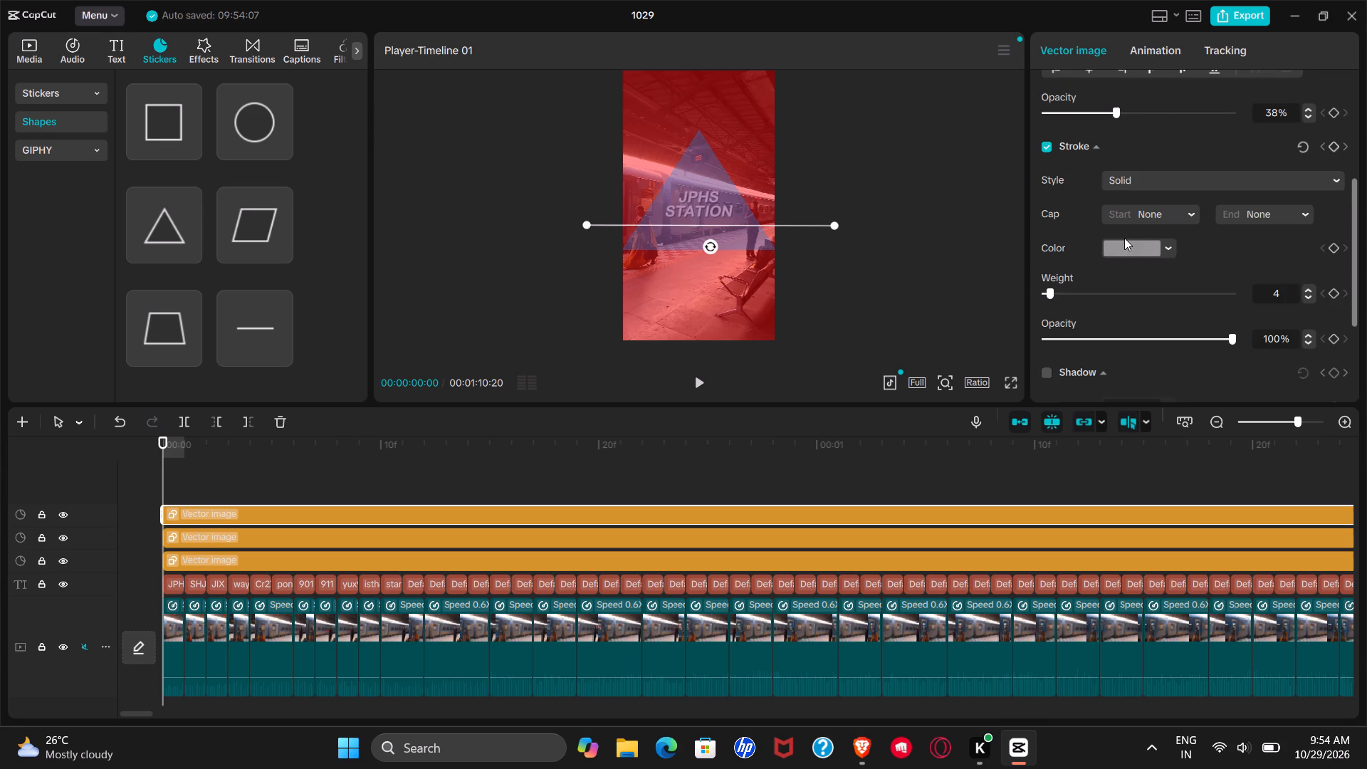
{"action": "left_click", "coordinate": [1136, 194]}
{"action": "left_click", "coordinate": [1157, 211]}
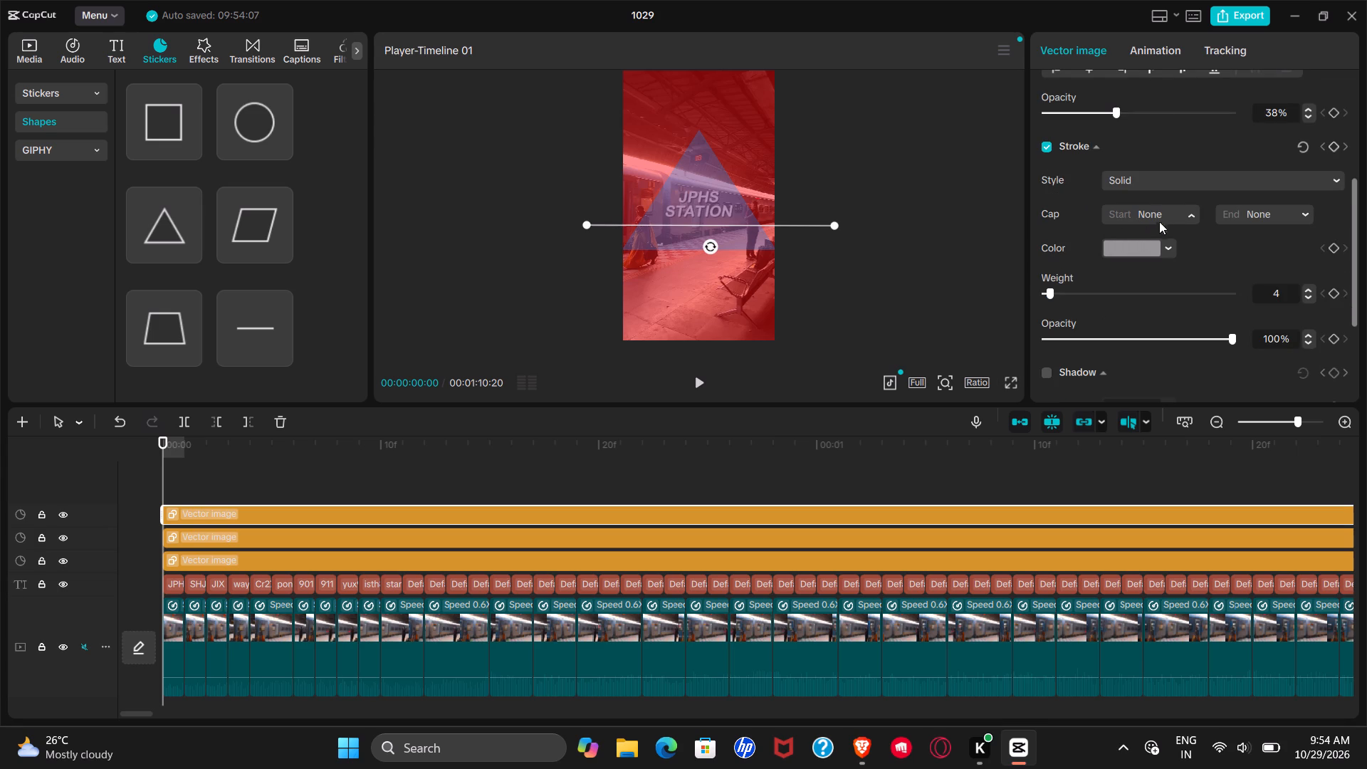
{"action": "left_click", "coordinate": [1158, 246]}
{"action": "left_click", "coordinate": [1158, 214]}
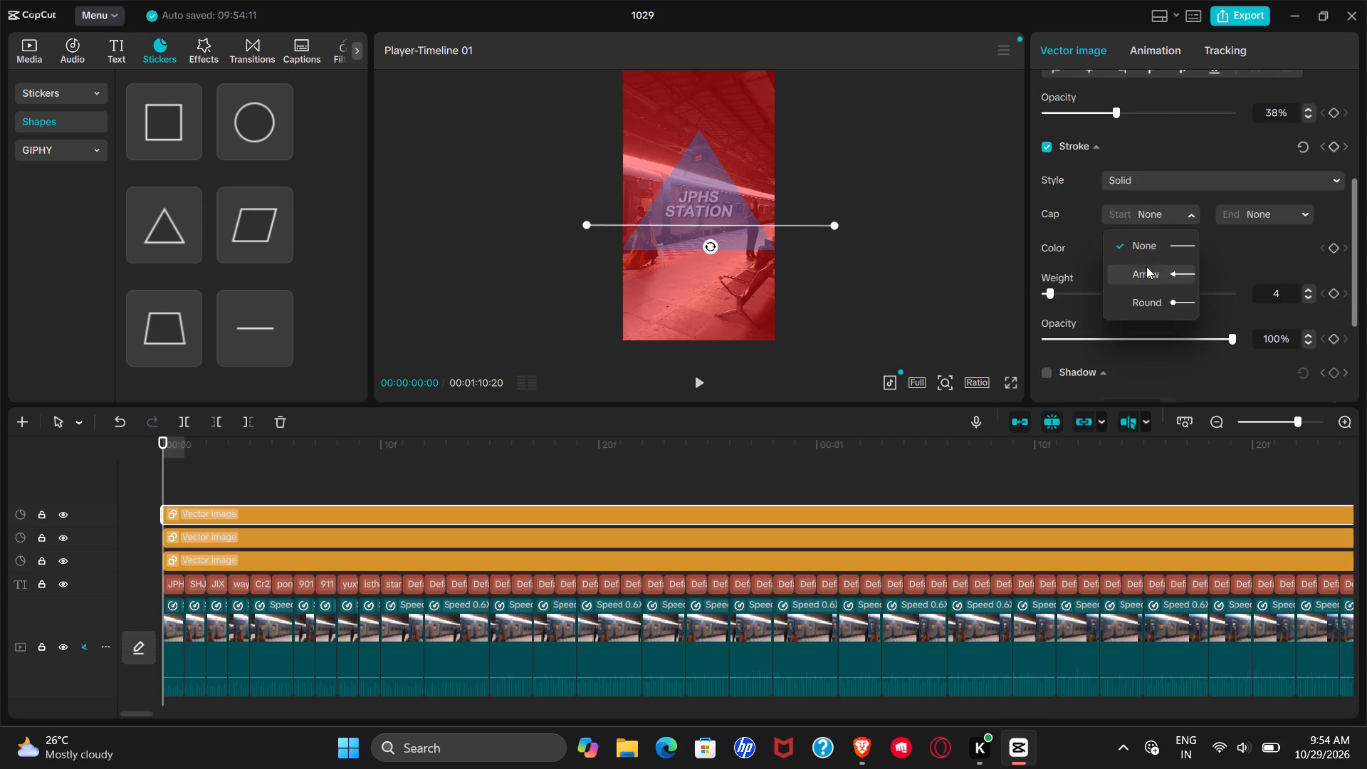
{"action": "left_click", "coordinate": [1146, 266]}
{"action": "left_click", "coordinate": [1243, 214]}
{"action": "left_click", "coordinate": [1237, 273]}
Reduce the line's stroke opacity to 24%.
{"action": "scroll", "coordinate": [1141, 269], "scroll_direction": "down", "scroll_amount": 1}
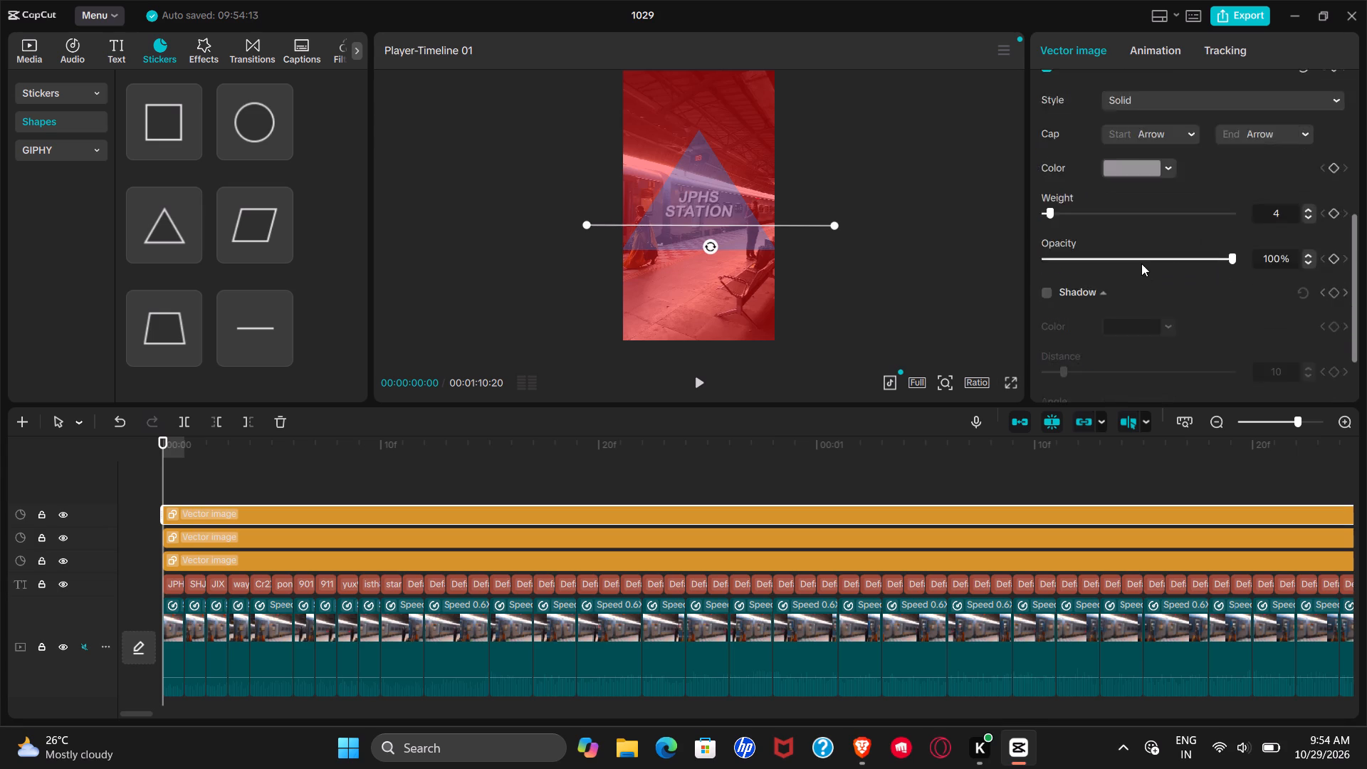
{"action": "scroll", "coordinate": [1141, 263], "scroll_direction": "down", "scroll_amount": 1}
{"action": "left_click_drag", "start_coordinate": [1140, 183], "coordinate": [1090, 186]}
Enable the line's shadow and change its colour to pure bright red.
{"action": "scroll", "coordinate": [1121, 243], "scroll_direction": "down", "scroll_amount": 1}
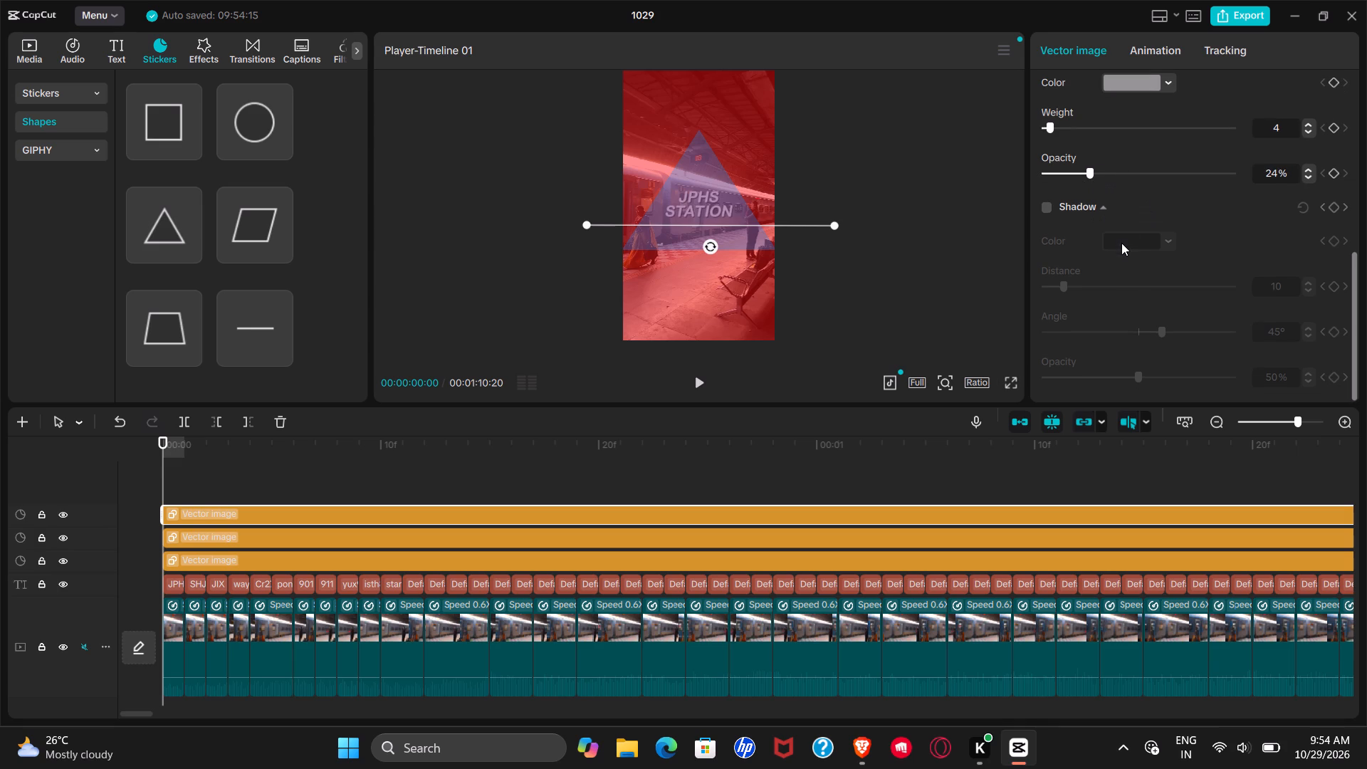
{"action": "left_click", "coordinate": [1052, 204]}
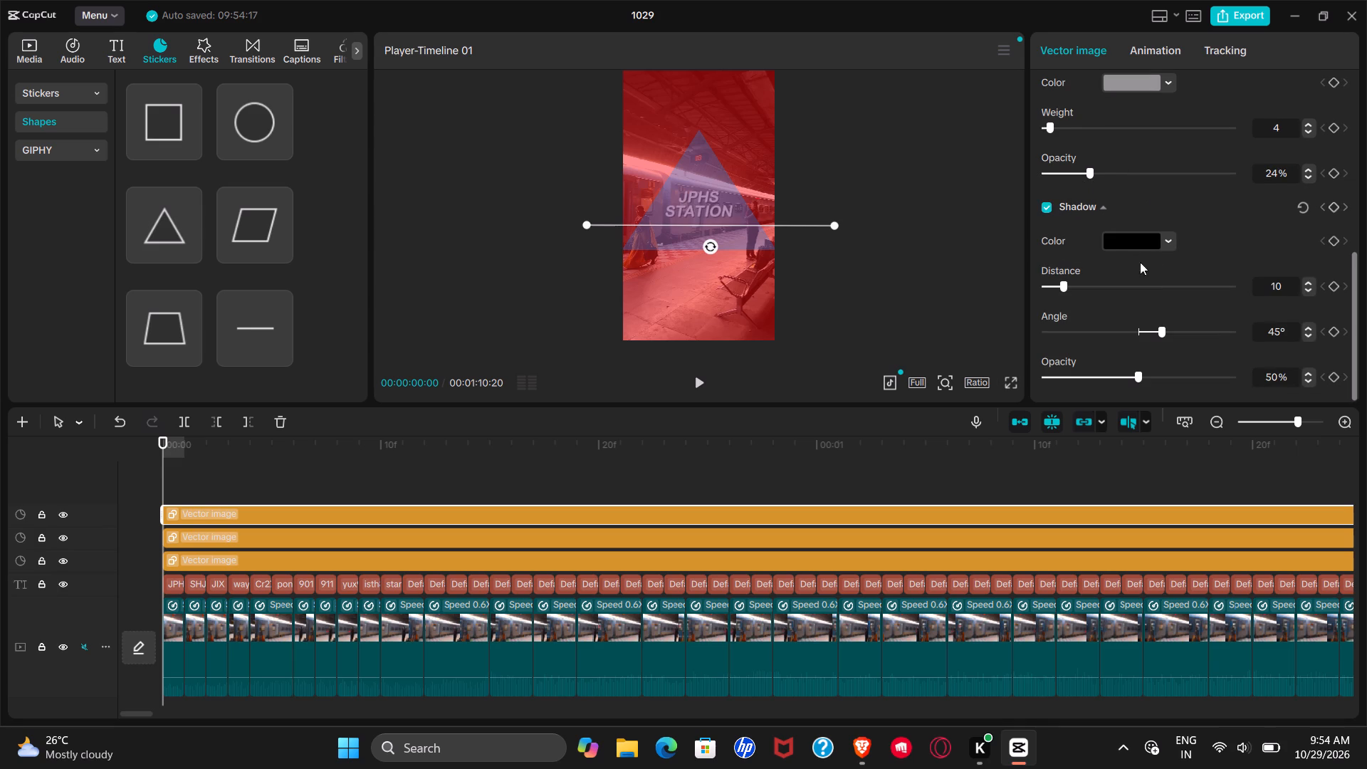
{"action": "left_click", "coordinate": [1157, 240]}
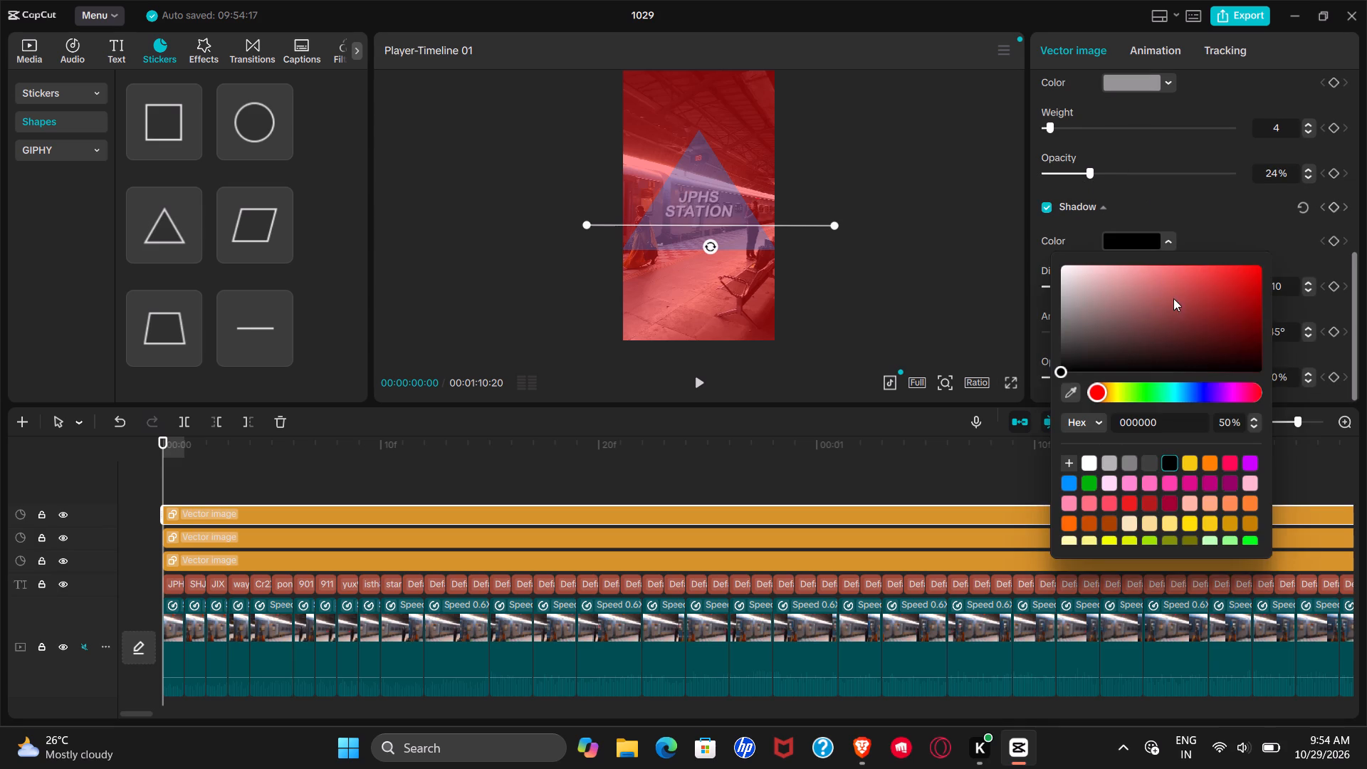
{"action": "left_click_drag", "start_coordinate": [1184, 298], "coordinate": [1298, 255]}
{"action": "left_click", "coordinate": [1227, 223]}
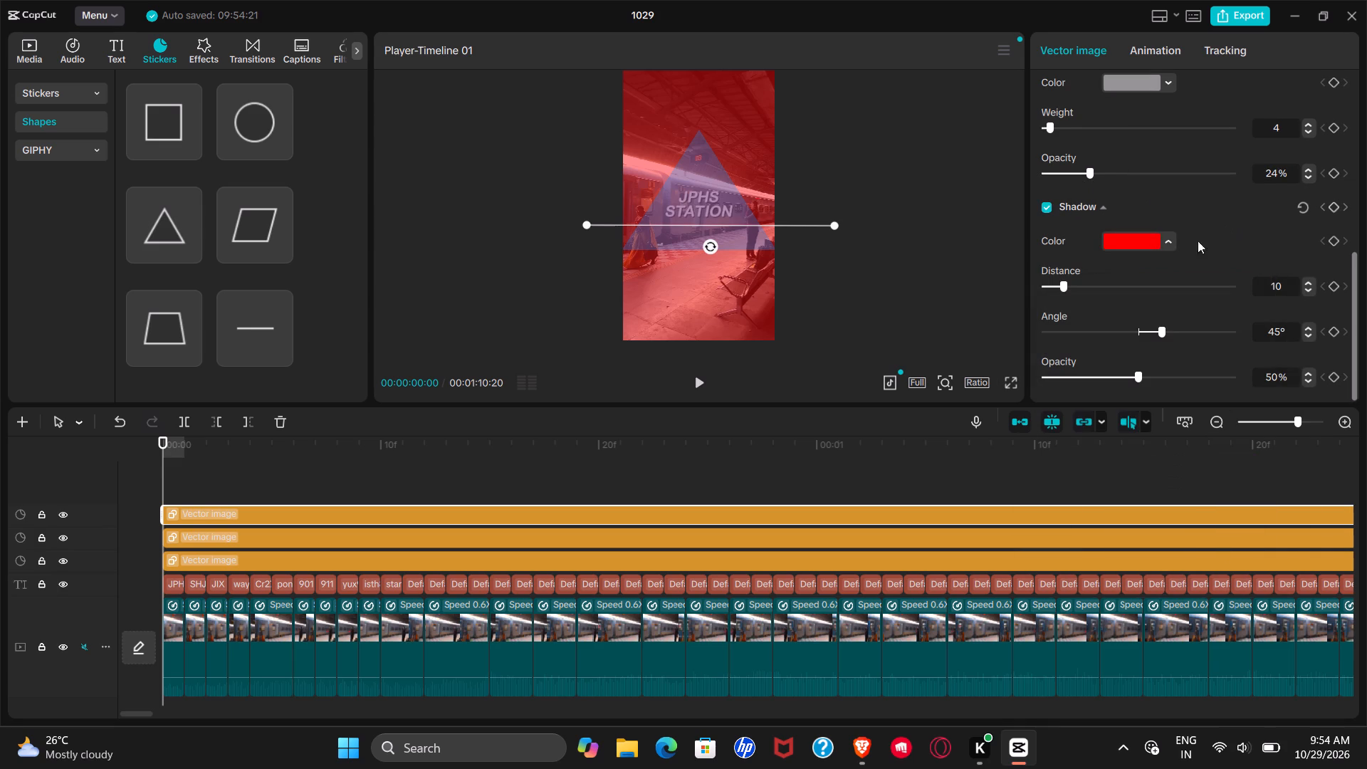
Deselect the line and review the overlaid shapes and text over the first few frames of the timeline.
{"action": "left_click", "coordinate": [278, 472]}
{"action": "left_click", "coordinate": [228, 476]}
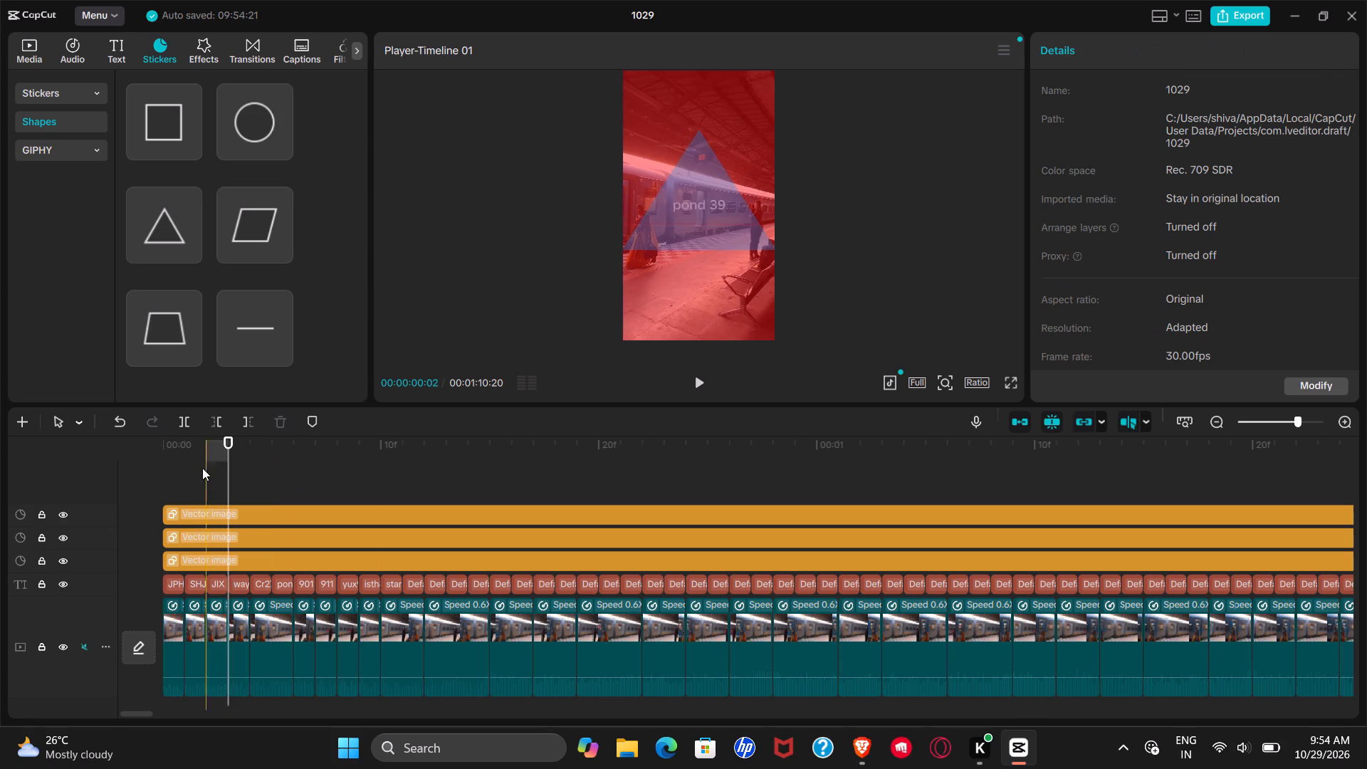
{"action": "left_click", "coordinate": [196, 469]}
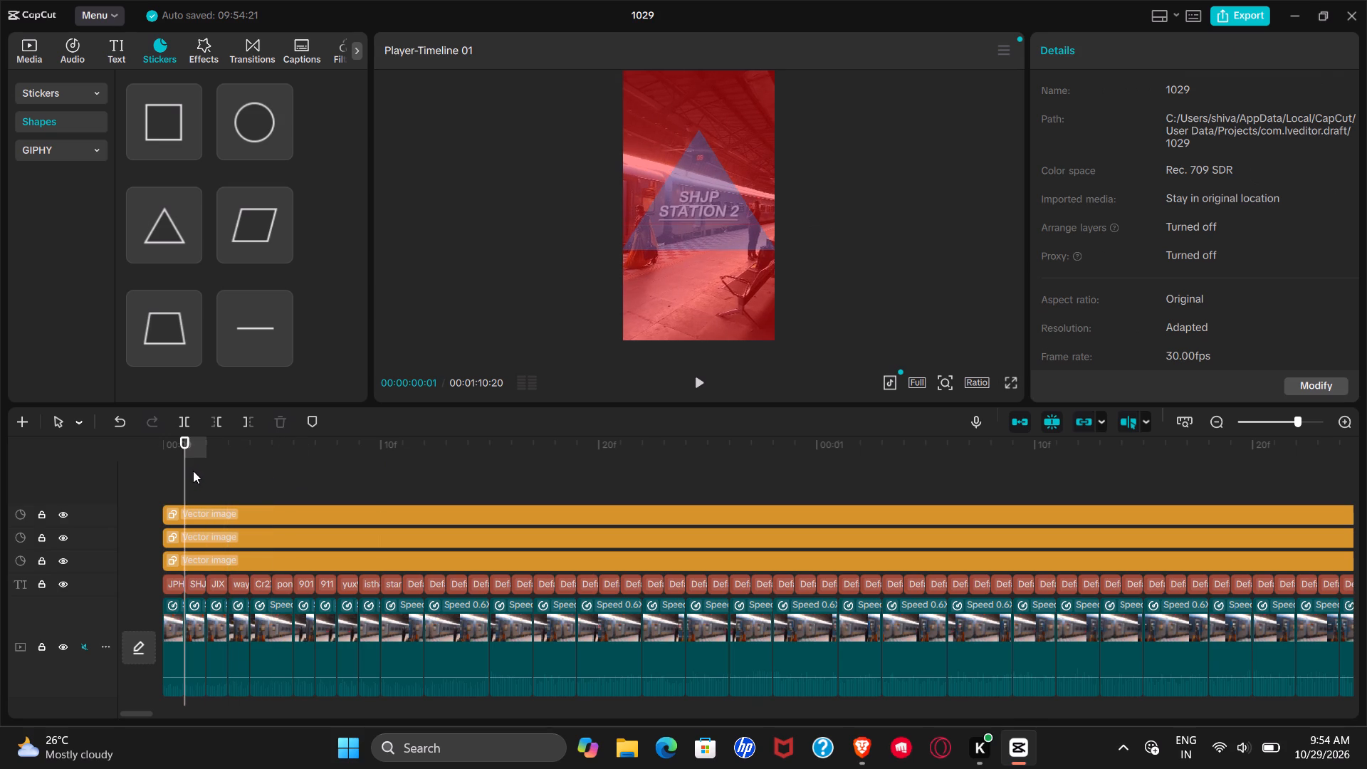
{"action": "left_click_drag", "start_coordinate": [222, 503], "coordinate": [195, 501]}
{"action": "left_click", "coordinate": [175, 498]}
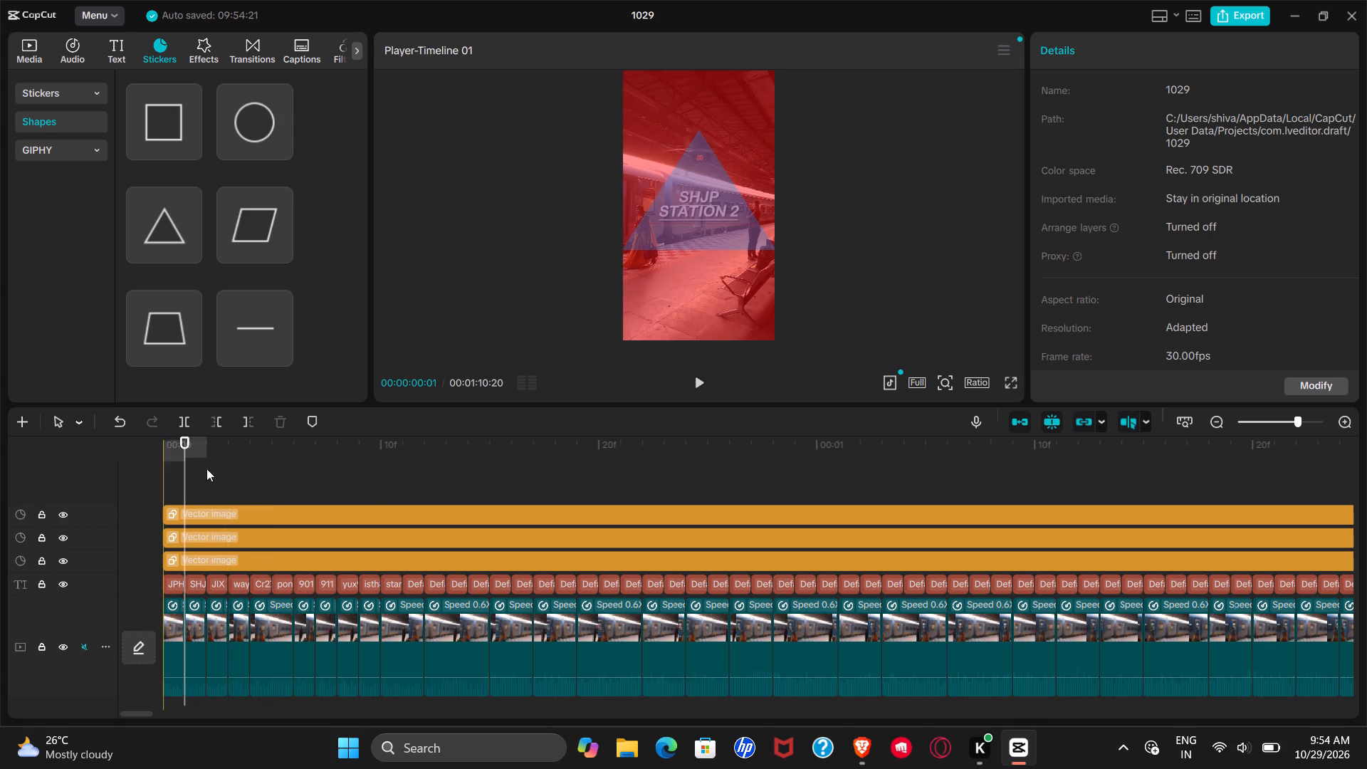
{"action": "left_click", "coordinate": [698, 379]}
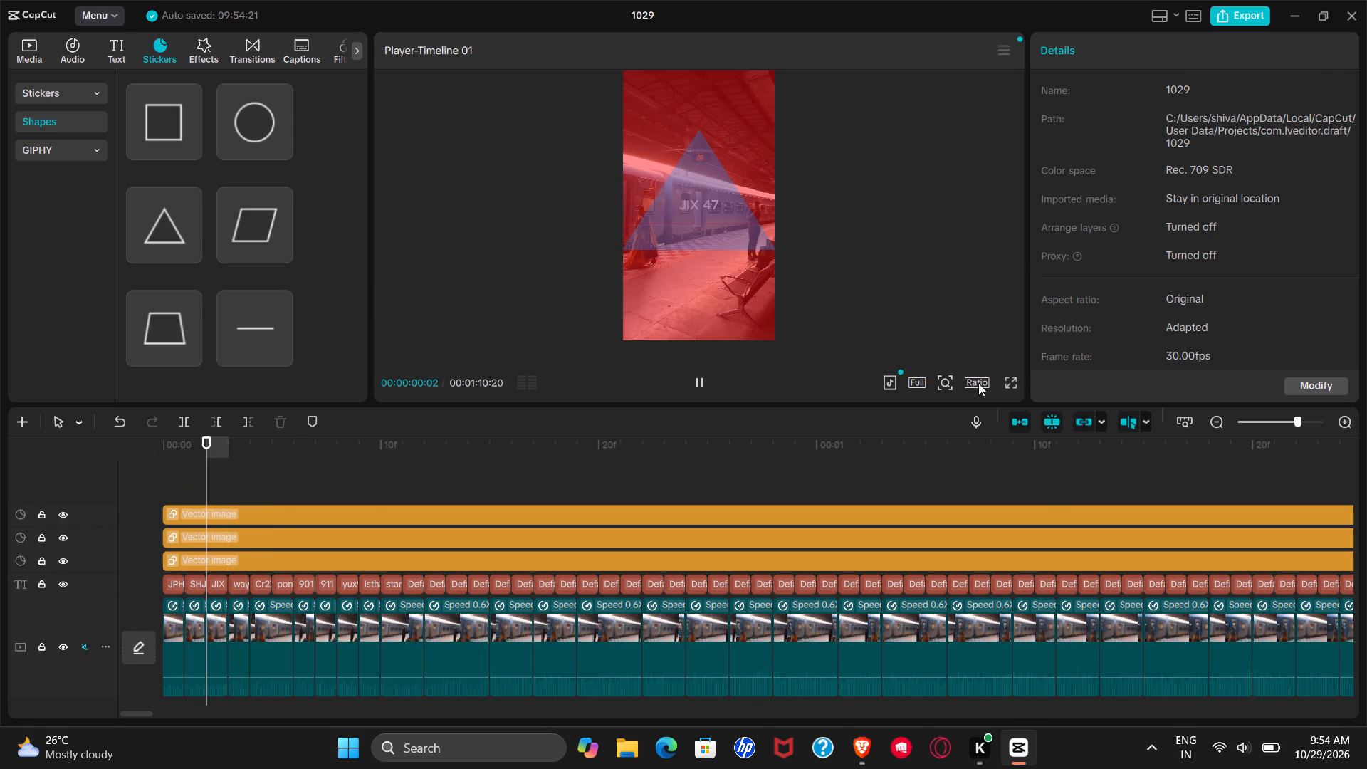
{"action": "left_click", "coordinate": [233, 476]}
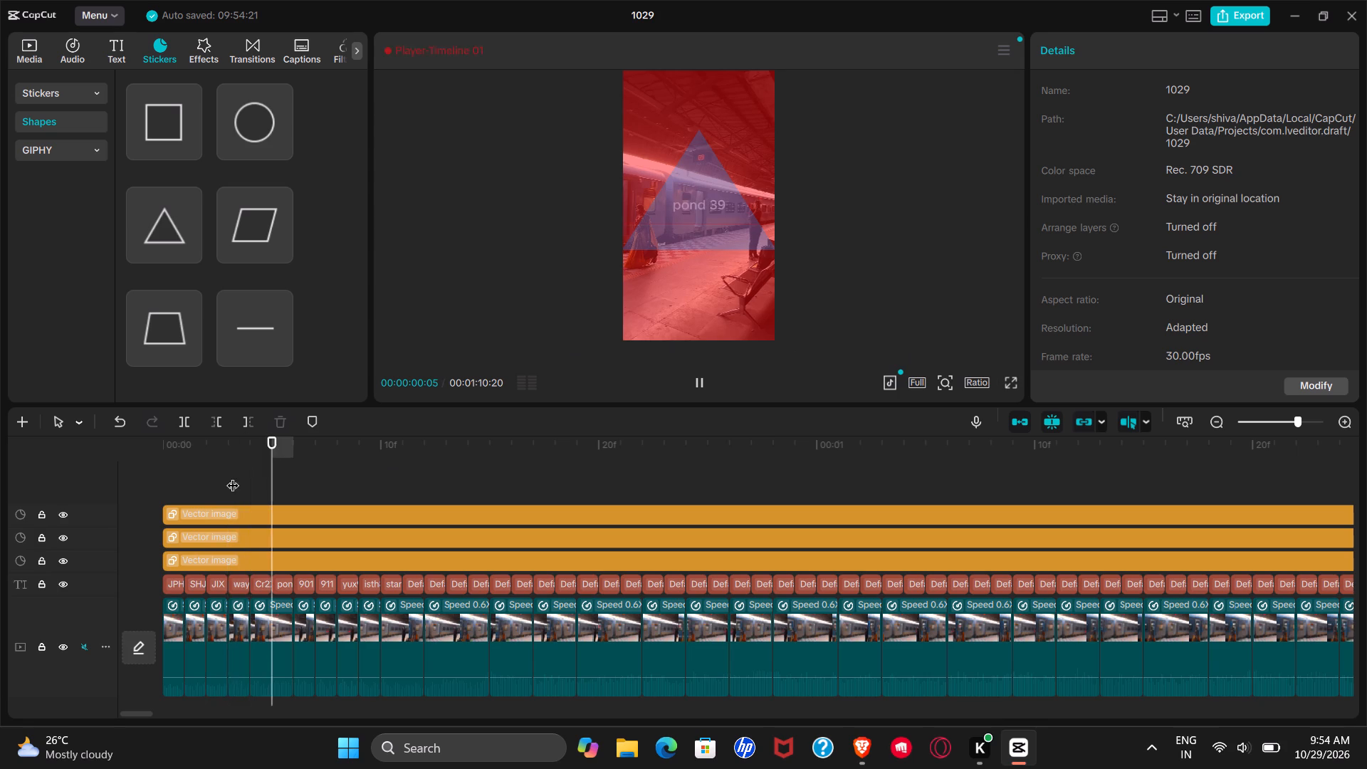
{"action": "left_click", "coordinate": [245, 476]}
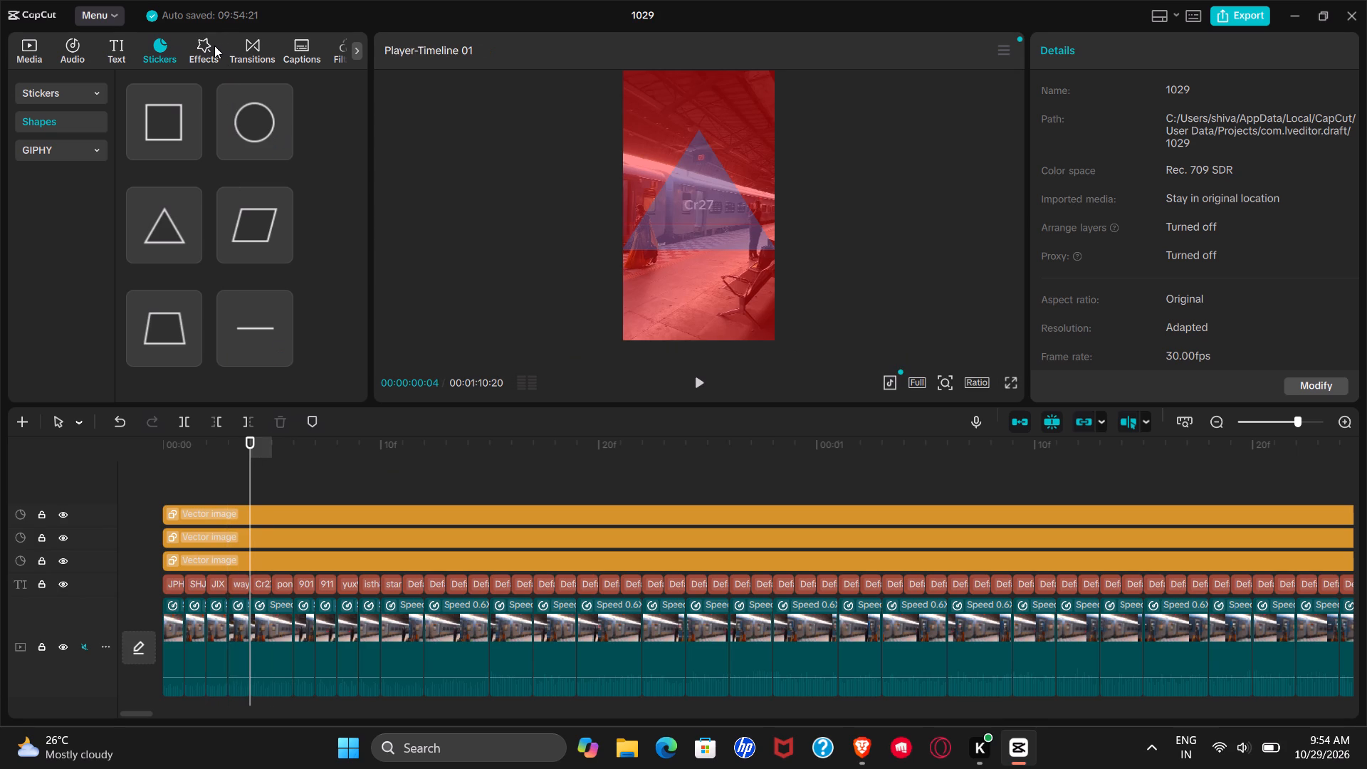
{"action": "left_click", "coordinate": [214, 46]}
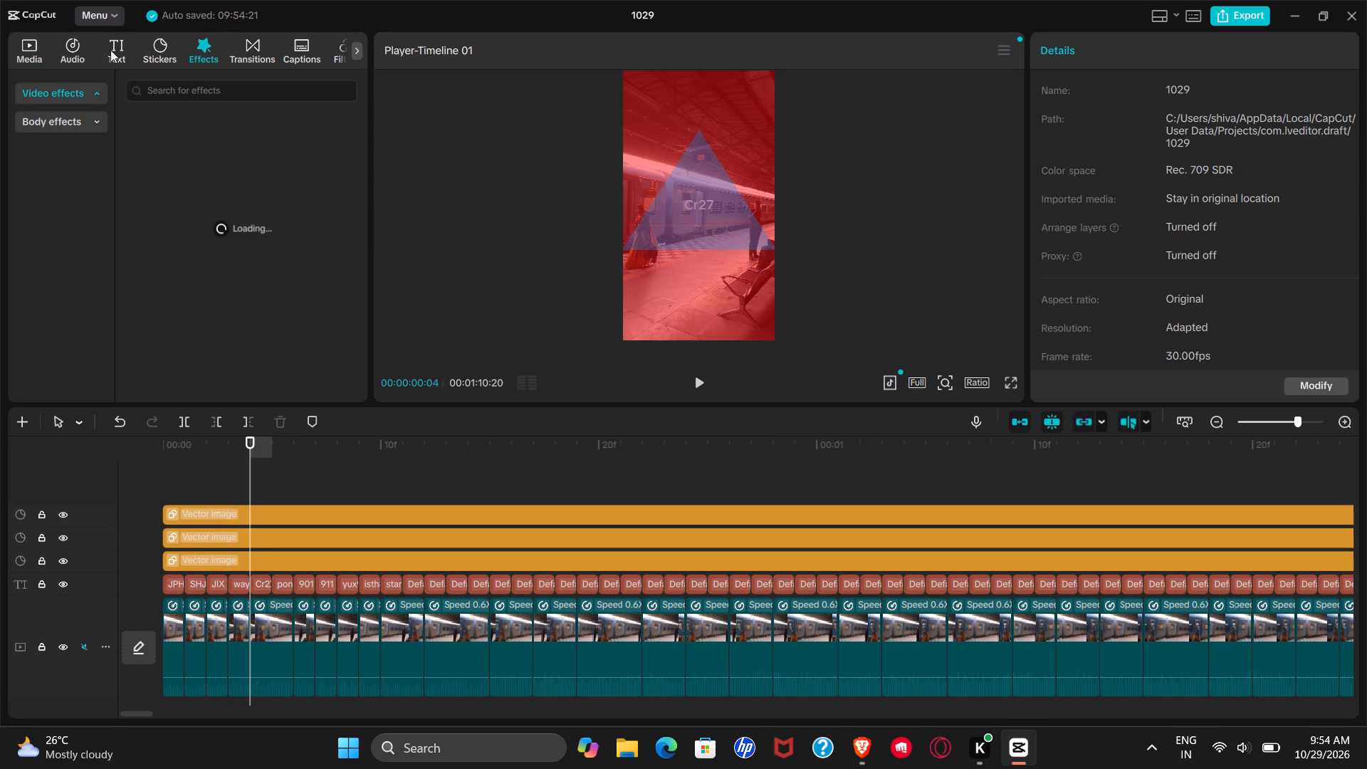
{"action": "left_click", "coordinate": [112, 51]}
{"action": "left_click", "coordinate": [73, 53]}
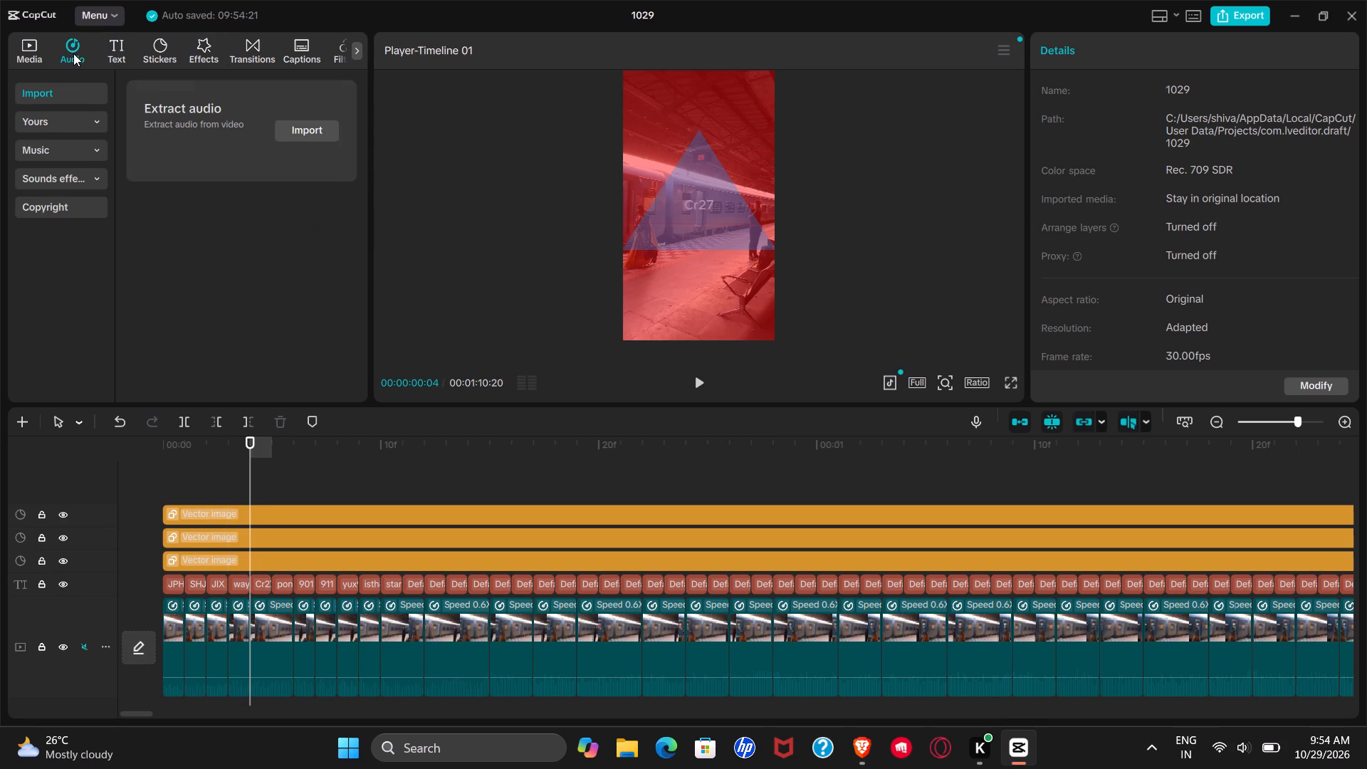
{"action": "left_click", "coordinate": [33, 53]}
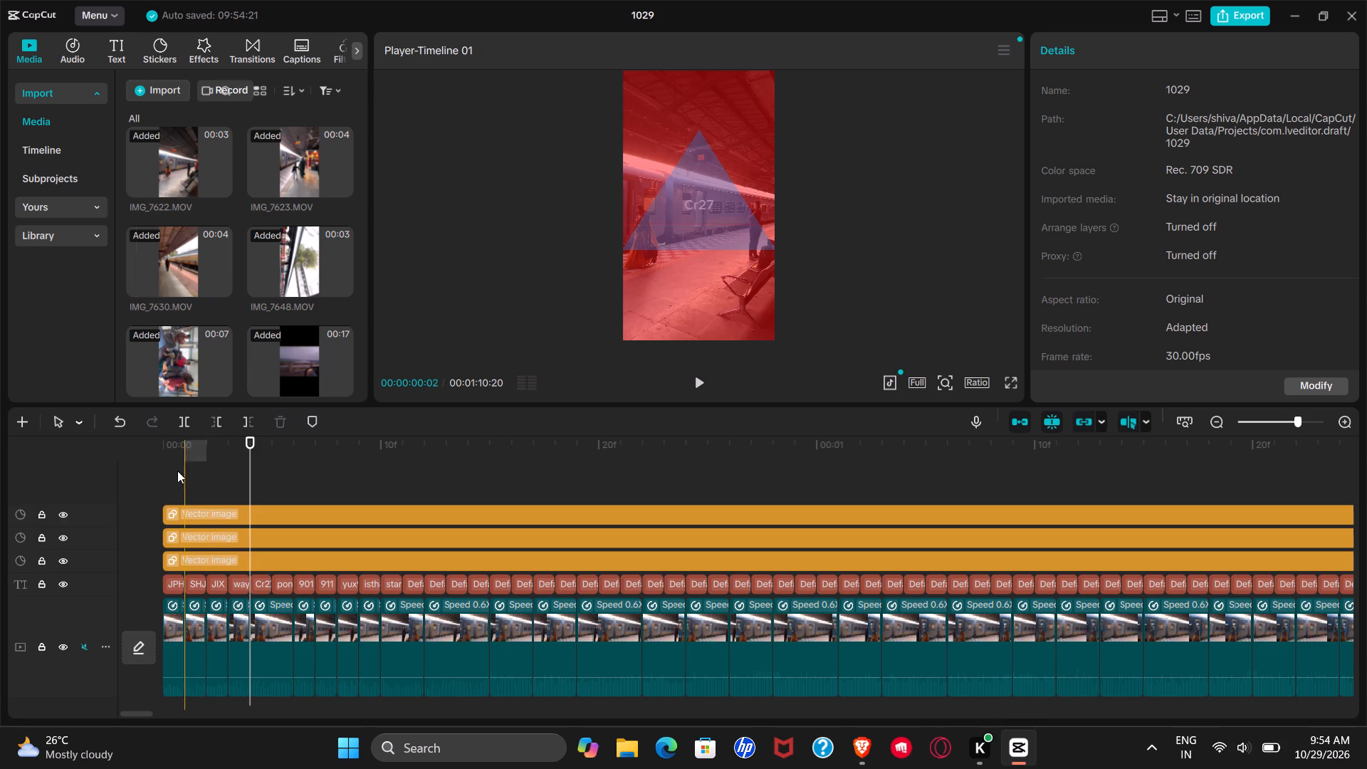
Start importing a timeline file and look in the BUKA folder inside CLIPS AND TOUR for one.
{"action": "left_click", "coordinate": [46, 148]}
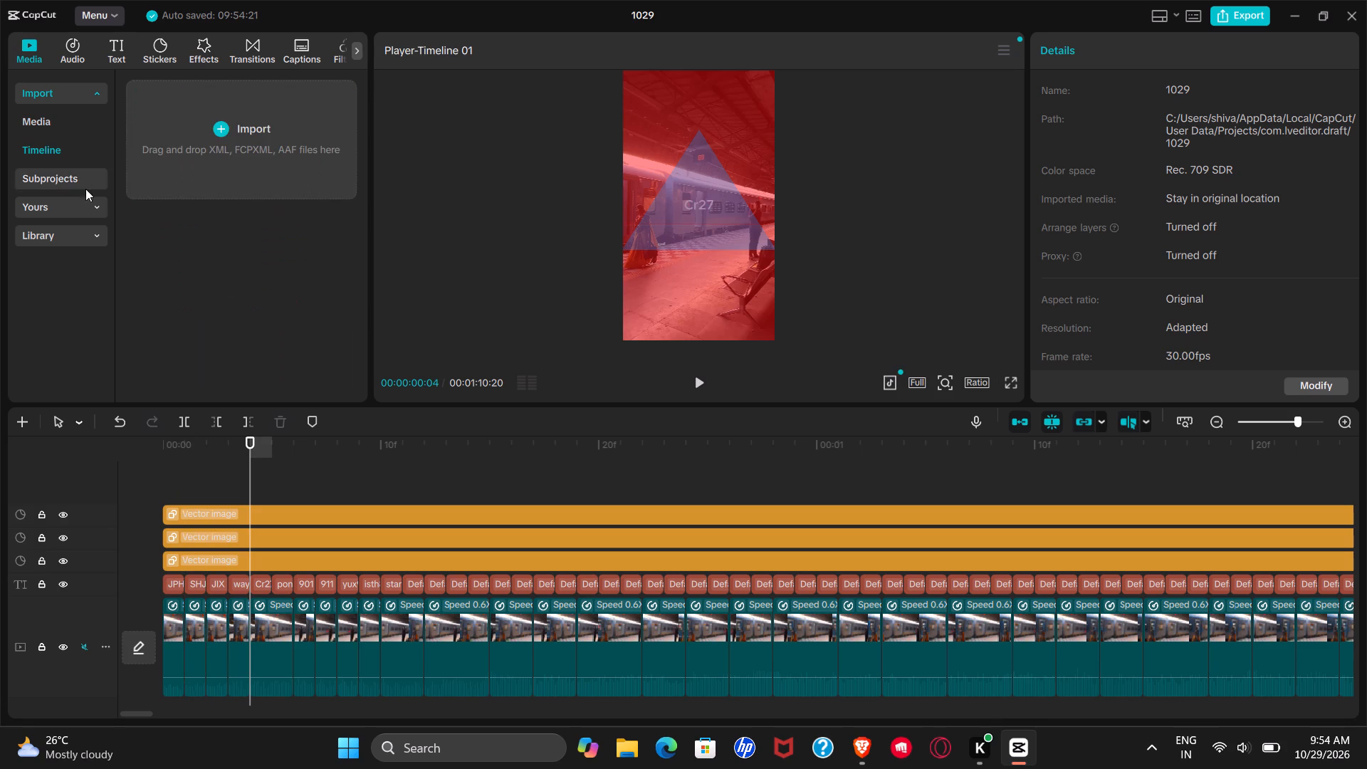
{"action": "left_click", "coordinate": [180, 159]}
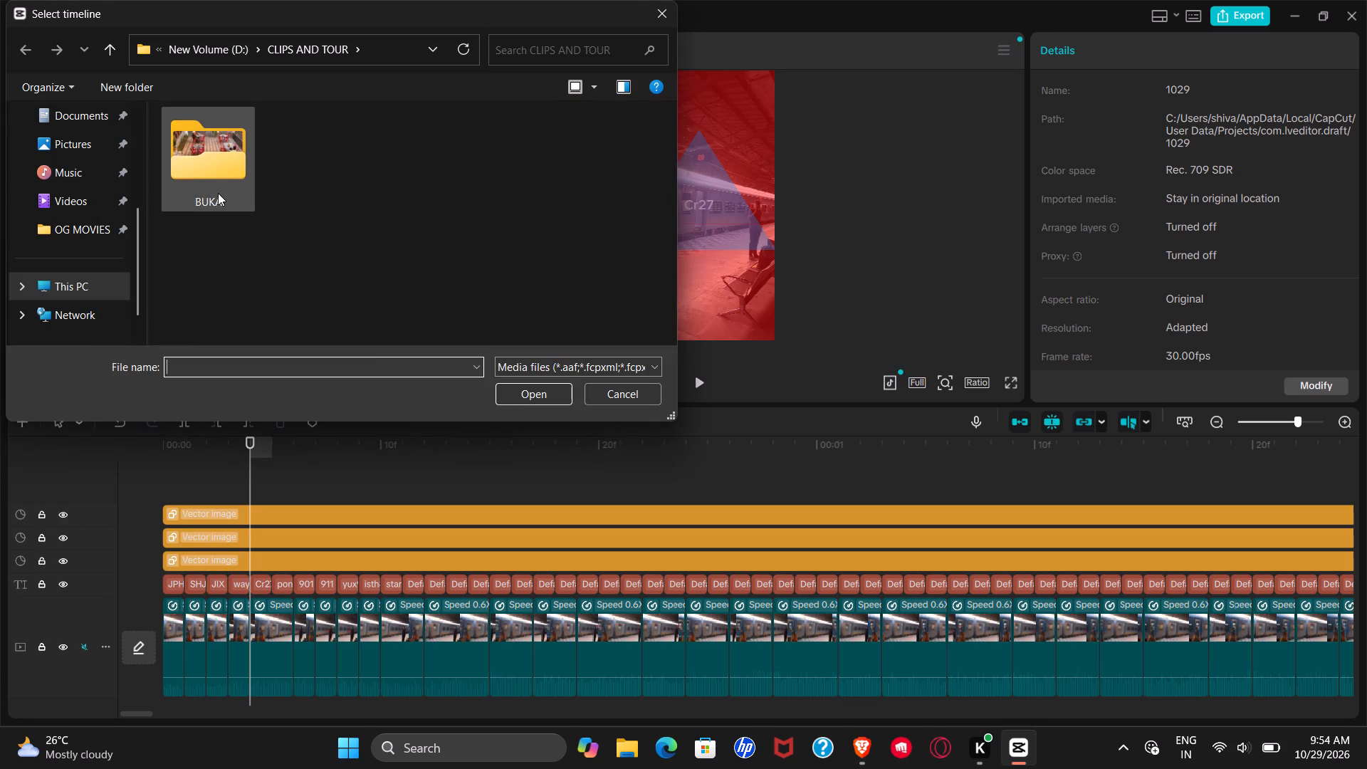
{"action": "double_click", "coordinate": [216, 184]}
{"action": "double_click", "coordinate": [216, 184]}
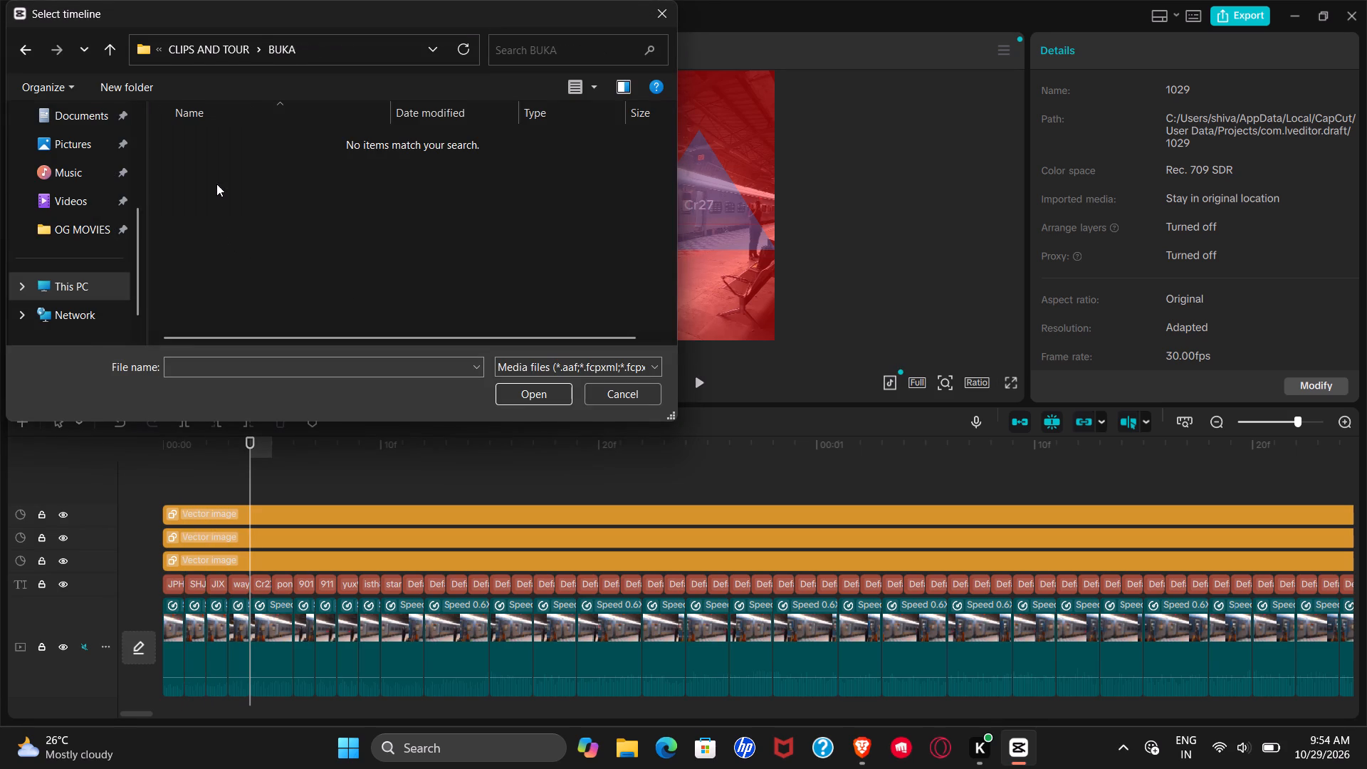
{"action": "left_click", "coordinate": [532, 394]}
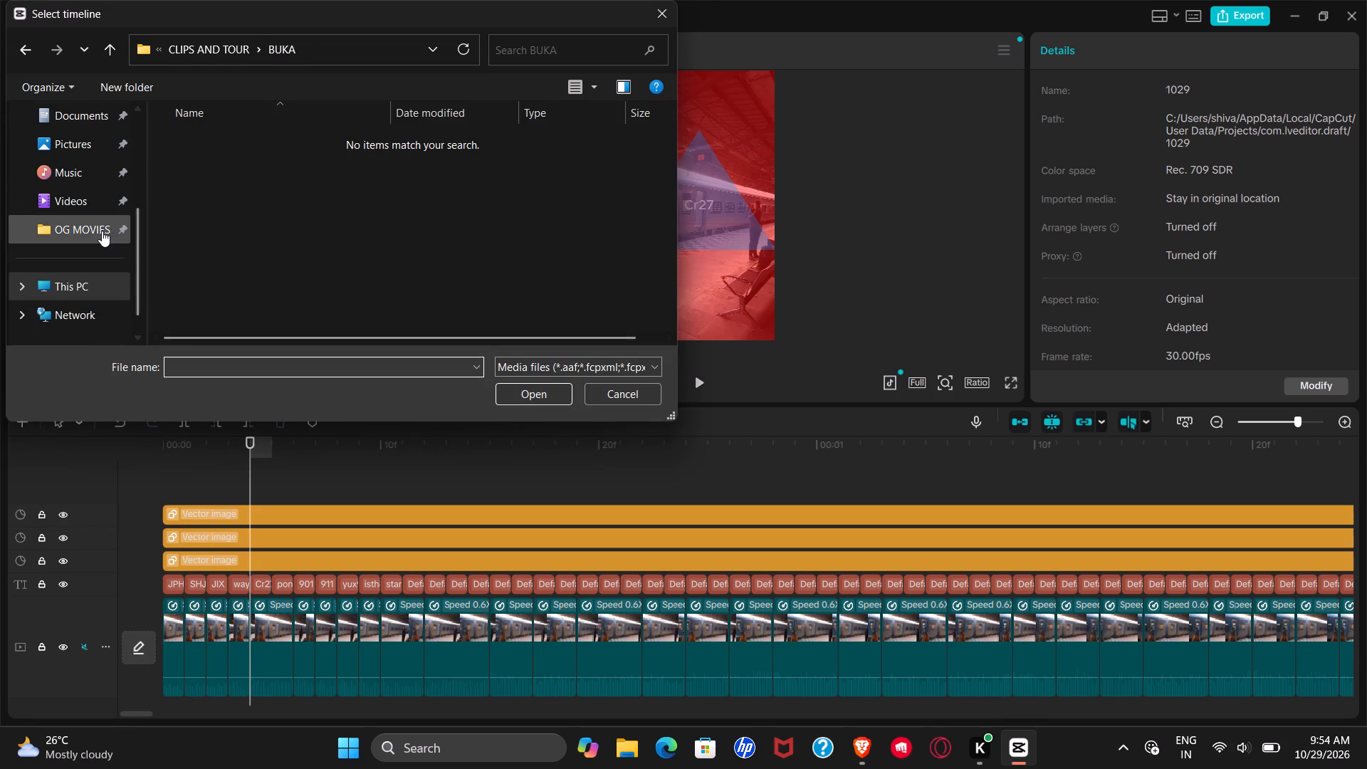
Look for a timeline file on New Volume (D:), going into CapCut, 5.9.1.2256 and its data folder.
{"action": "left_click", "coordinate": [102, 231]}
{"action": "left_click", "coordinate": [81, 289]}
{"action": "left_click", "coordinate": [412, 146]}
{"action": "left_click", "coordinate": [418, 145]}
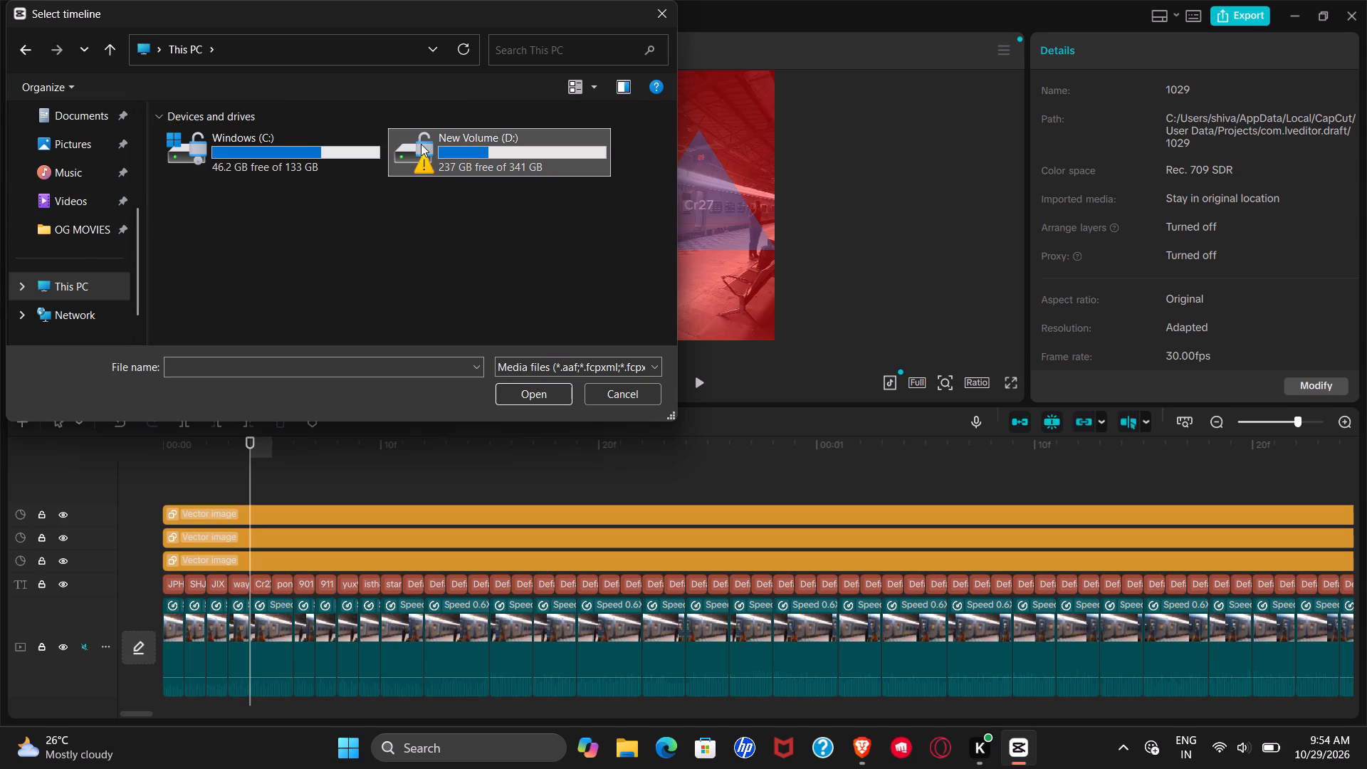
{"action": "double_click", "coordinate": [418, 152]}
{"action": "scroll", "coordinate": [303, 219], "scroll_direction": "down", "scroll_amount": 1}
{"action": "scroll", "coordinate": [262, 210], "scroll_direction": "up", "scroll_amount": 1}
{"action": "double_click", "coordinate": [211, 214]}
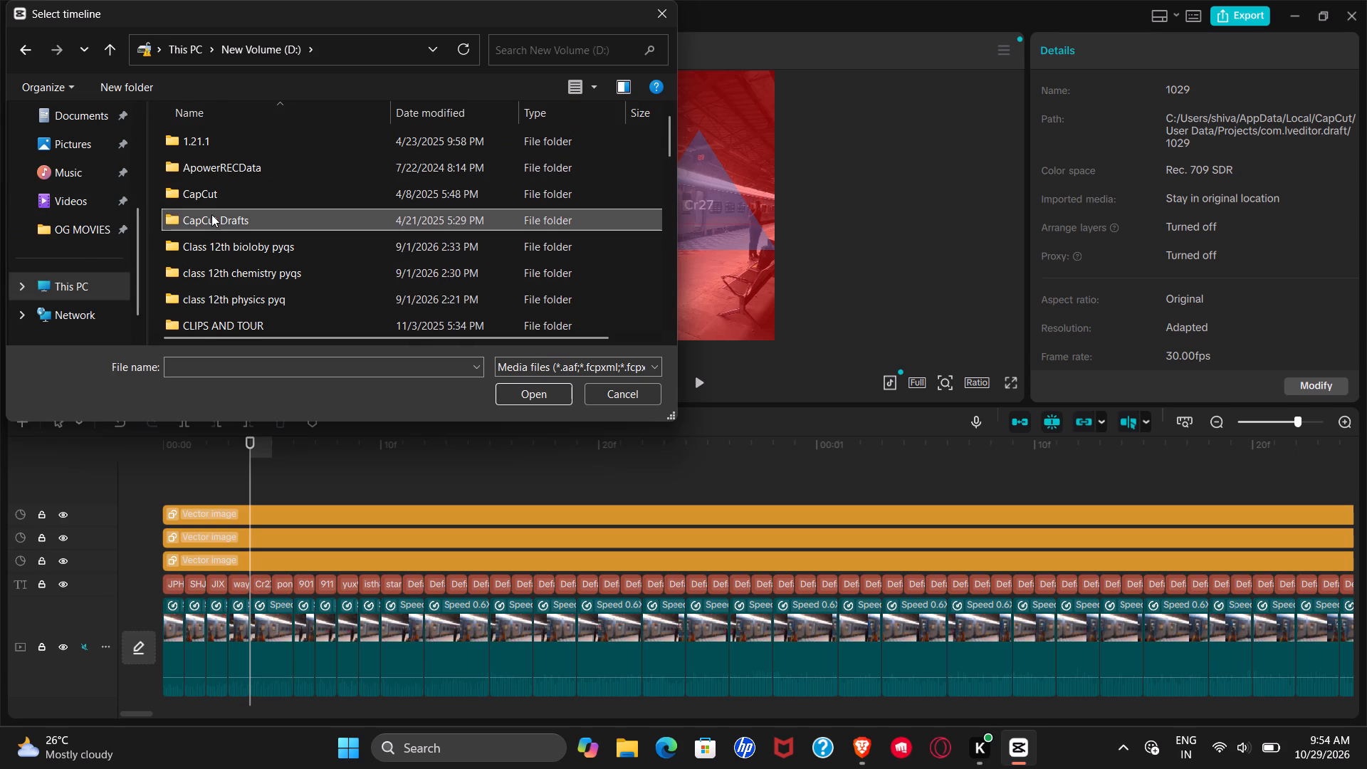
{"action": "left_click", "coordinate": [198, 54]}
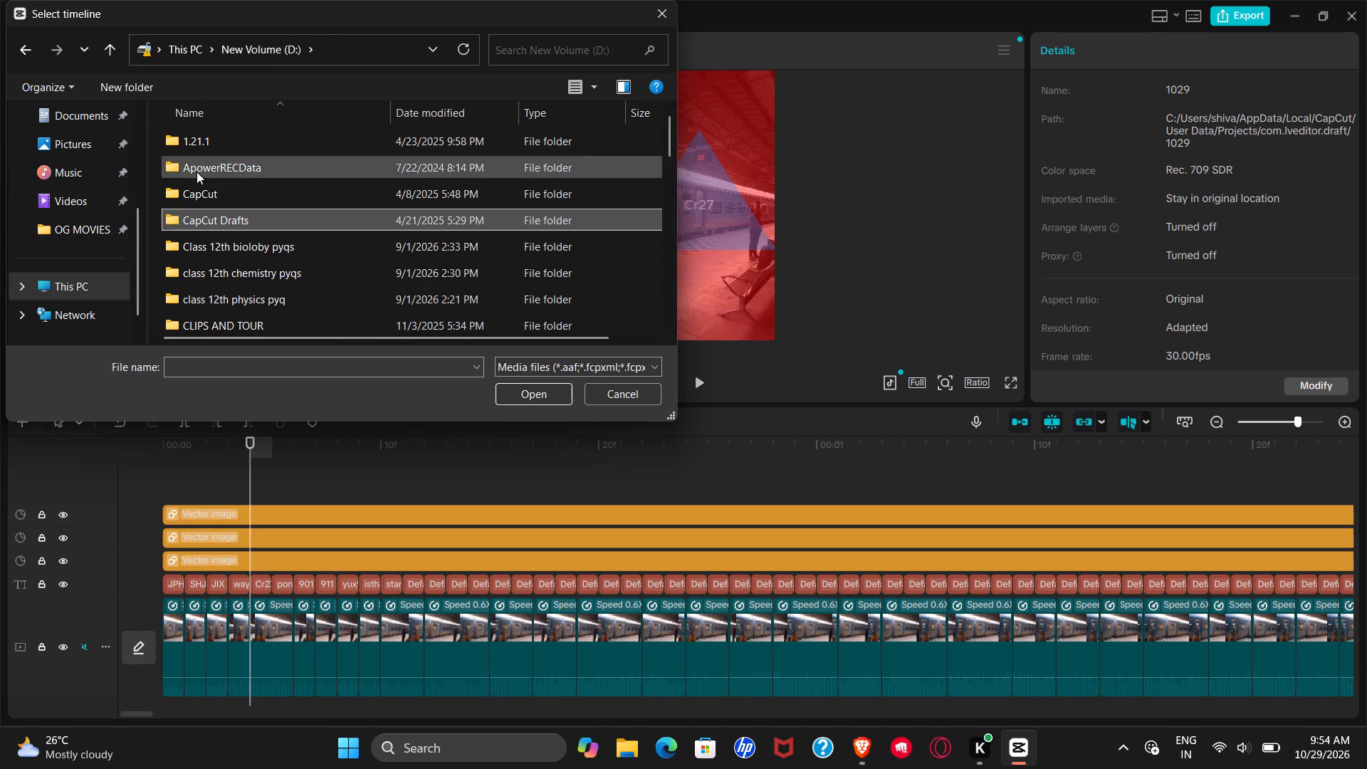
{"action": "double_click", "coordinate": [189, 192]}
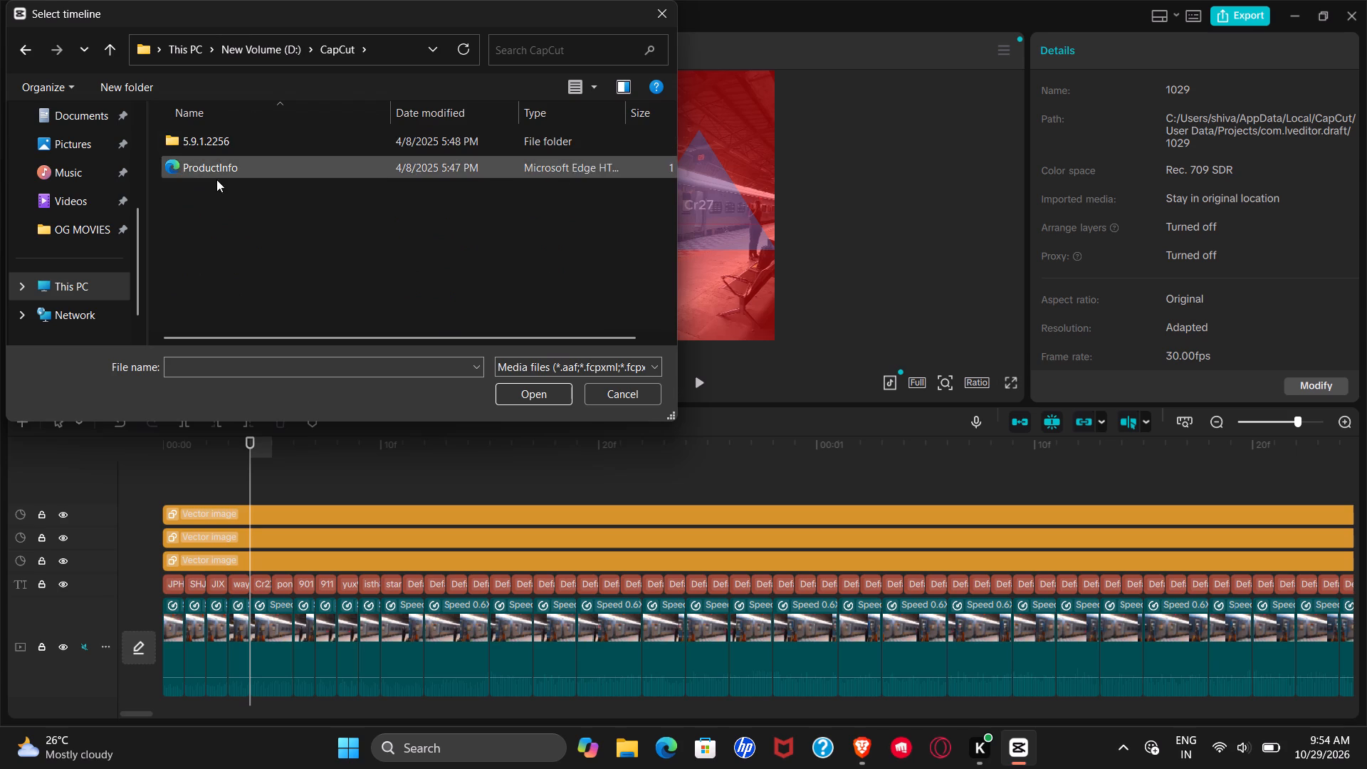
{"action": "double_click", "coordinate": [227, 143]}
{"action": "scroll", "coordinate": [215, 159], "scroll_direction": "down", "scroll_amount": 5}
{"action": "scroll", "coordinate": [216, 159], "scroll_direction": "up", "scroll_amount": 2}
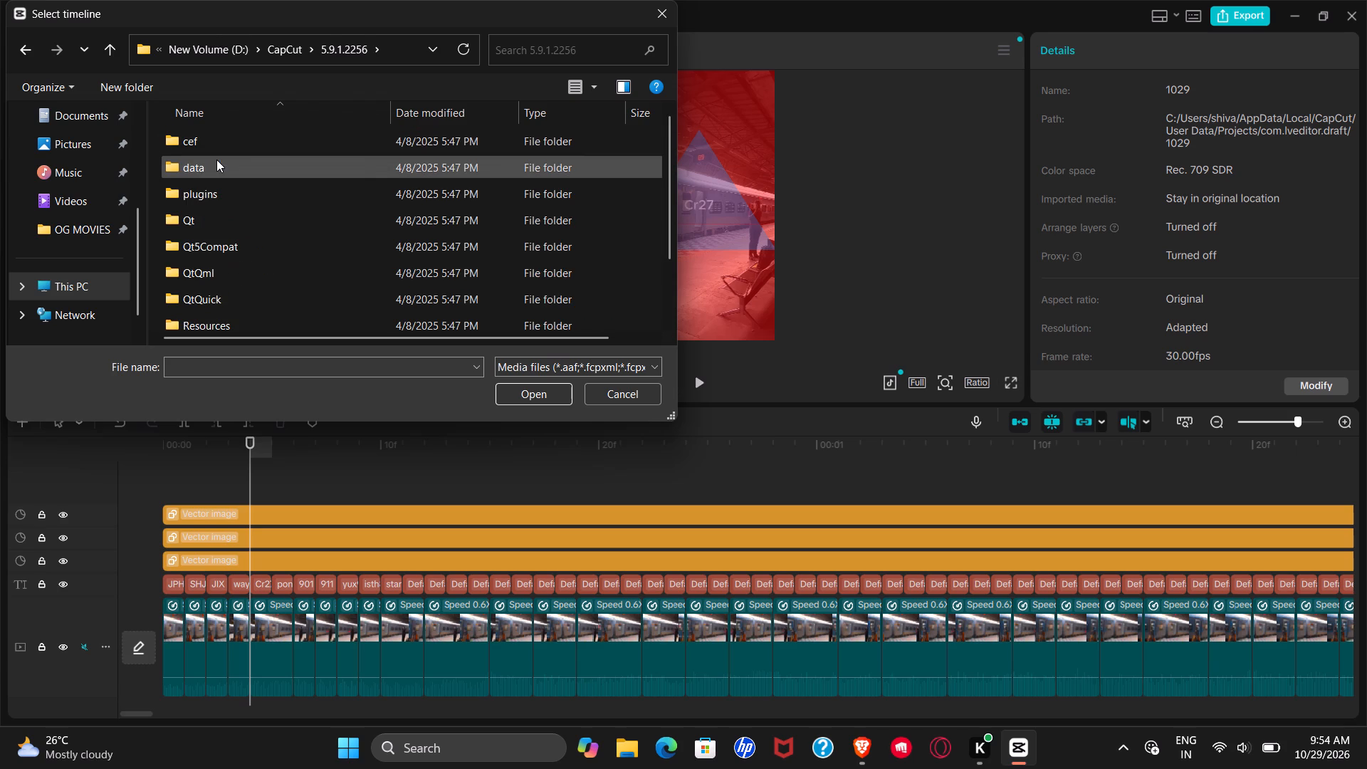
{"action": "double_click", "coordinate": [201, 169]}
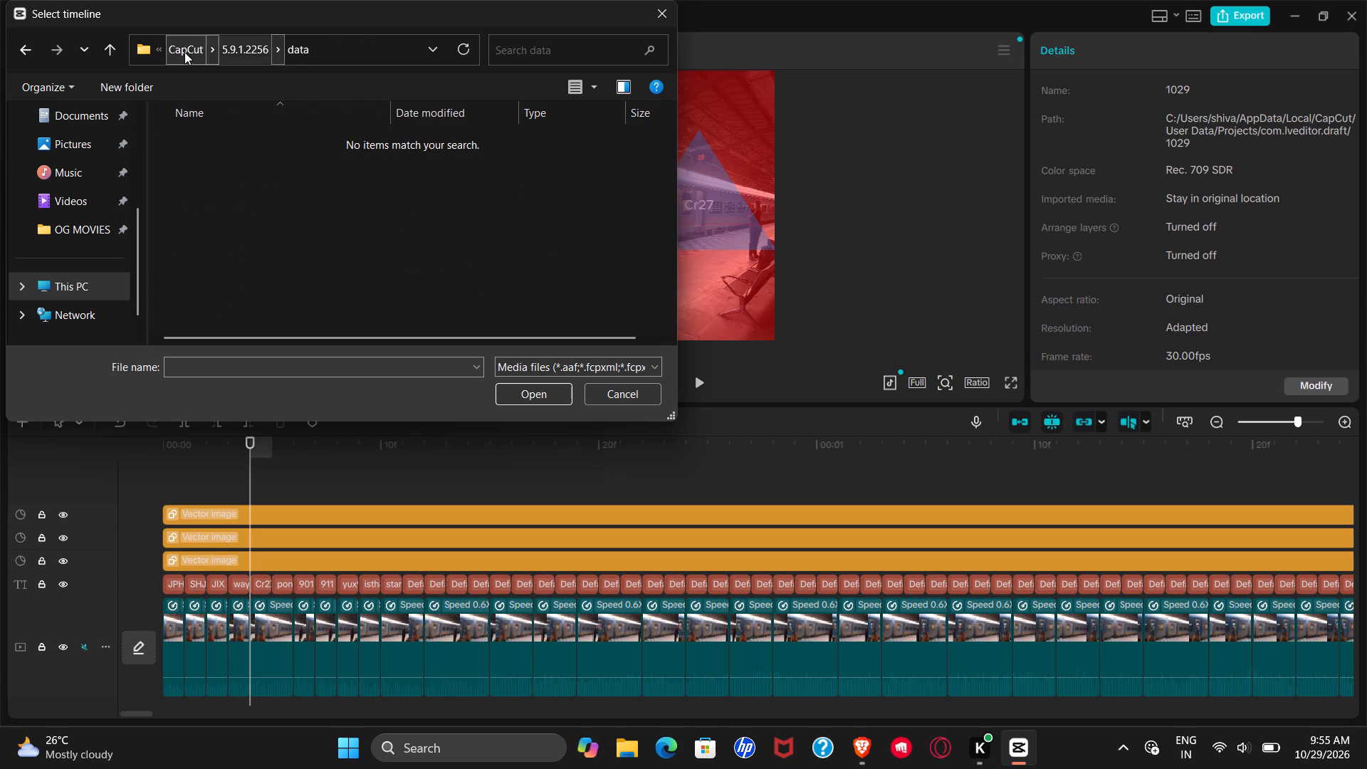
Look for a timeline file in the Minecraft folder on New Volume (D:), and close the file selection without importing.
{"action": "left_click", "coordinate": [184, 52]}
{"action": "left_click", "coordinate": [179, 51]}
{"action": "double_click", "coordinate": [424, 159]}
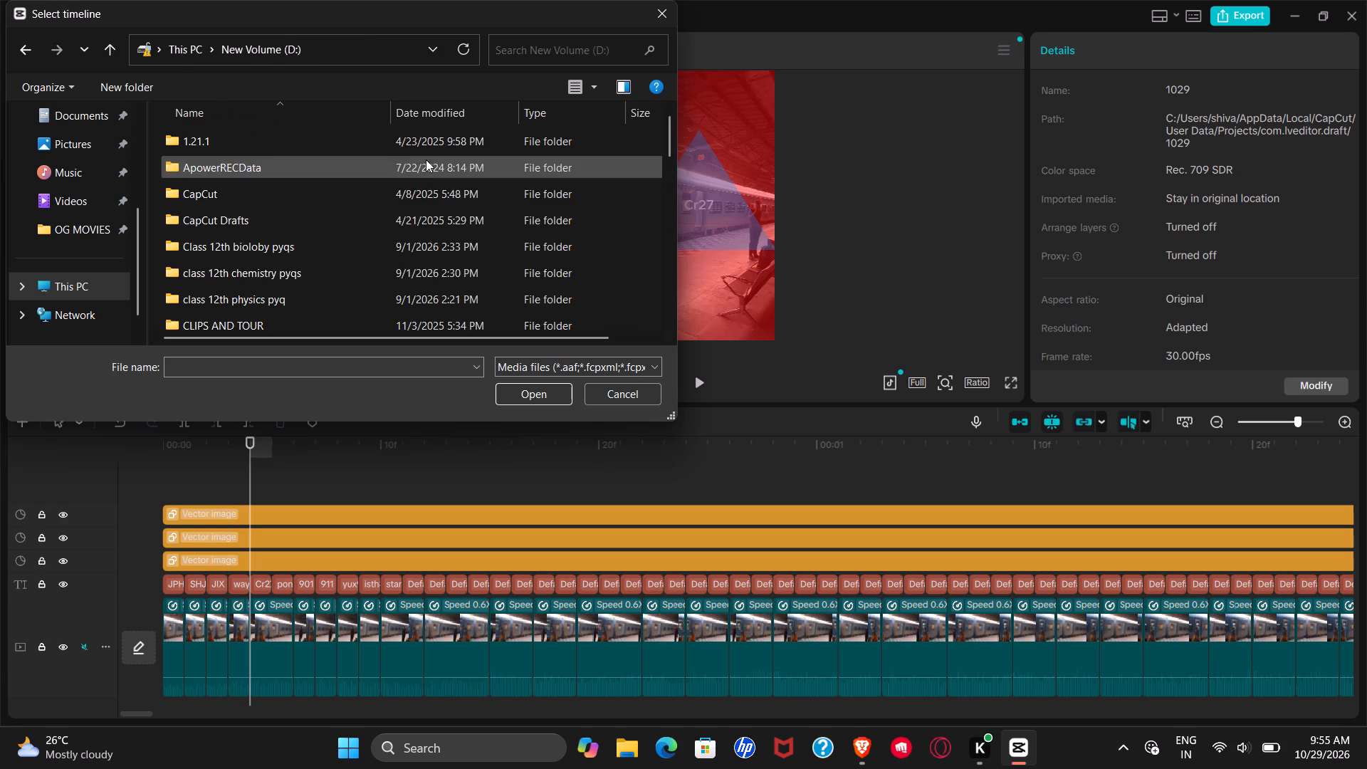
{"action": "scroll", "coordinate": [202, 230], "scroll_direction": "down", "scroll_amount": 2}
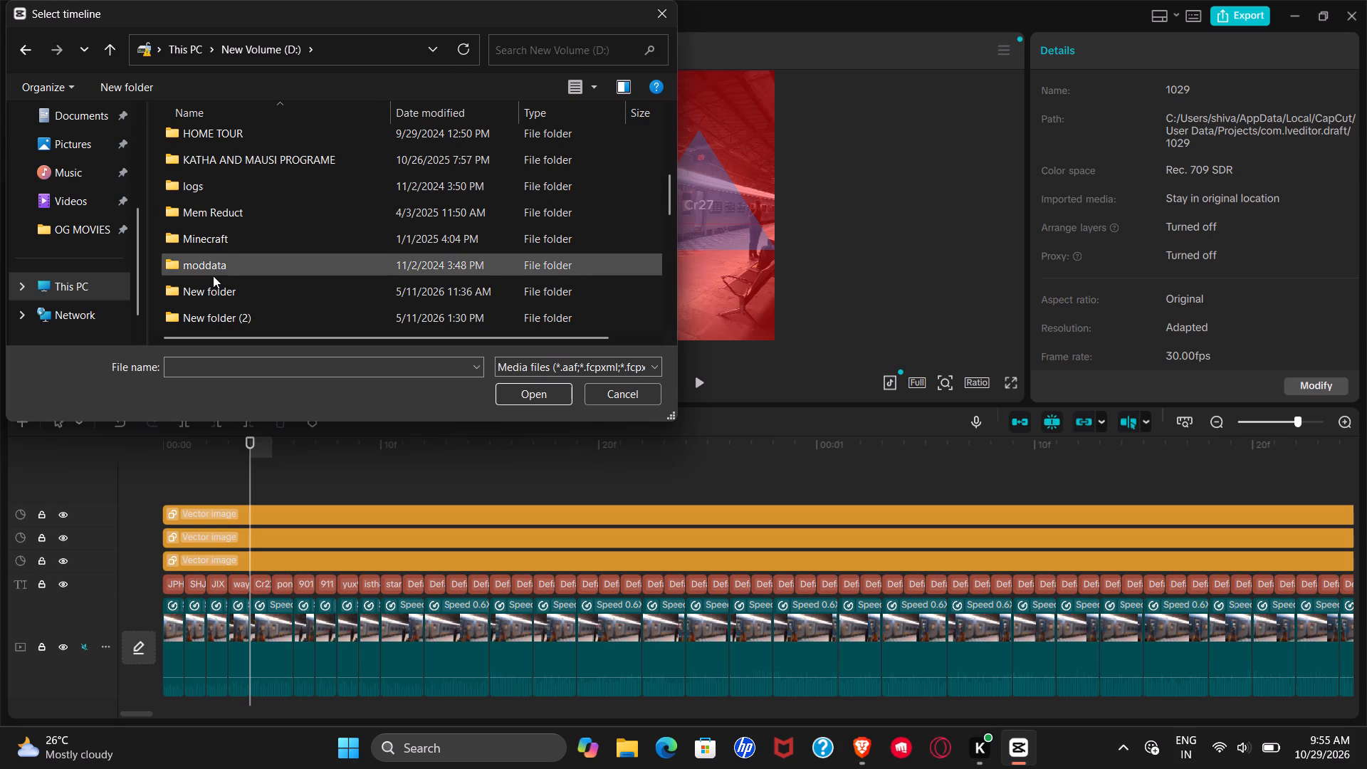
{"action": "double_click", "coordinate": [220, 243]}
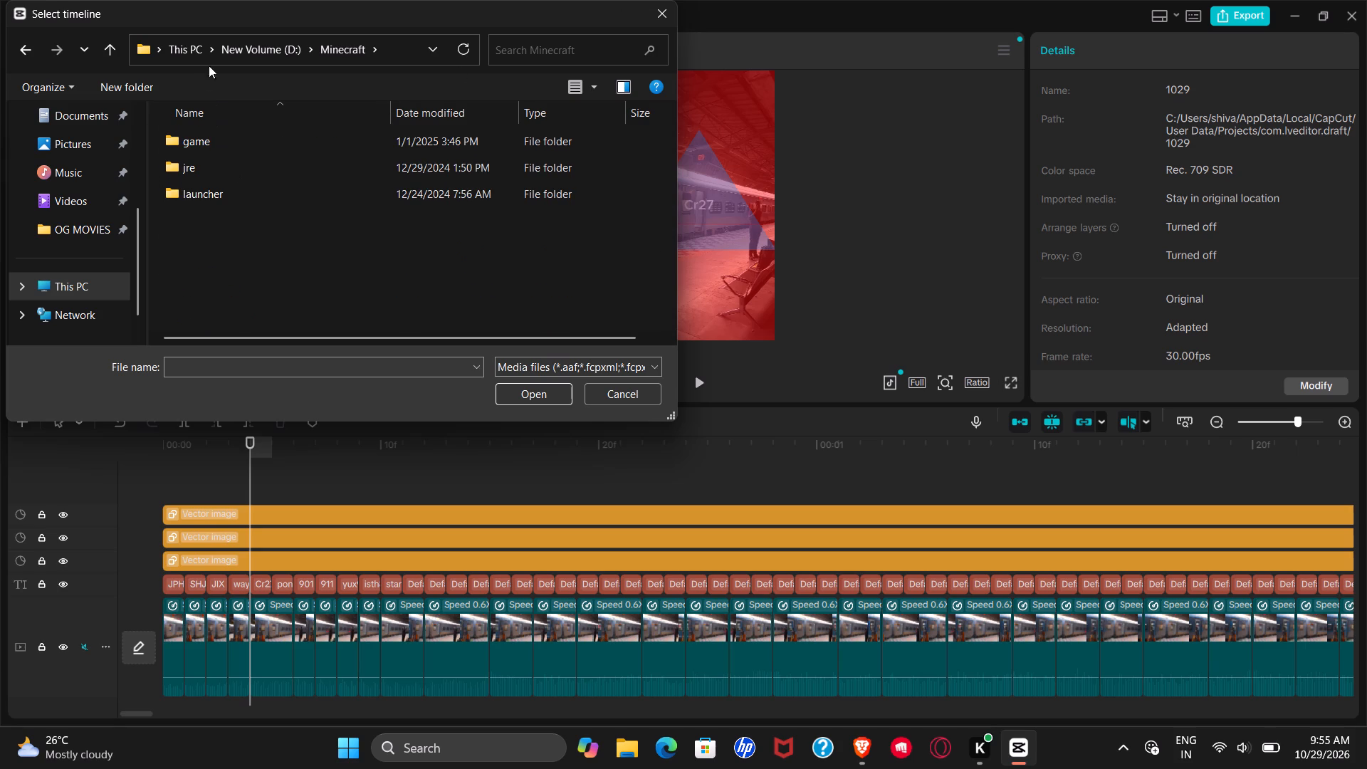
{"action": "left_click", "coordinate": [664, 13]}
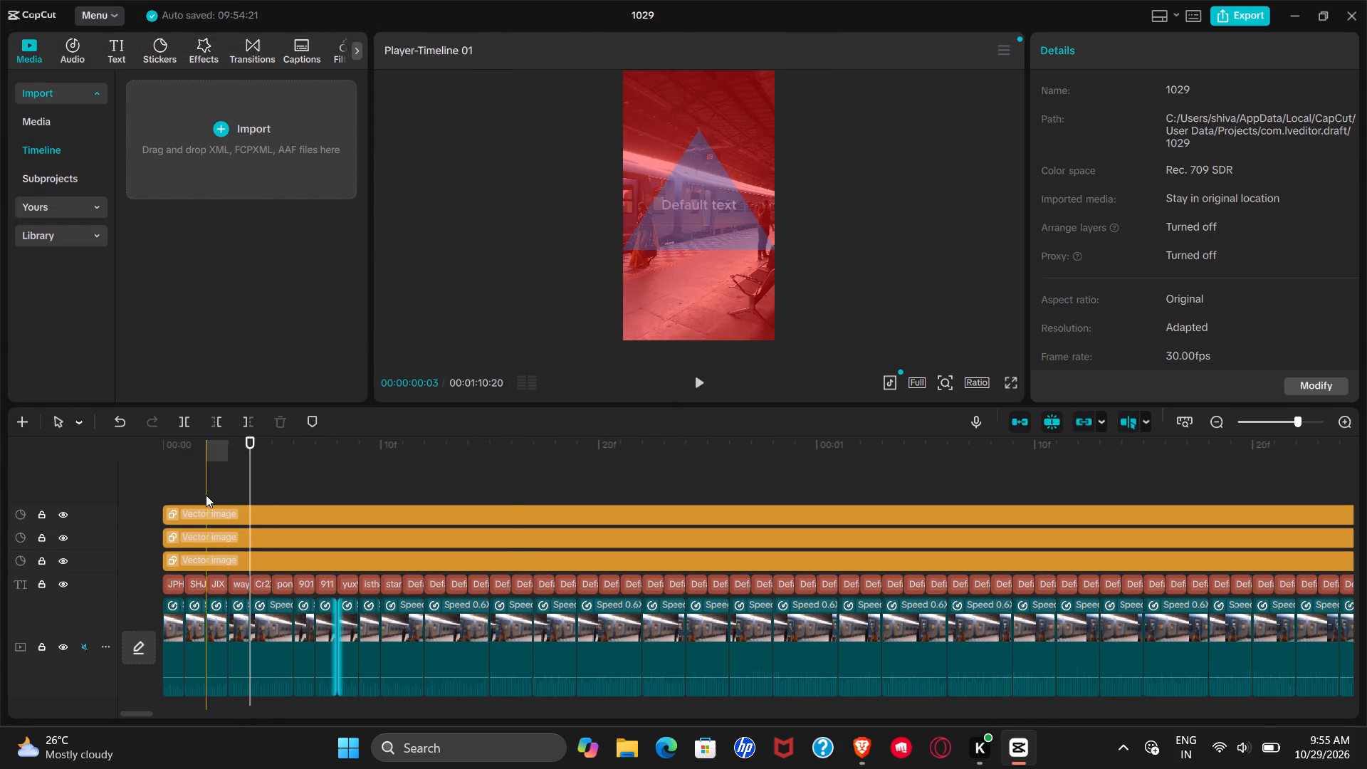
Go back to the first frames of the timeline, undo the most recent edits and redo one.
{"action": "left_click", "coordinate": [206, 495]}
{"action": "left_click_drag", "start_coordinate": [190, 494], "coordinate": [177, 496]}
{"action": "left_click", "coordinate": [162, 493]}
{"action": "left_click", "coordinate": [156, 493]}
{"action": "left_click", "coordinate": [119, 420]}
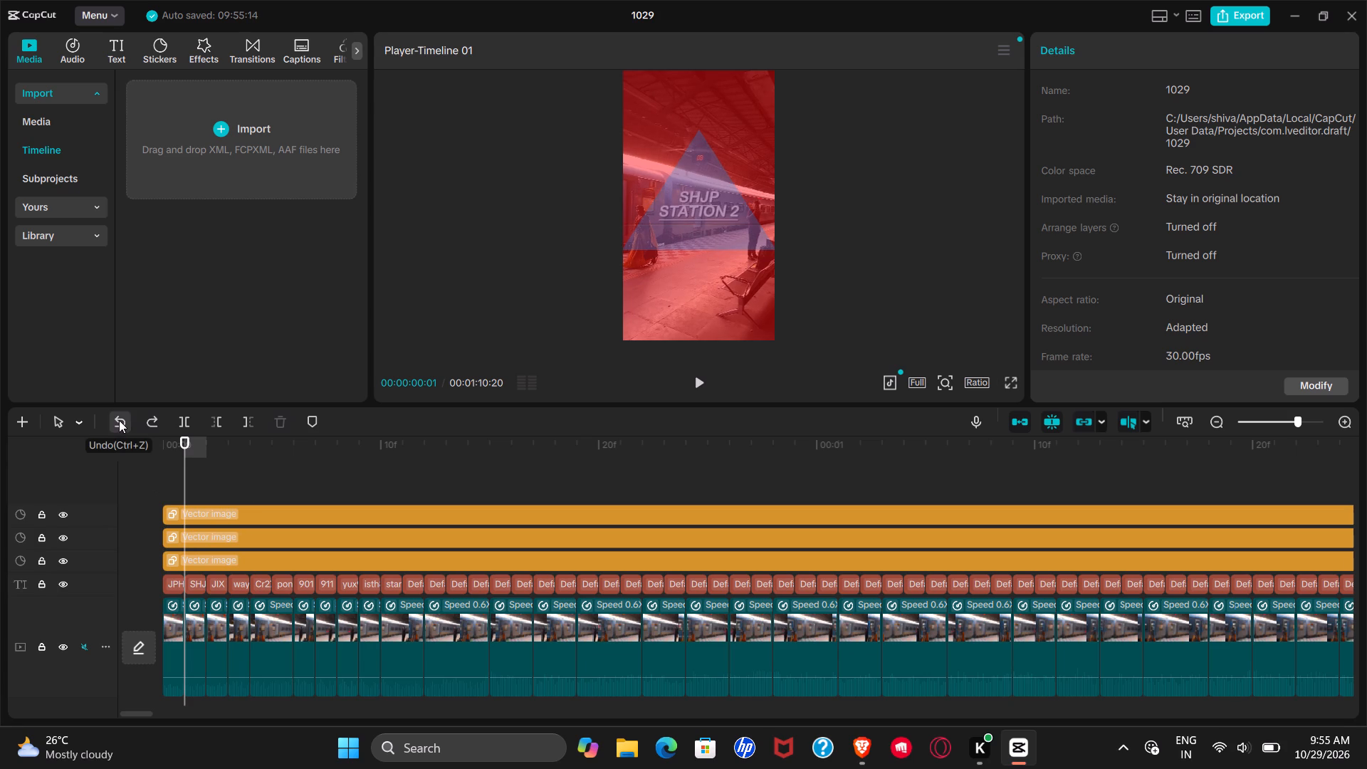
{"action": "left_click", "coordinate": [119, 419]}
{"action": "left_click", "coordinate": [119, 419]}
{"action": "left_click", "coordinate": [157, 422]}
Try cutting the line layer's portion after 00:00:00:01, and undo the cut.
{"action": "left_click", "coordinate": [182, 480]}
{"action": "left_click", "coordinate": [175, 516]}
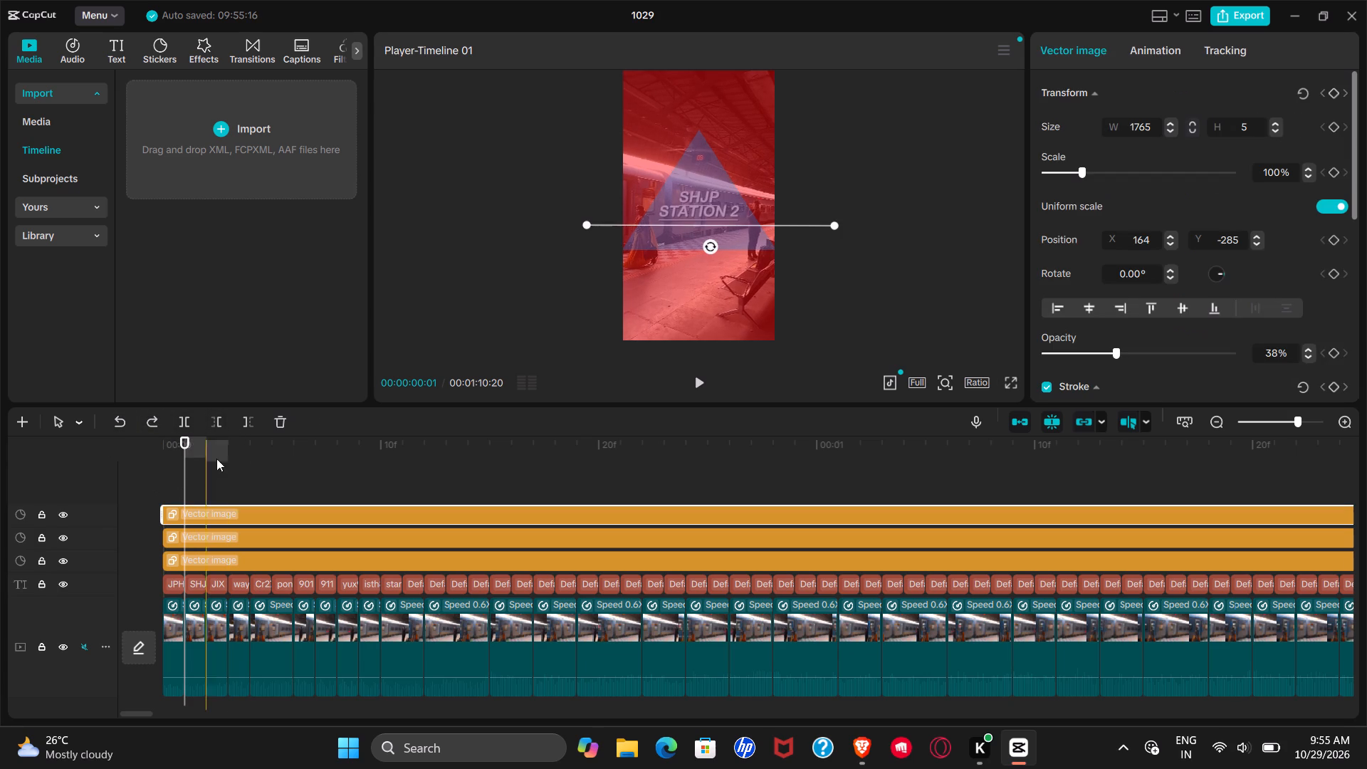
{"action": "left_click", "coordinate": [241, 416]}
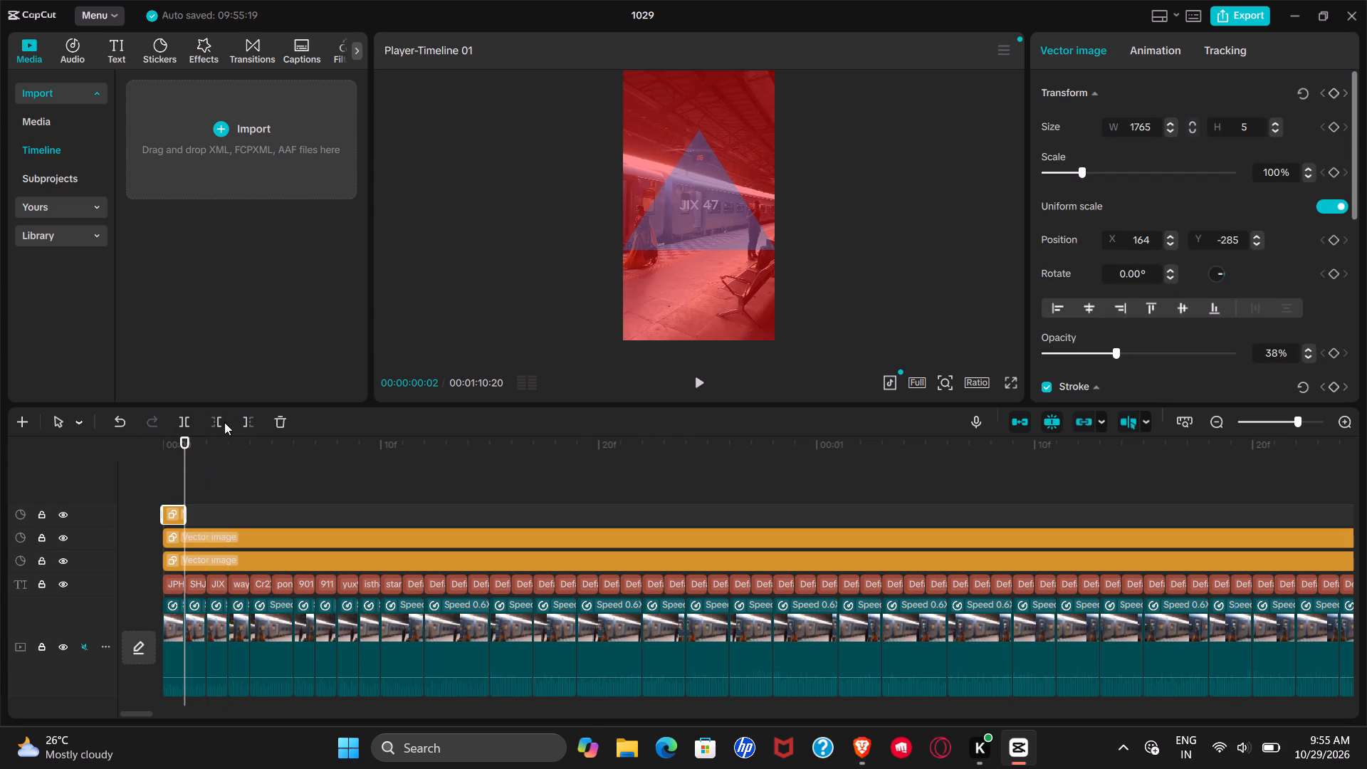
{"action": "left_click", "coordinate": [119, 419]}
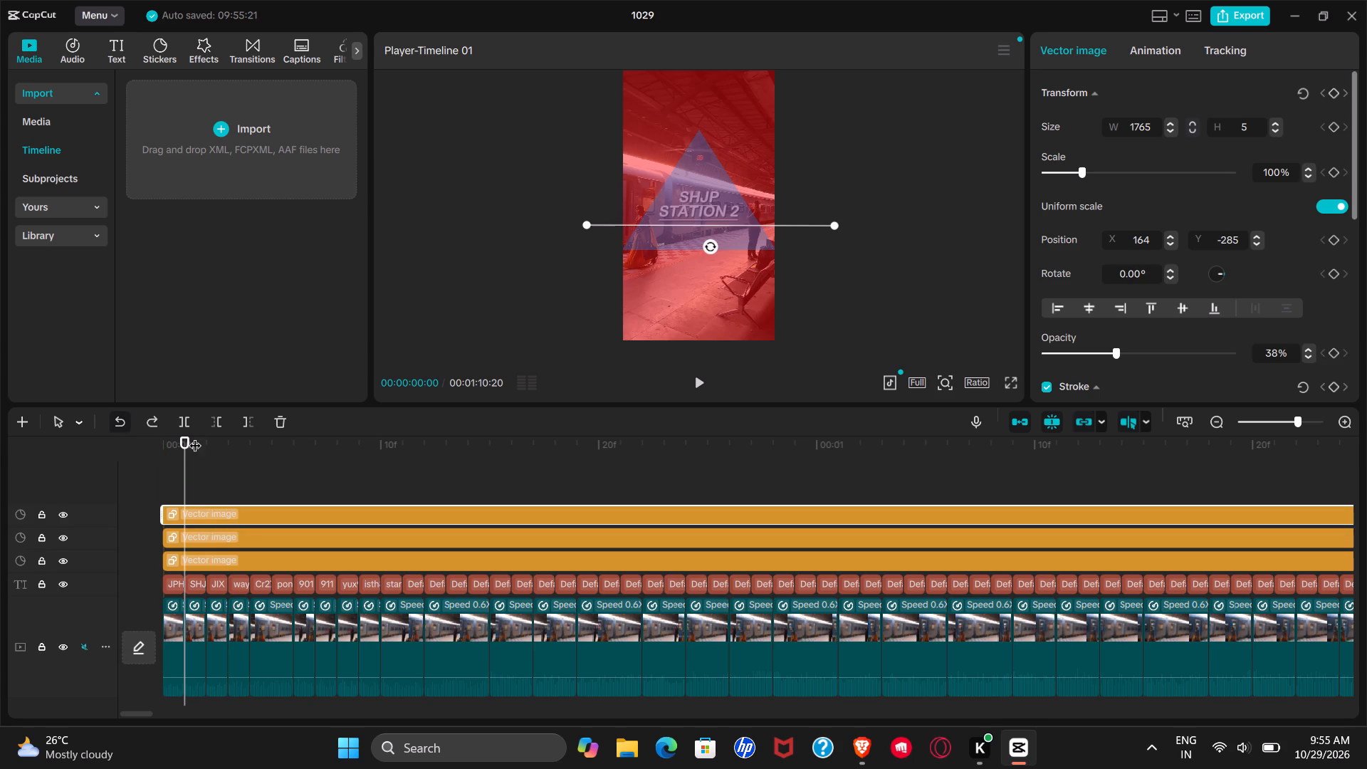
Trim the first frame off the line, triangle and red rectangle layers so all three start at 00:00:00:01.
{"action": "left_click", "coordinate": [214, 424]}
{"action": "left_click", "coordinate": [185, 537]}
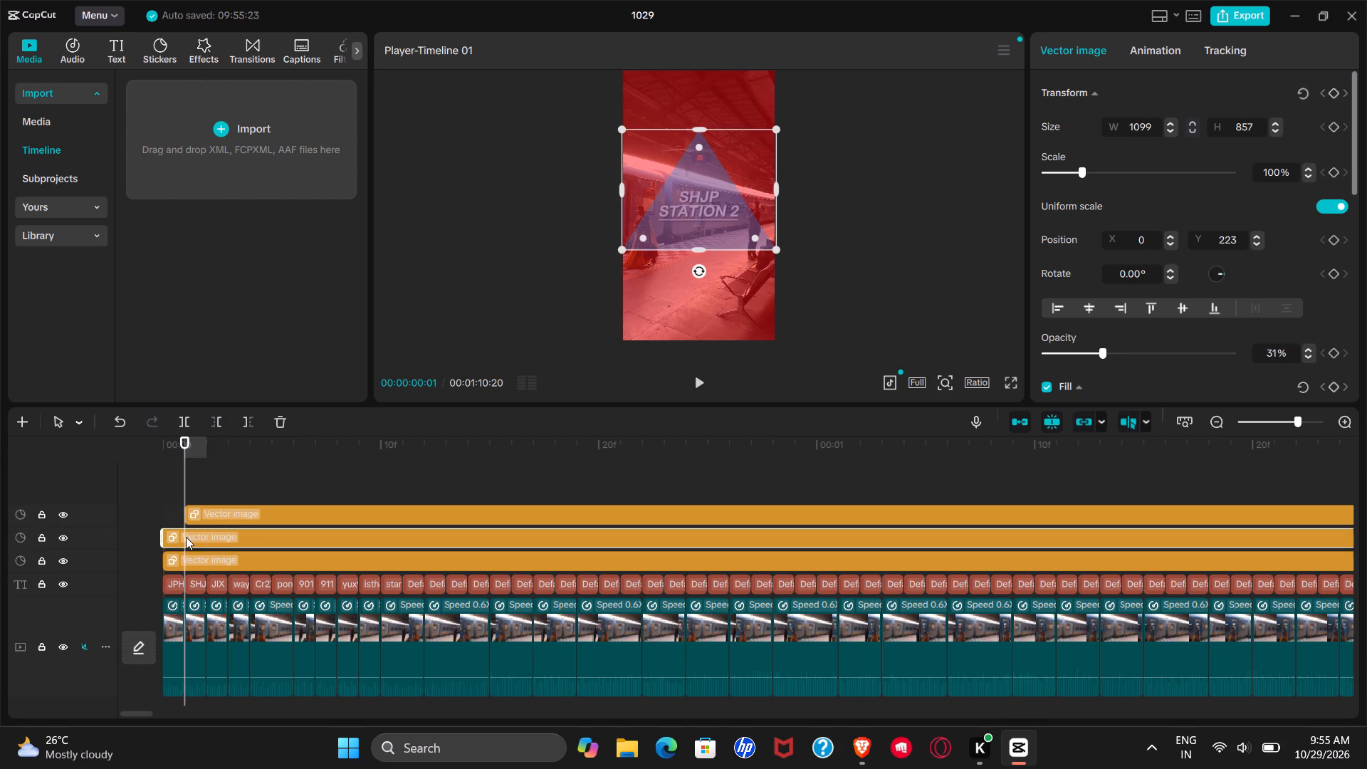
{"action": "left_click", "coordinate": [215, 419]}
{"action": "left_click", "coordinate": [185, 563]}
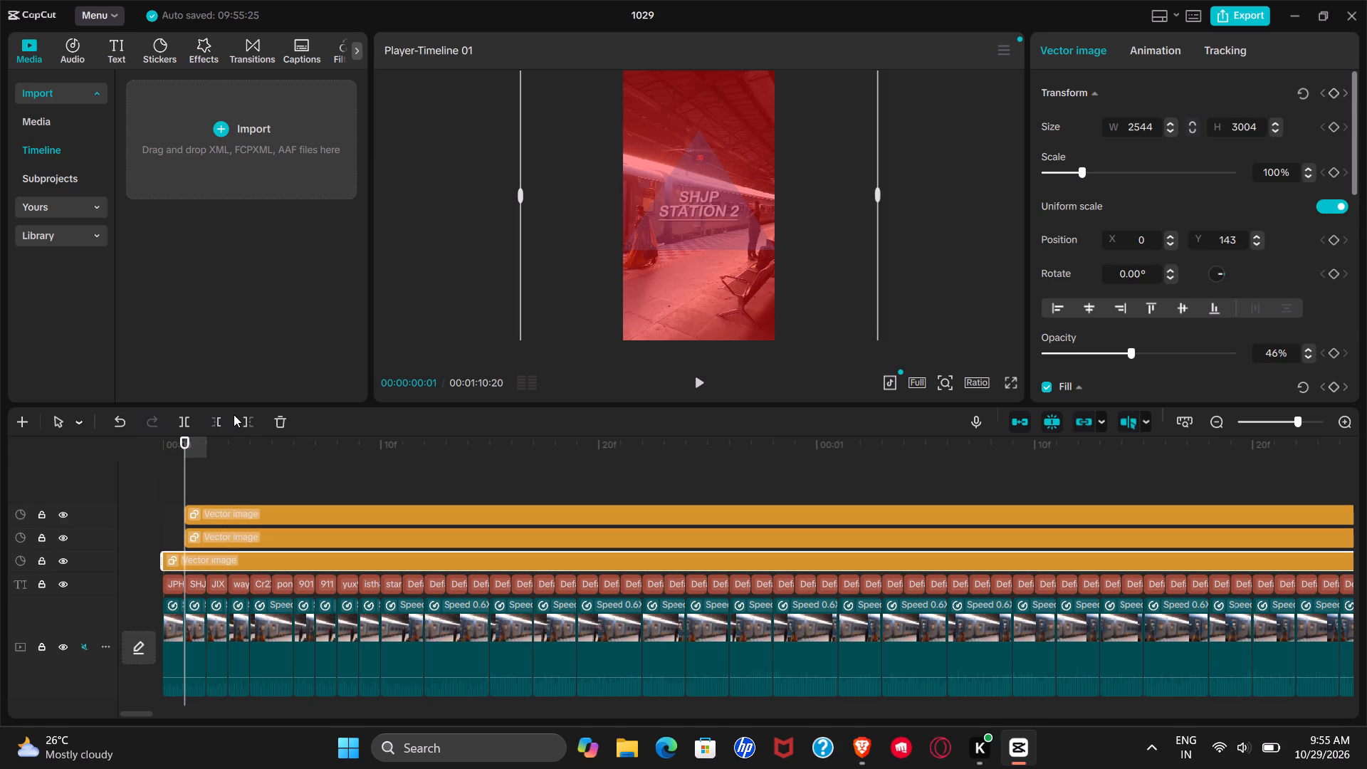
{"action": "left_click", "coordinate": [221, 417]}
Delete the first video clip, the one under the JPHS STATION text, from the main track.
{"action": "left_click", "coordinate": [163, 473]}
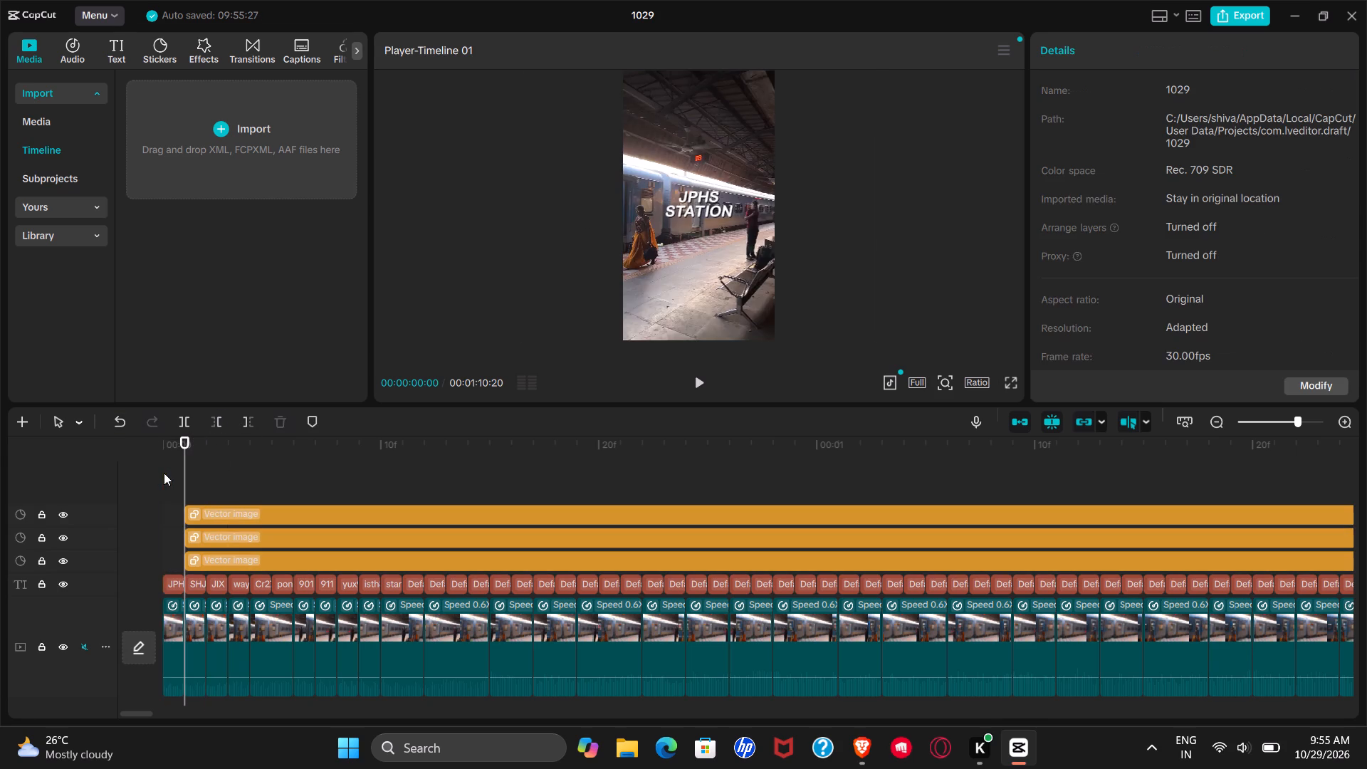
{"action": "left_click", "coordinate": [182, 427]}
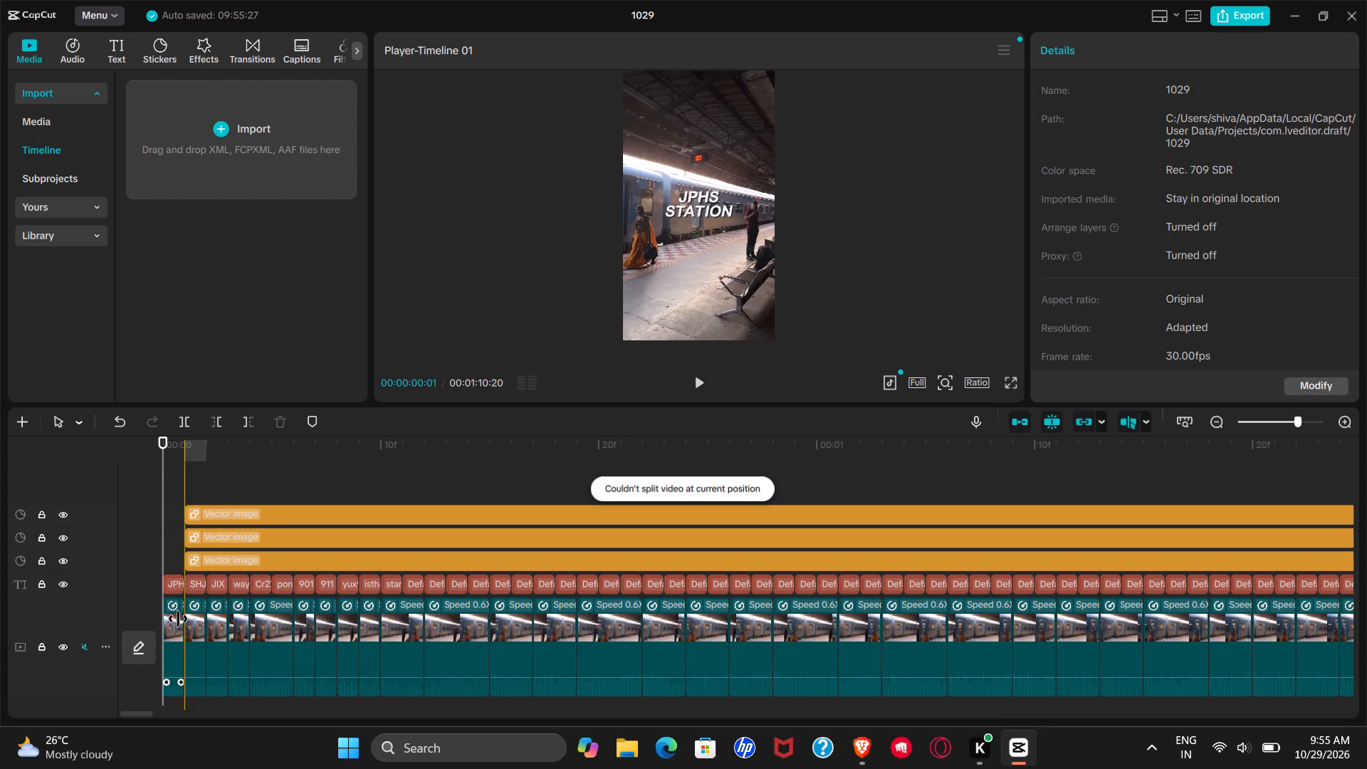
{"action": "left_click", "coordinate": [178, 619]}
{"action": "left_click", "coordinate": [239, 421]}
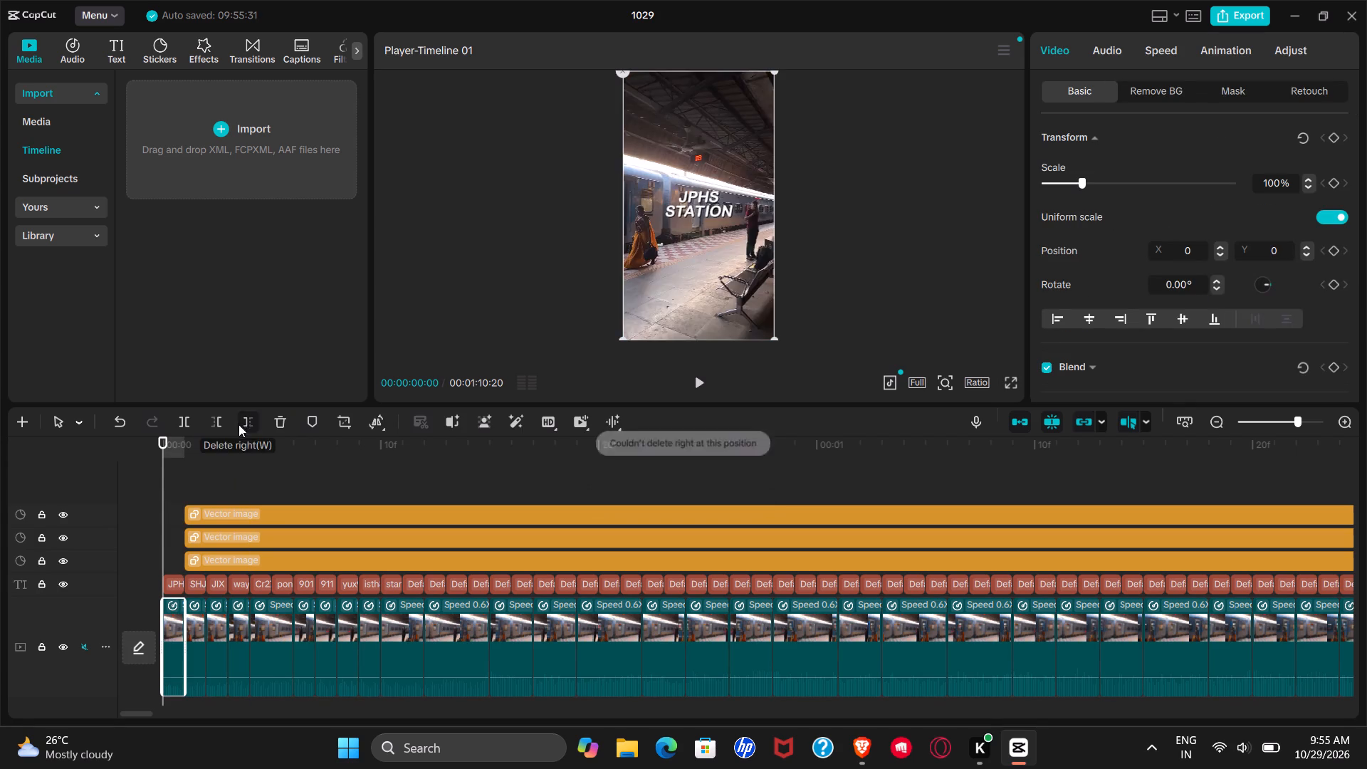
{"action": "left_click", "coordinate": [276, 424]}
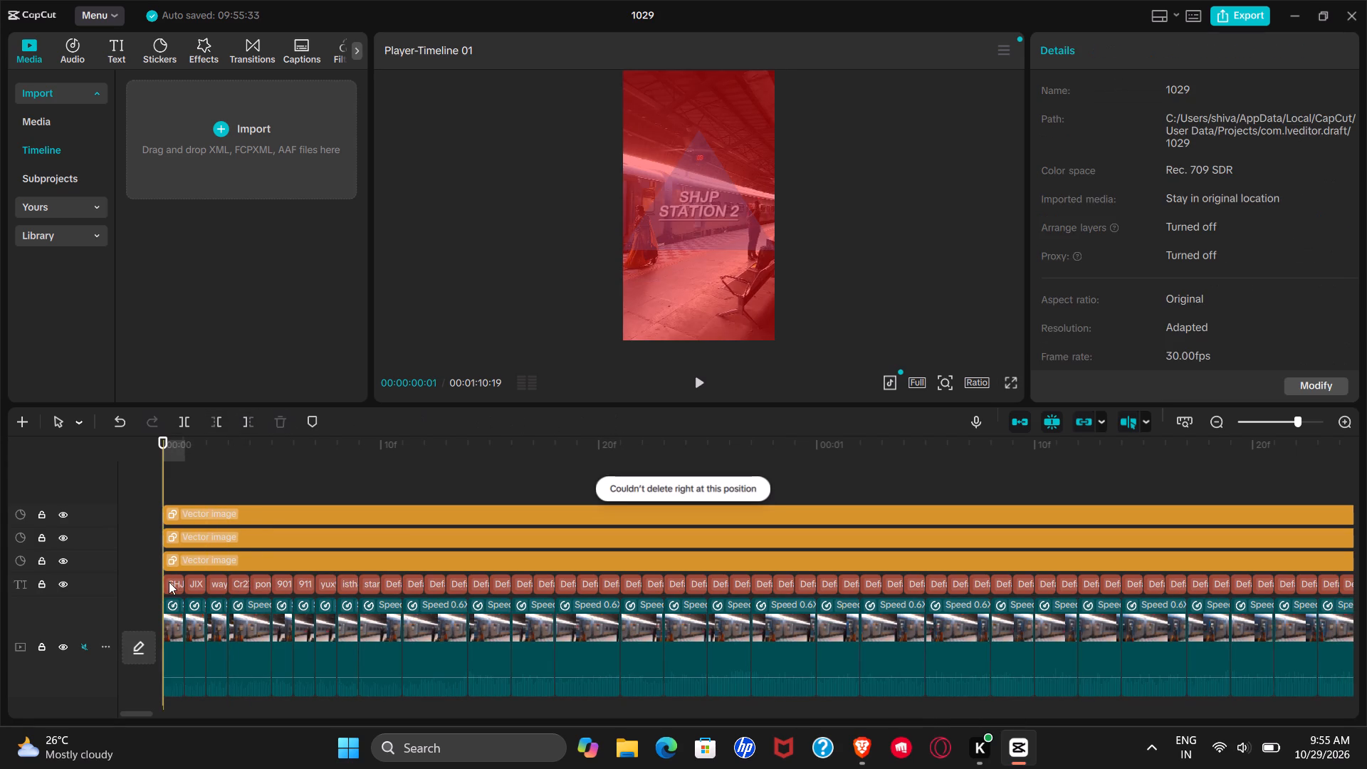
Move the SHJP STATION 2 text segment one frame later onto a new track above the vector image layers.
{"action": "left_click", "coordinate": [174, 585]}
{"action": "left_click_drag", "start_coordinate": [161, 586], "coordinate": [132, 587]}
{"action": "left_click_drag", "start_coordinate": [174, 583], "coordinate": [182, 568]}
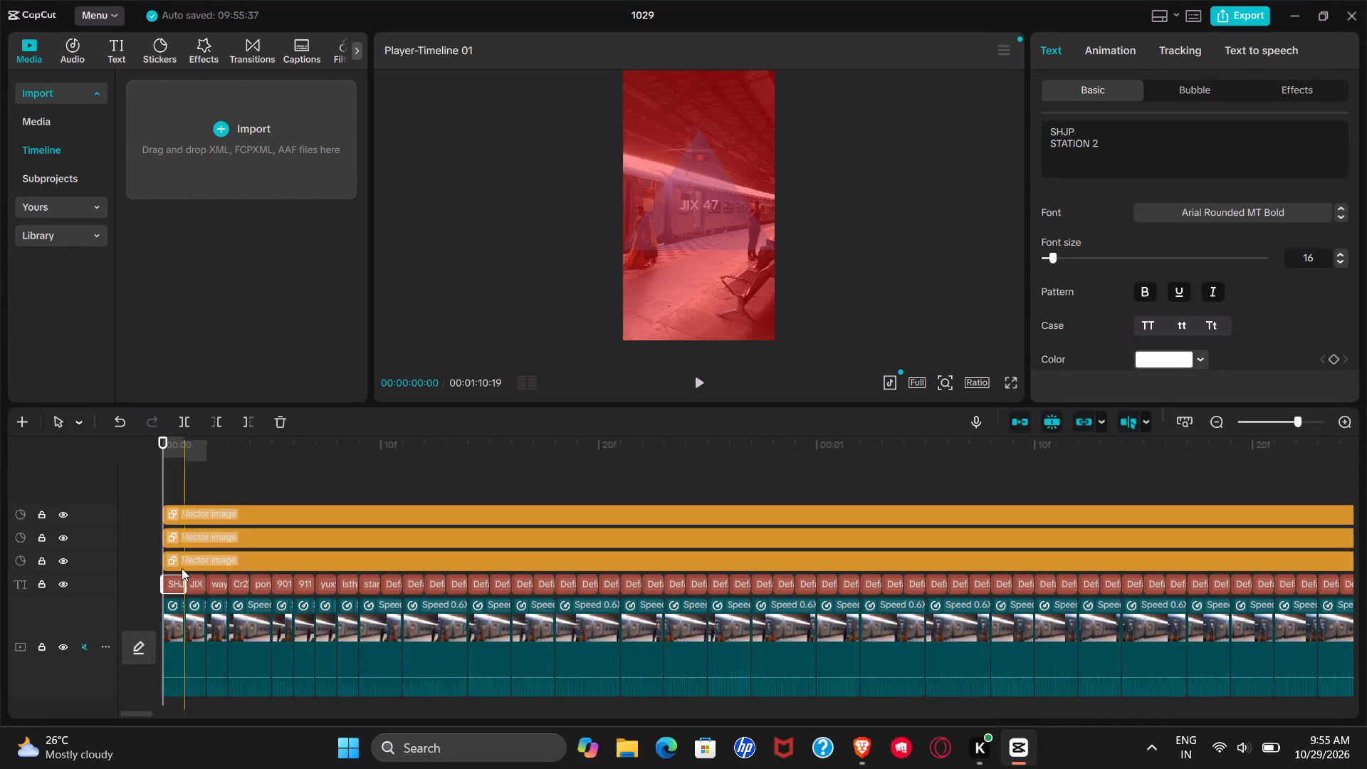
{"action": "left_click_drag", "start_coordinate": [182, 568], "coordinate": [198, 496]}
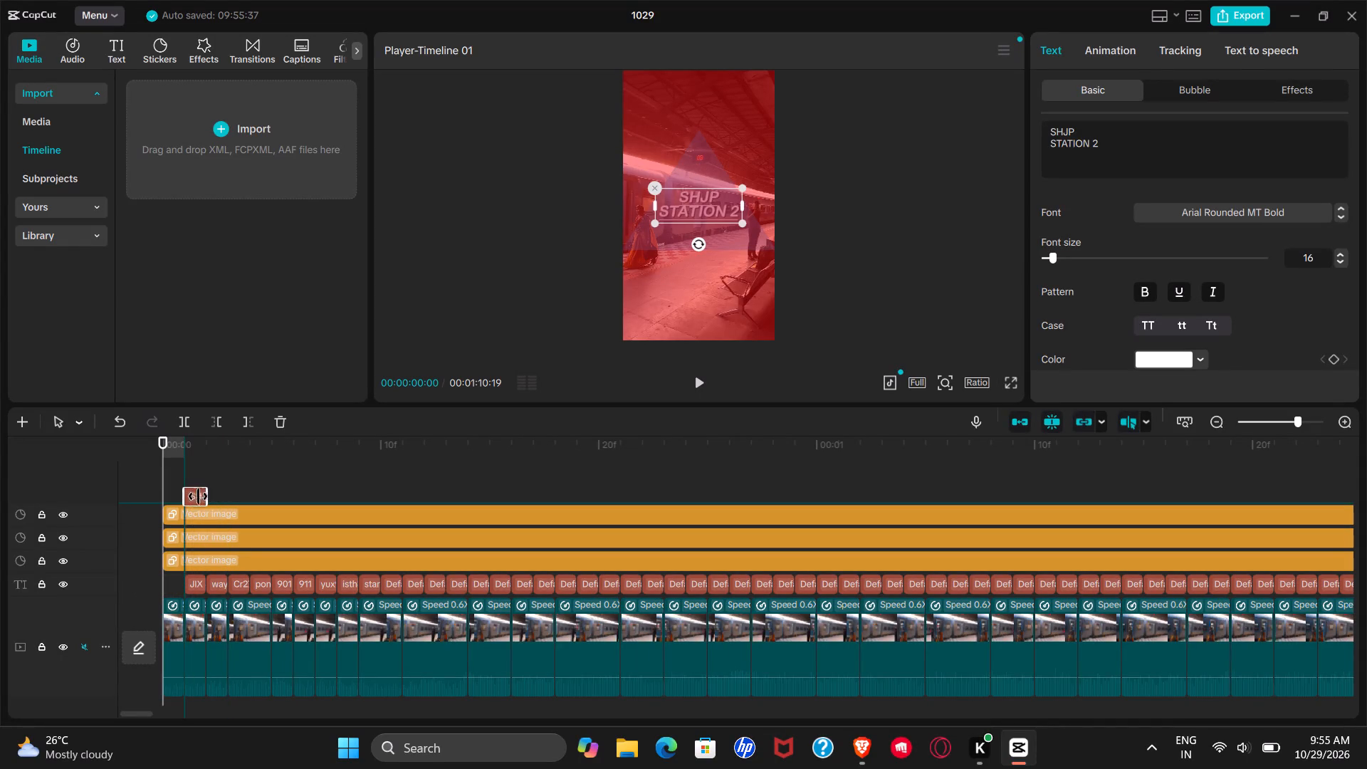
{"action": "left_click_drag", "start_coordinate": [198, 496], "coordinate": [195, 496]}
Move the JIX 47 text segment to the start of the timeline on a new topmost track.
{"action": "scroll", "coordinate": [192, 570], "scroll_direction": "down", "scroll_amount": 1}
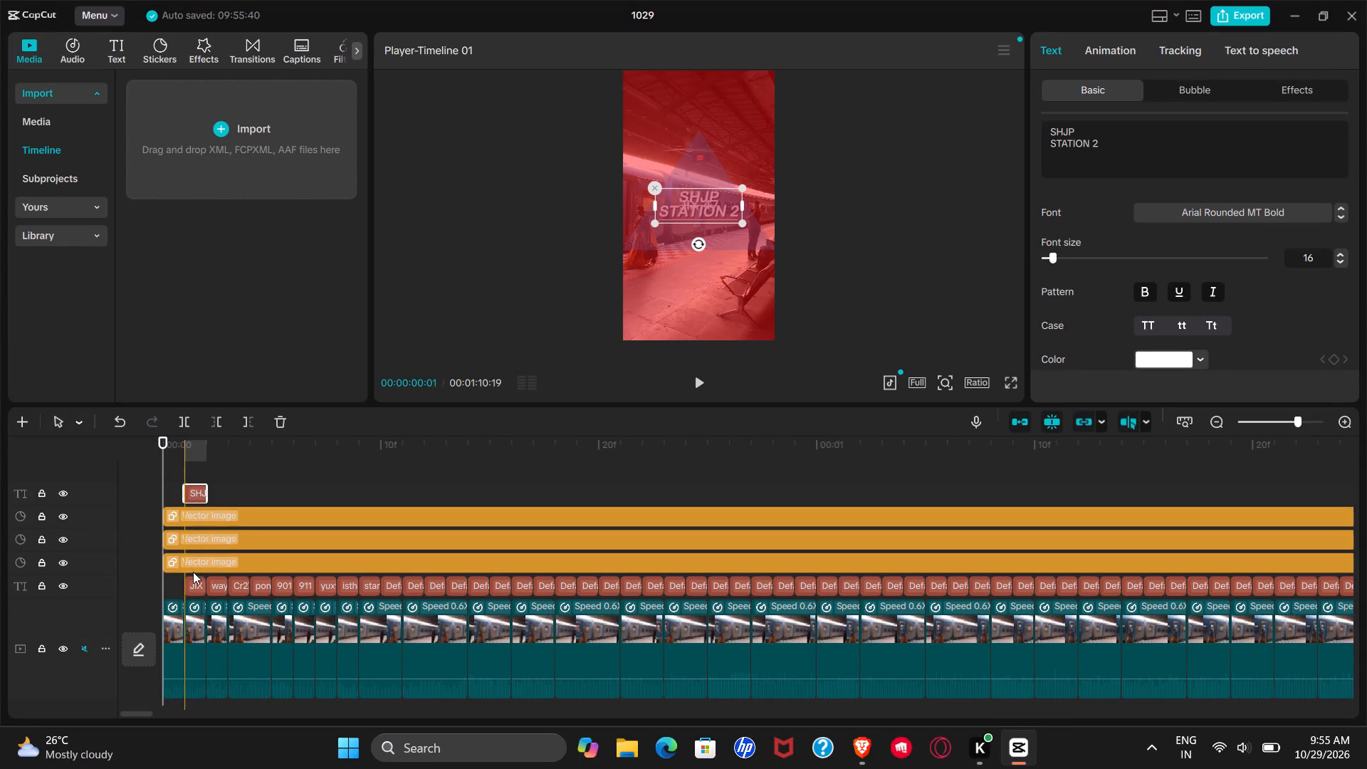
{"action": "left_click_drag", "start_coordinate": [199, 602], "coordinate": [199, 592]}
{"action": "left_click_drag", "start_coordinate": [197, 590], "coordinate": [192, 579]}
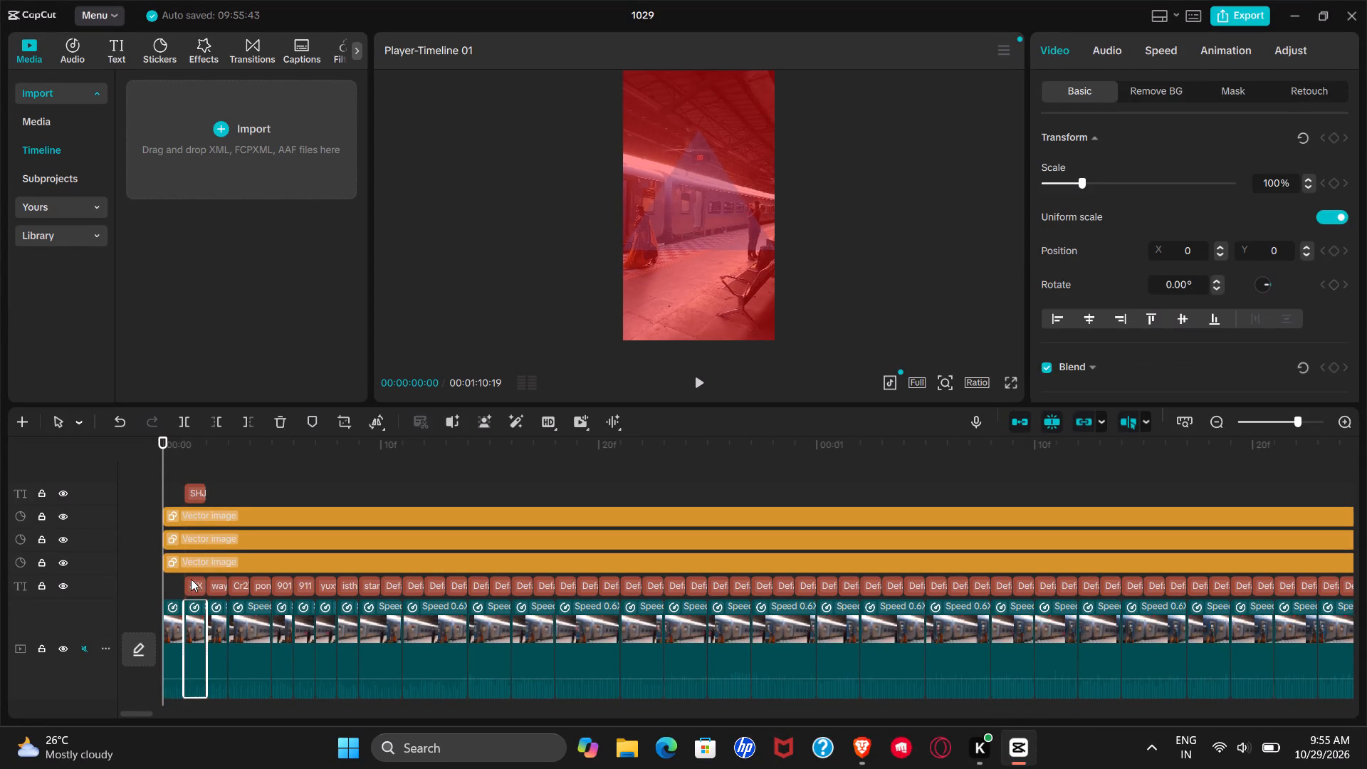
{"action": "left_click_drag", "start_coordinate": [195, 583], "coordinate": [182, 509]}
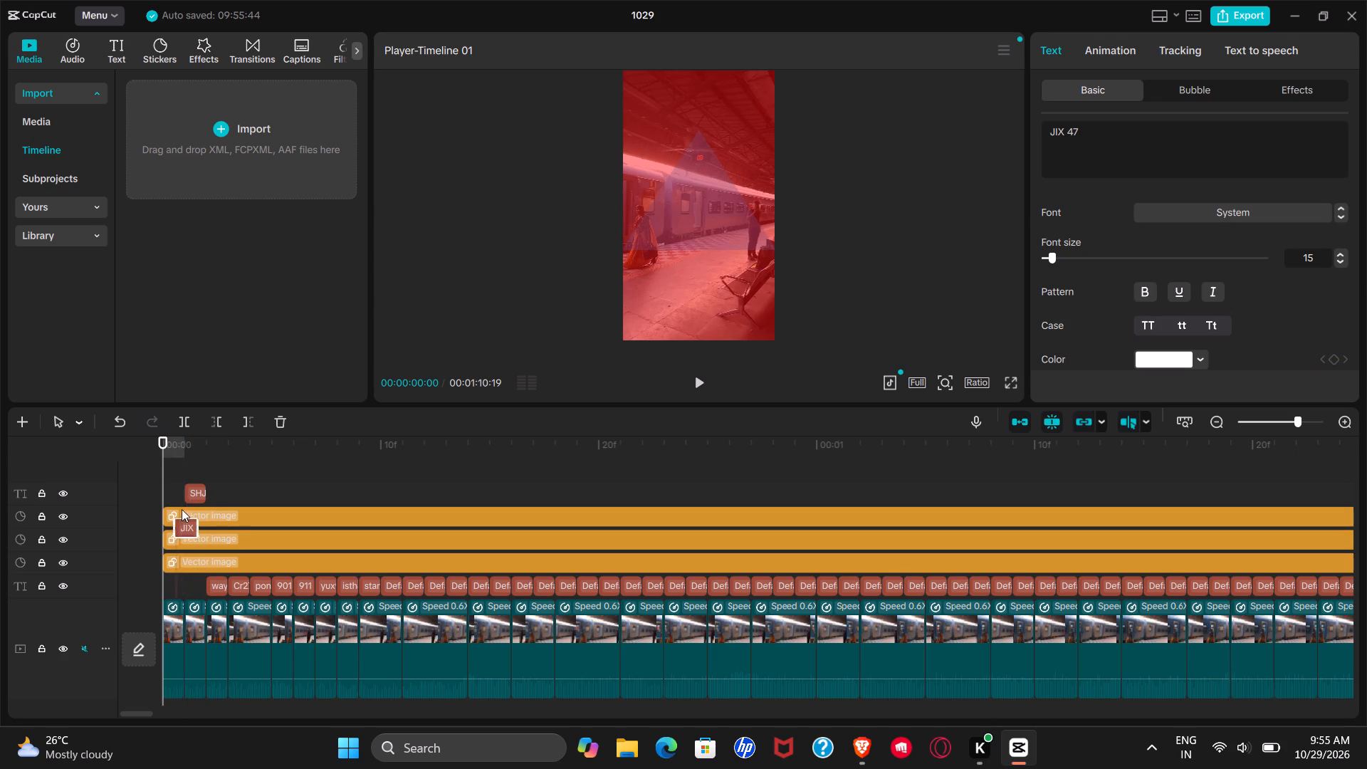
{"action": "left_click_drag", "start_coordinate": [182, 509], "coordinate": [172, 466]}
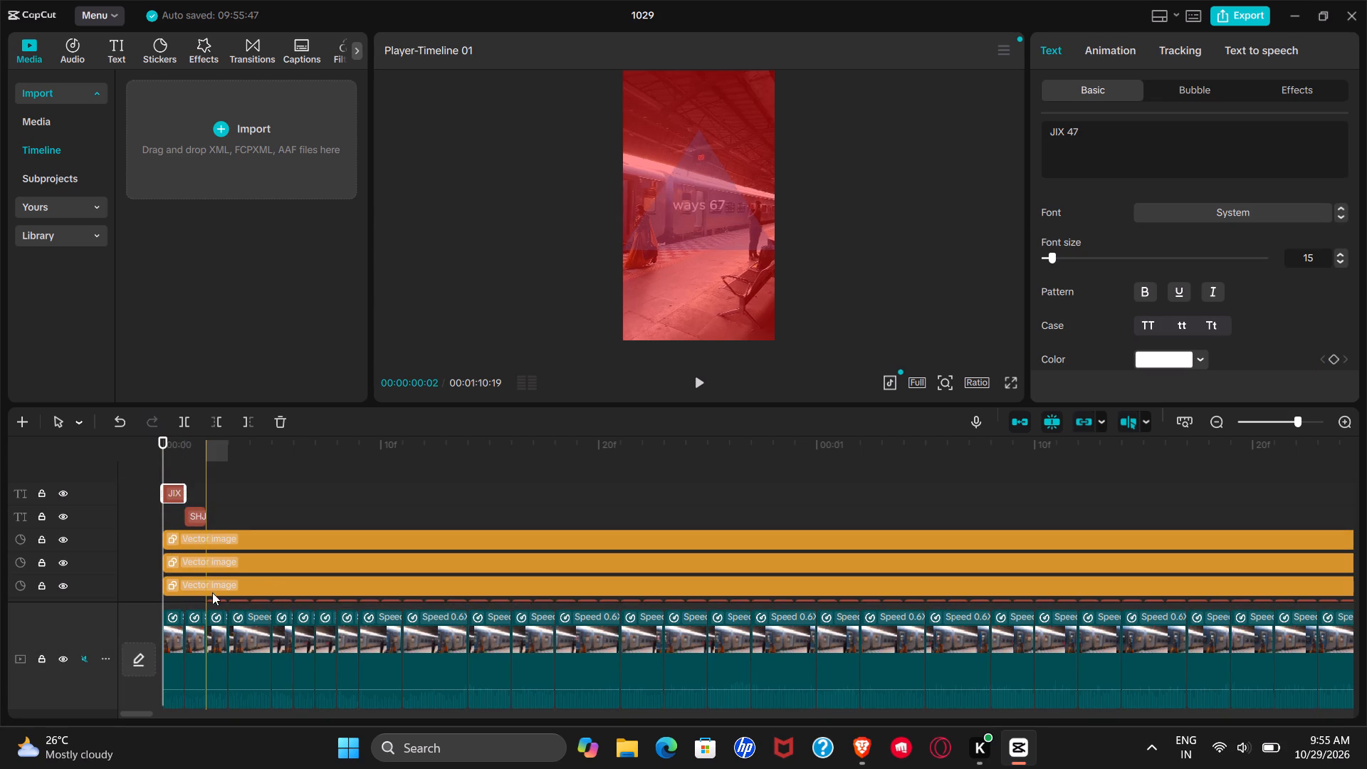
{"action": "left_click", "coordinate": [232, 493]}
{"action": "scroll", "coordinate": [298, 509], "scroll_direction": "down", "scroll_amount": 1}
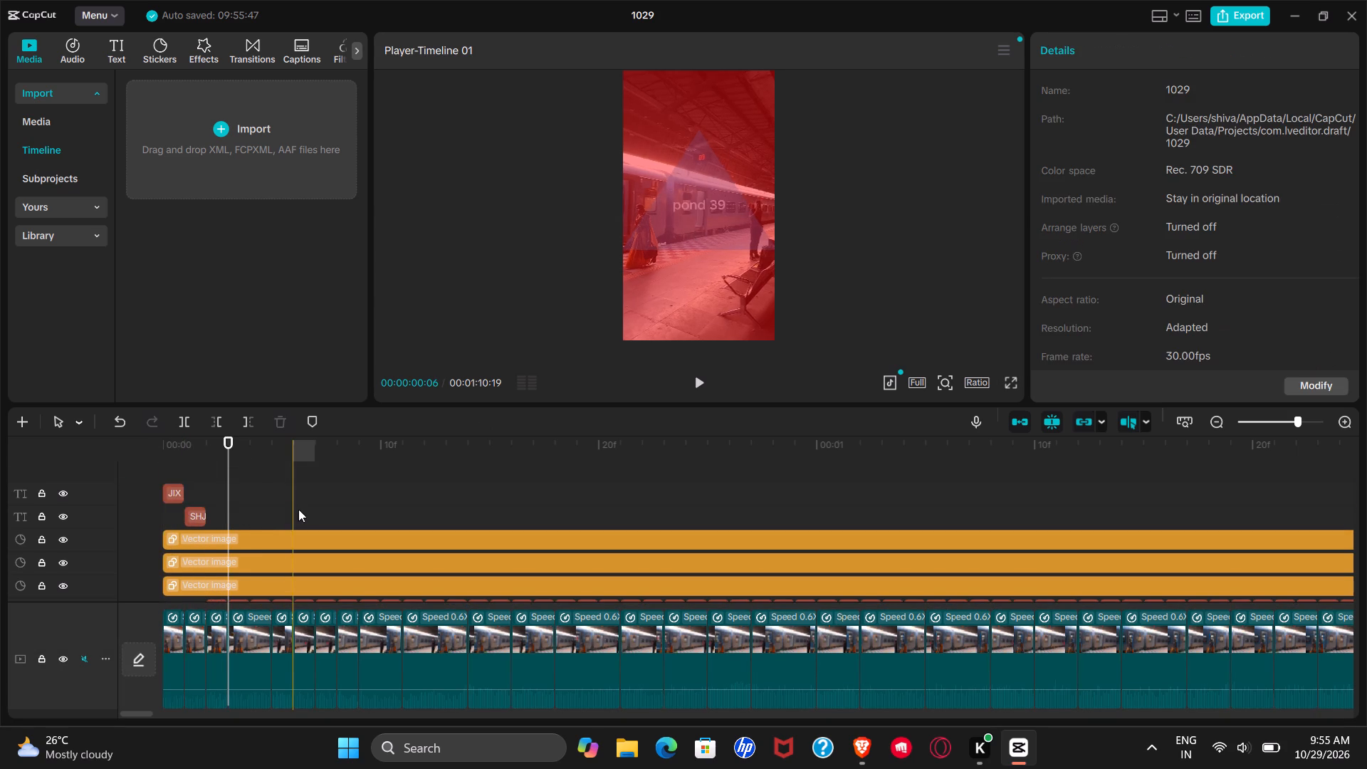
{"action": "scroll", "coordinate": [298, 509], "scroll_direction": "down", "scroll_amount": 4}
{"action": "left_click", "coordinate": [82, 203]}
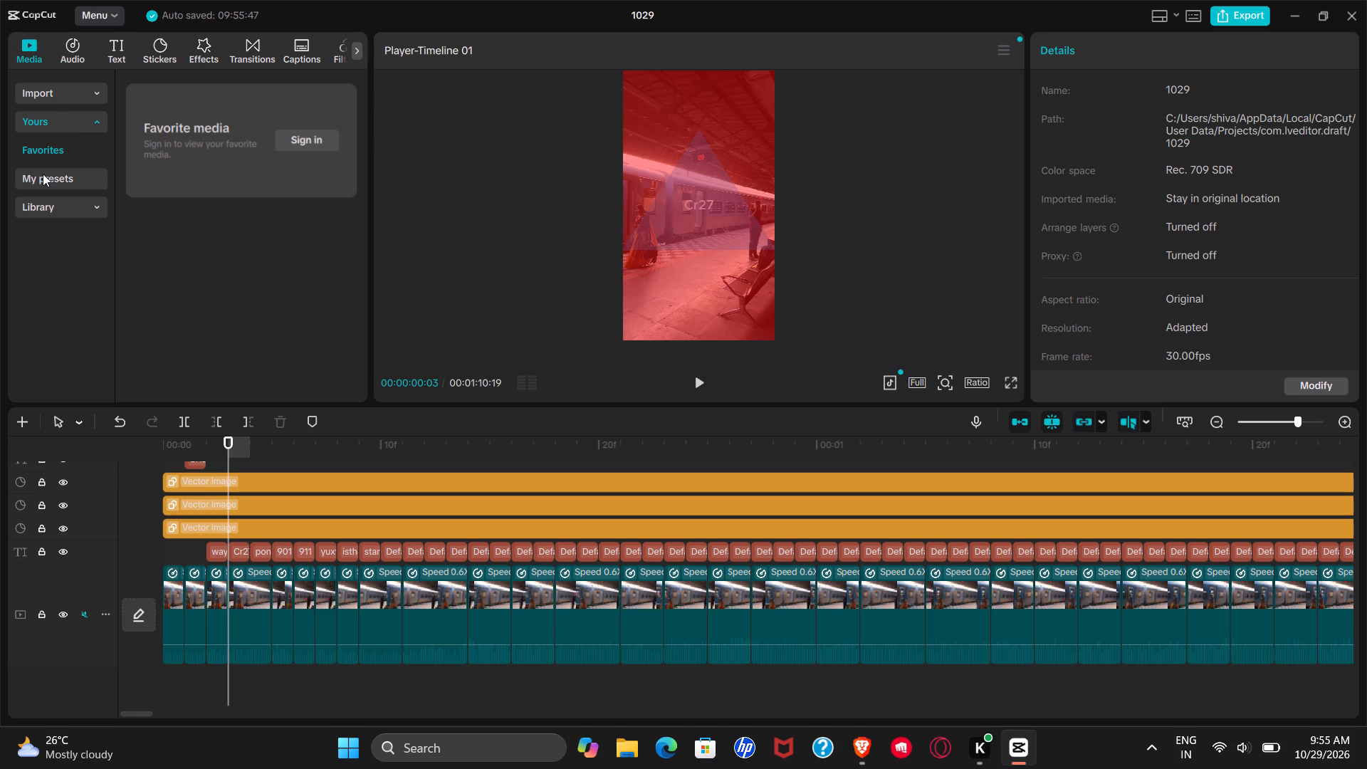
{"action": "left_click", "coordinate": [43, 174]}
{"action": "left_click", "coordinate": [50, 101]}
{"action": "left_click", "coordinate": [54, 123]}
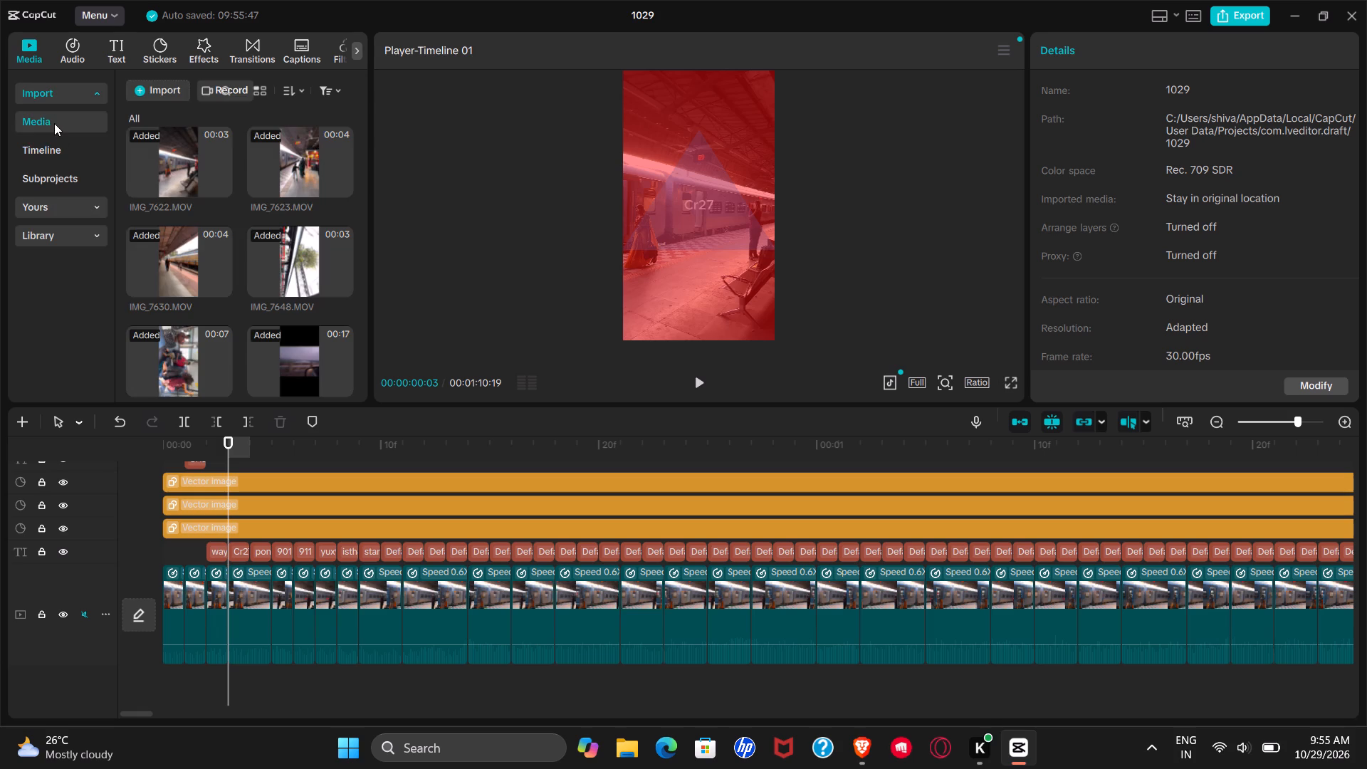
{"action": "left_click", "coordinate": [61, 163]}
Import only project 1028 as a subproject.
{"action": "left_click", "coordinate": [42, 176]}
{"action": "left_click", "coordinate": [167, 143]}
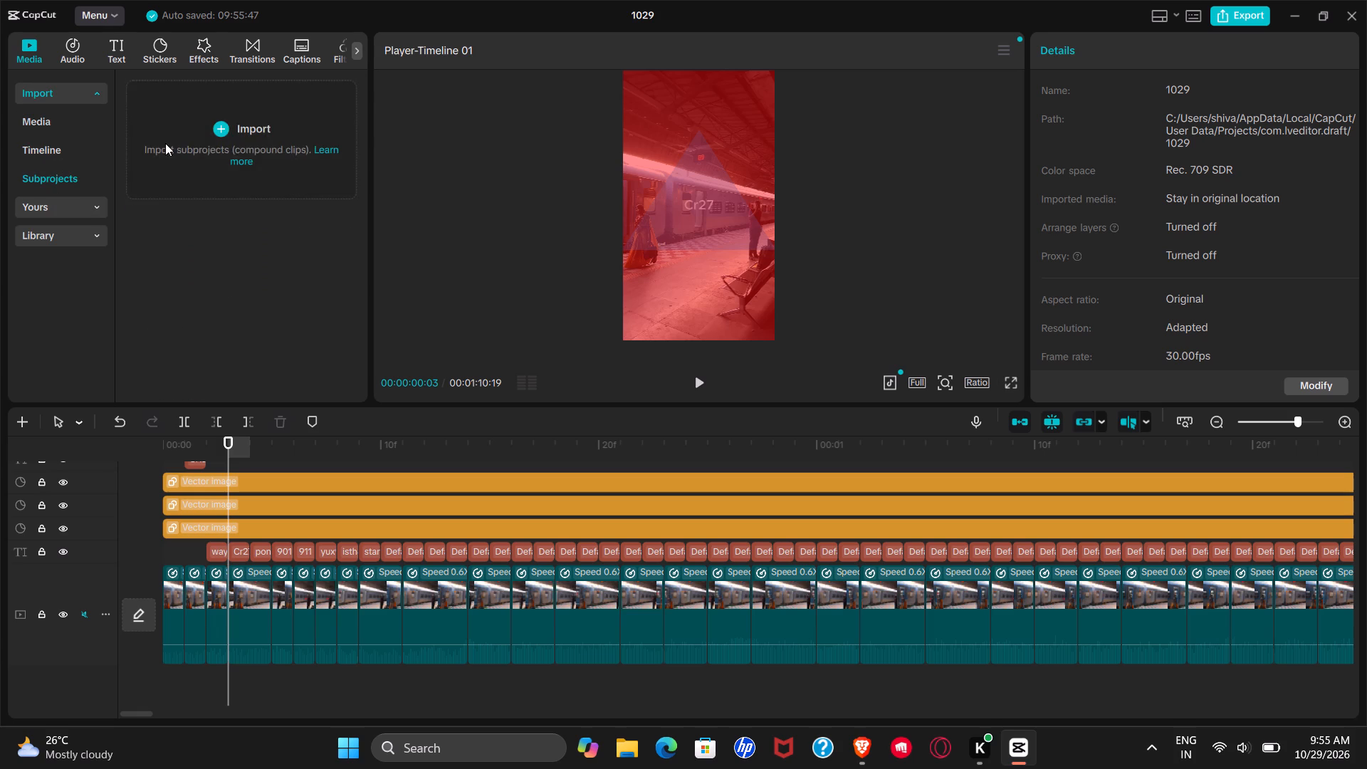
{"action": "scroll", "coordinate": [584, 373], "scroll_direction": "down", "scroll_amount": 3}
{"action": "left_click", "coordinate": [567, 372]}
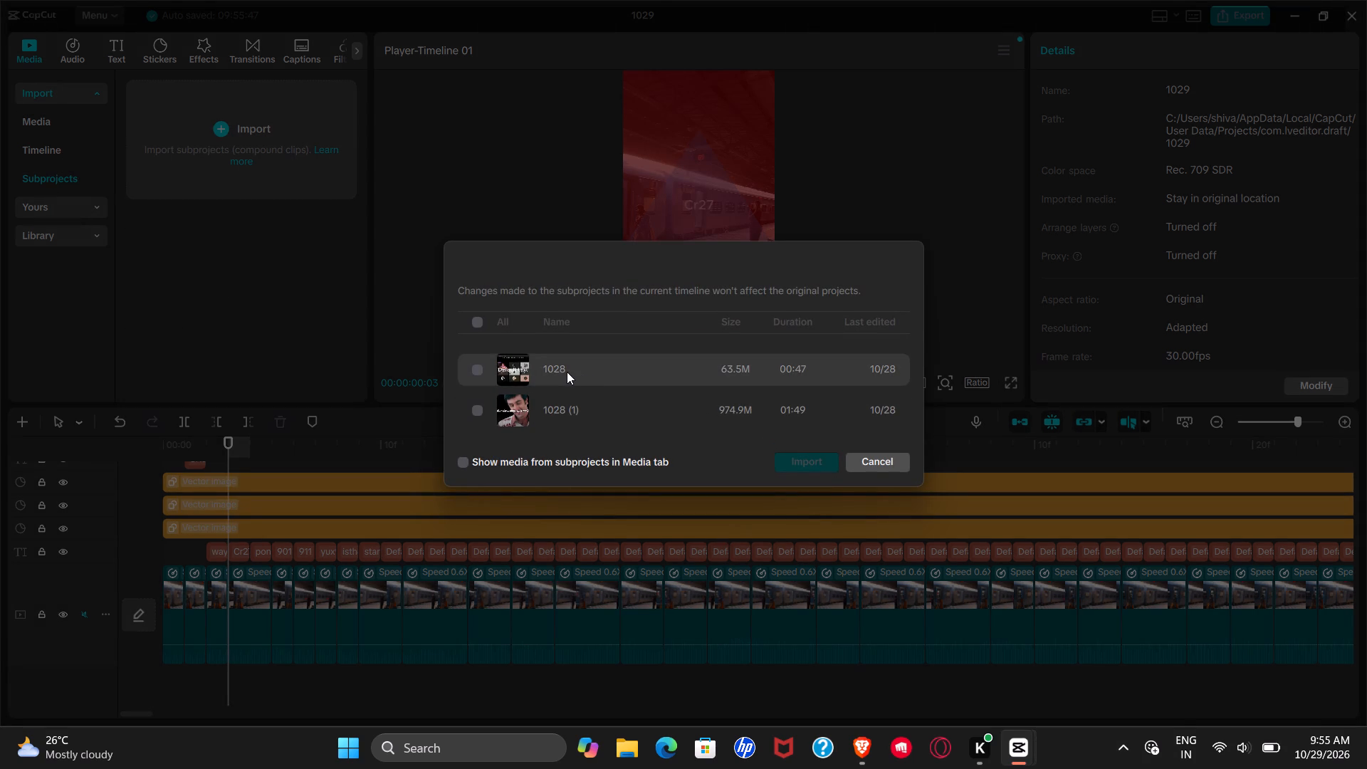
{"action": "left_click", "coordinate": [540, 402]}
{"action": "left_click", "coordinate": [547, 387]}
{"action": "left_click", "coordinate": [555, 363]}
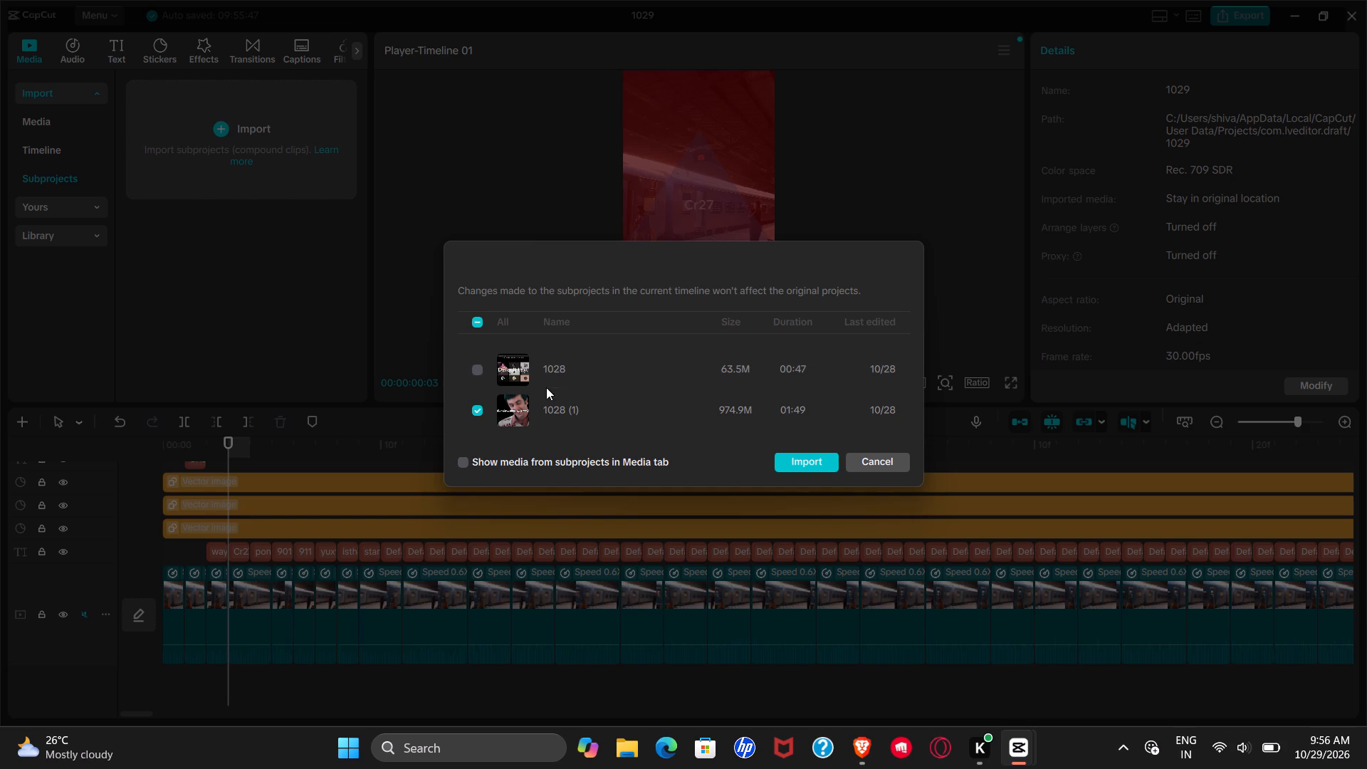
{"action": "left_click", "coordinate": [546, 387]}
{"action": "left_click", "coordinate": [533, 407]}
{"action": "left_click", "coordinate": [548, 370]}
{"action": "left_click", "coordinate": [812, 459]}
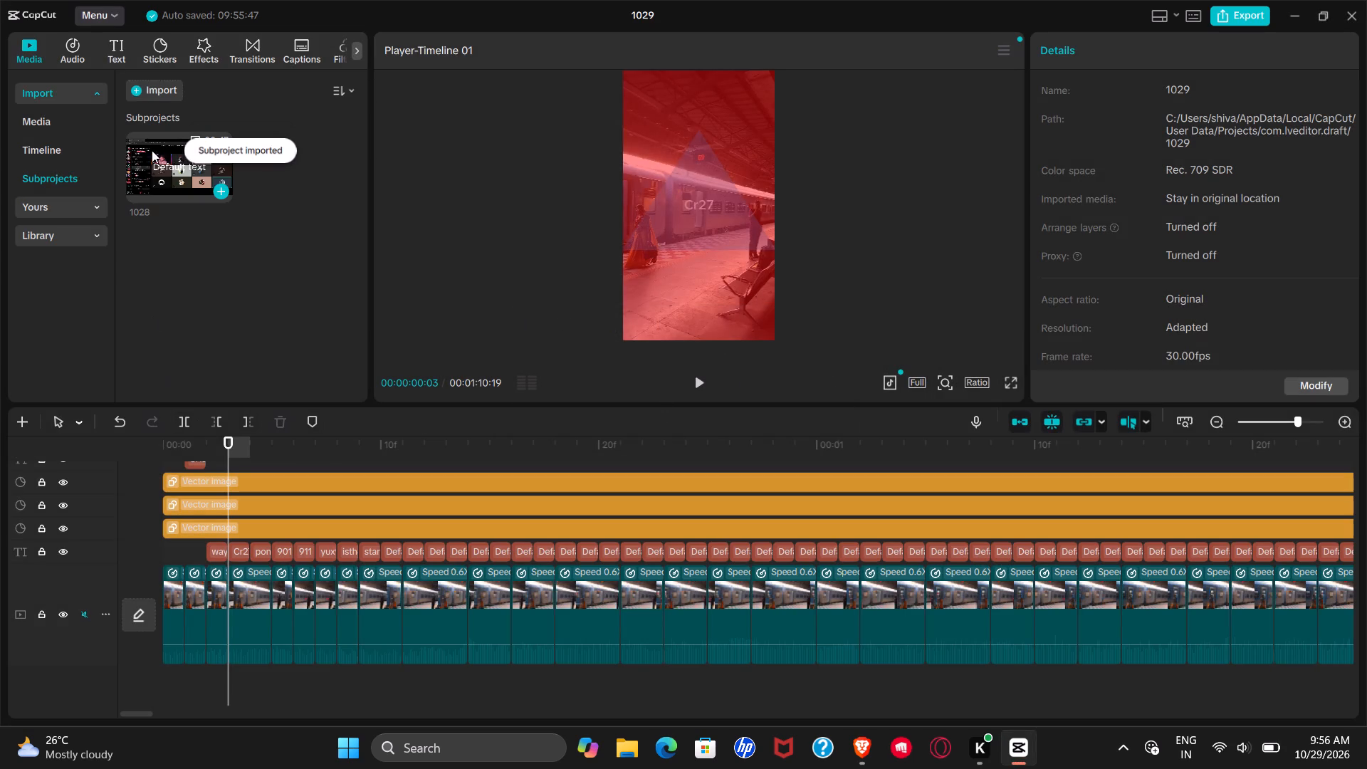
Preview the 1028 subproject and place it at the timeline's start on a new track above the main video clips.
{"action": "left_click", "coordinate": [168, 172]}
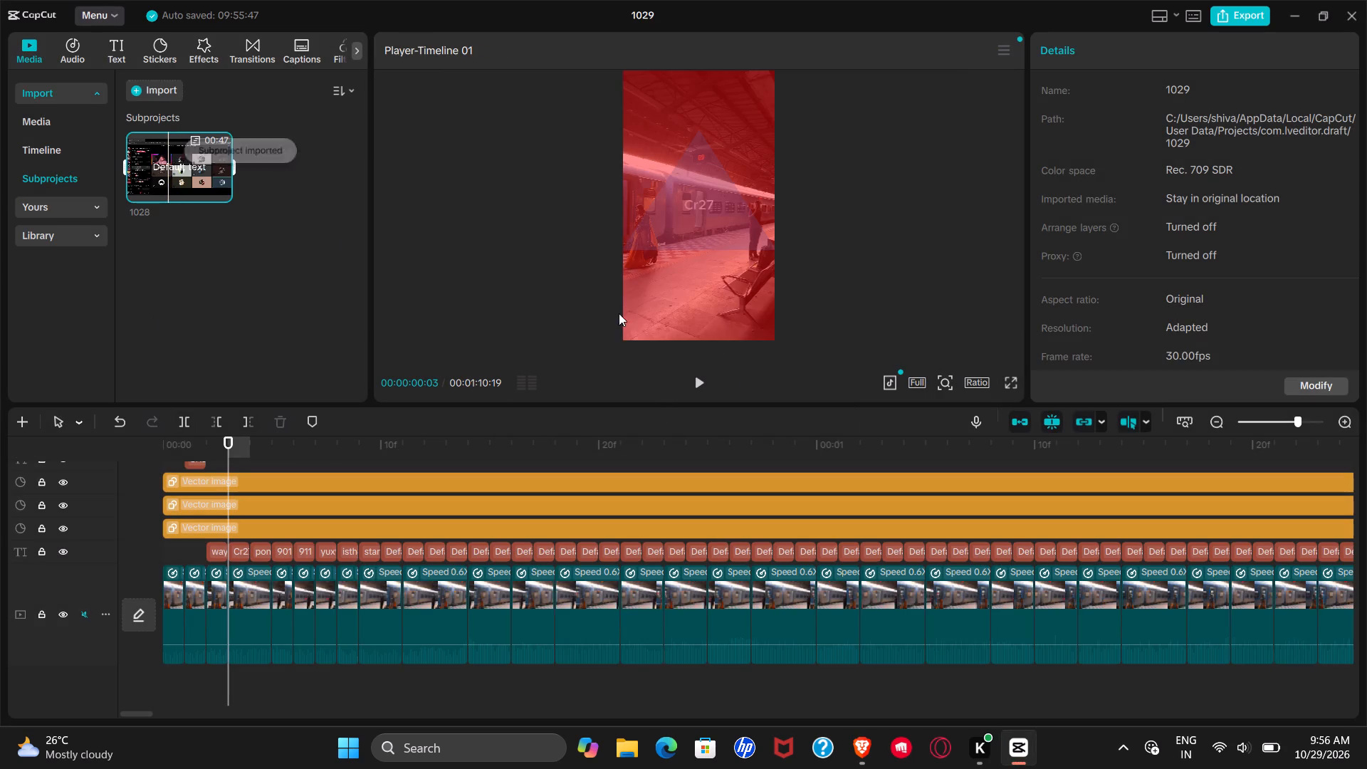
{"action": "left_click", "coordinate": [171, 157]}
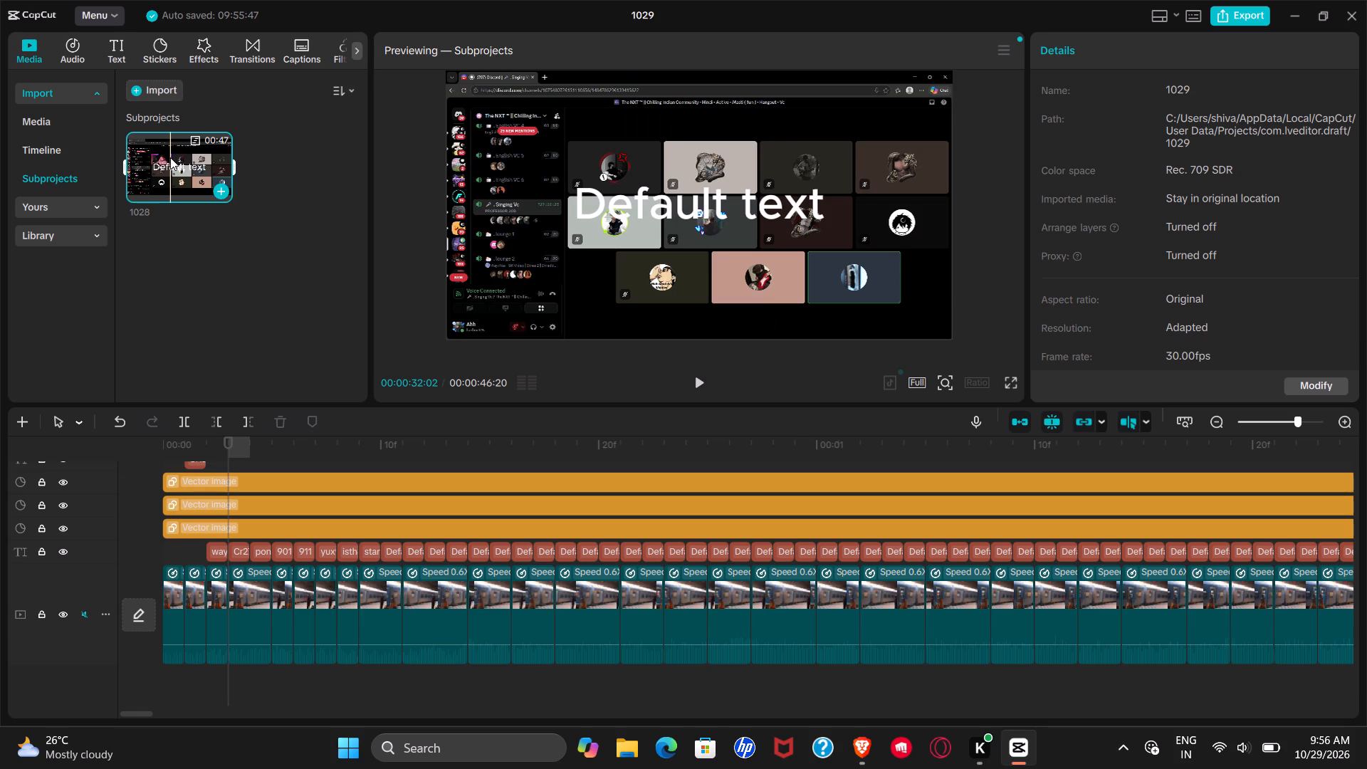
{"action": "left_click", "coordinate": [169, 157]}
{"action": "left_click_drag", "start_coordinate": [169, 157], "coordinate": [226, 232]}
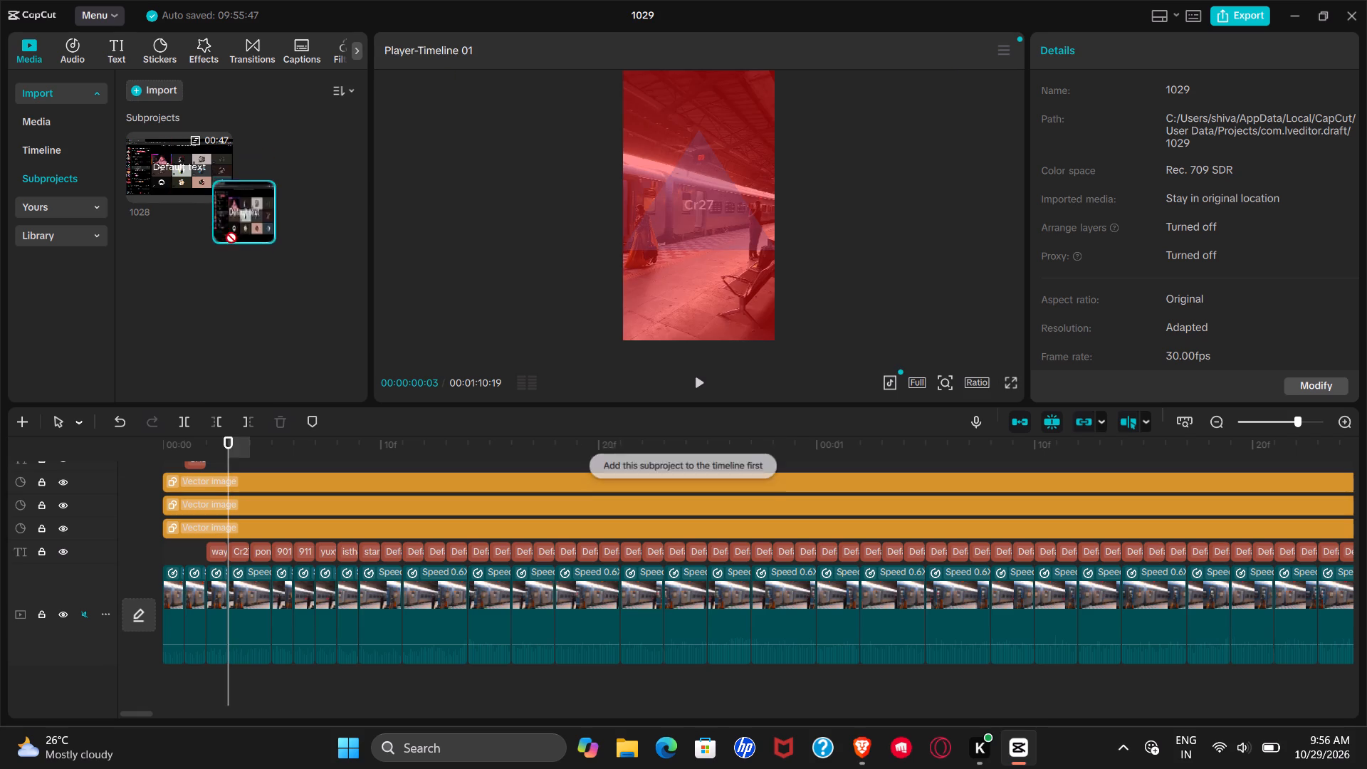
{"action": "left_click_drag", "start_coordinate": [226, 232], "coordinate": [163, 678]}
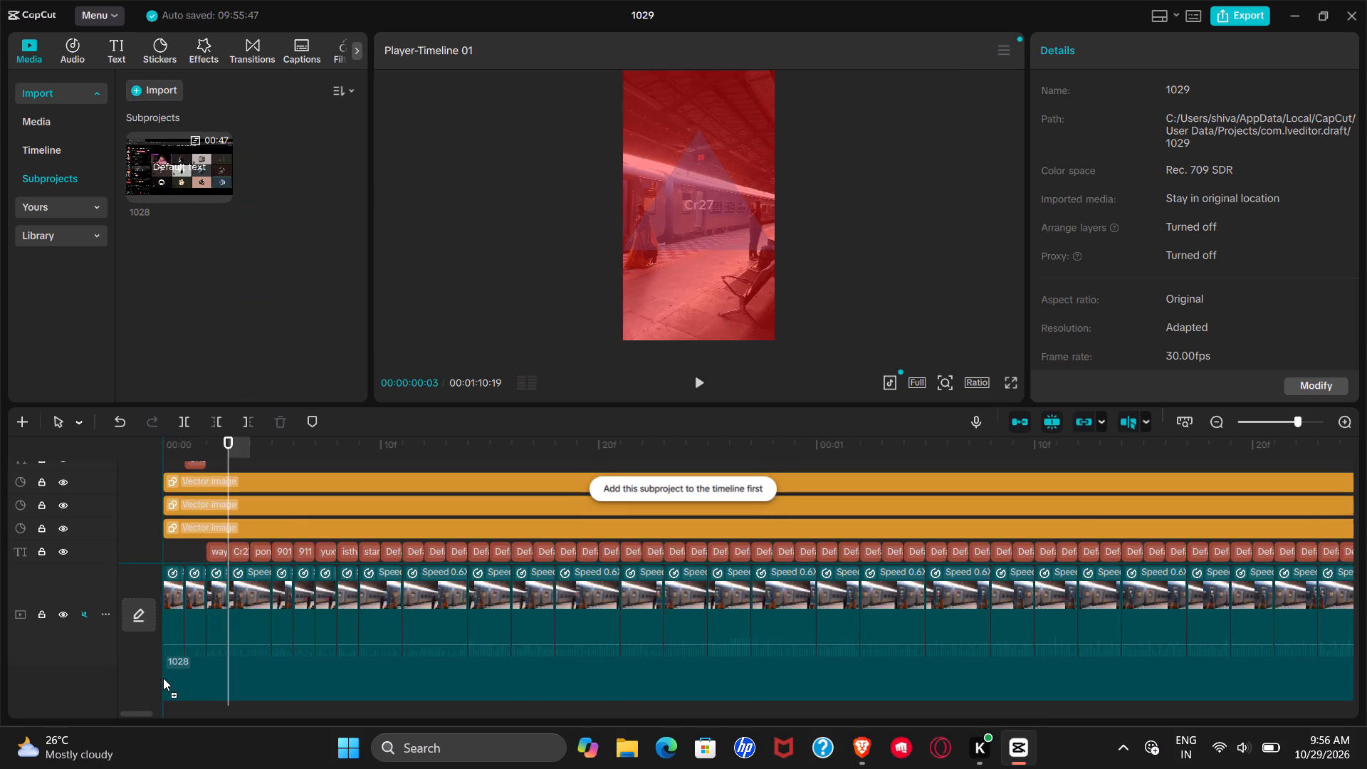
{"action": "scroll", "coordinate": [244, 548], "scroll_direction": "down", "scroll_amount": 1}
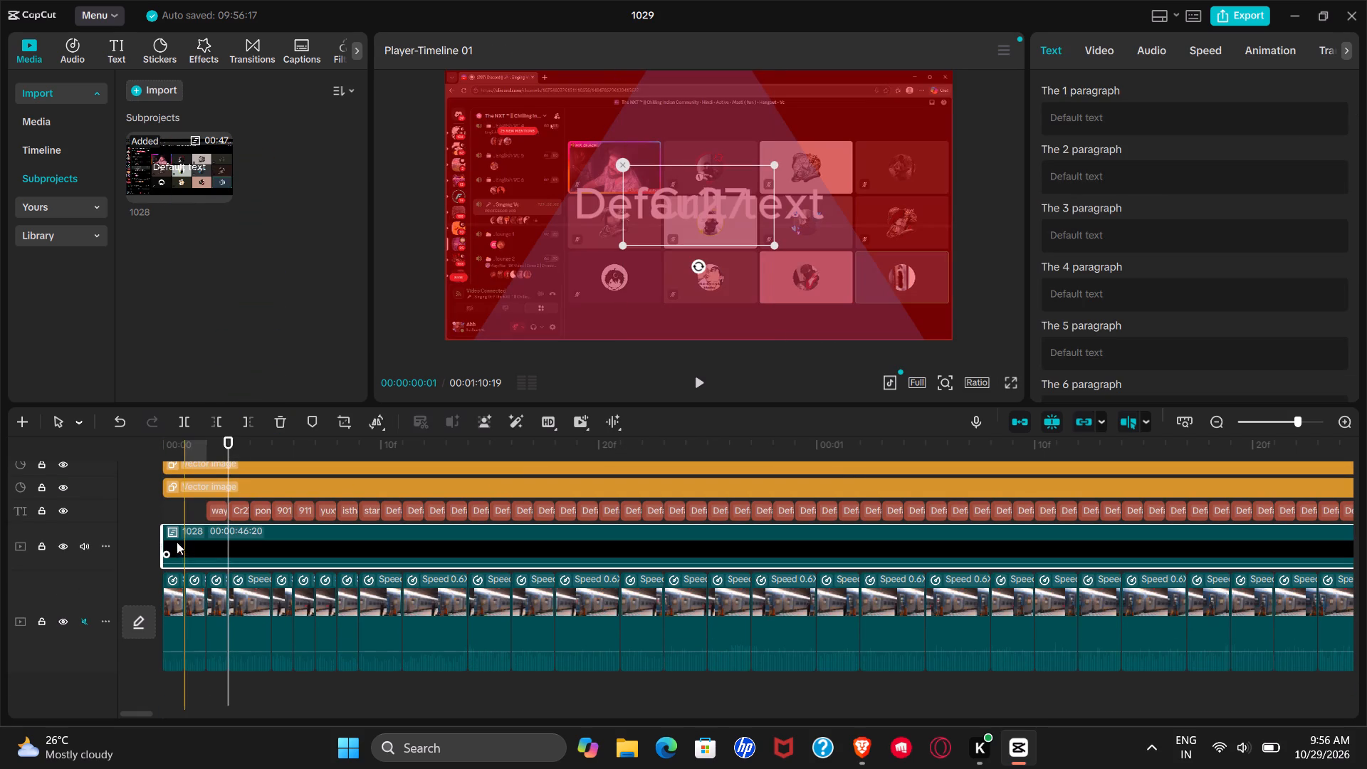
{"action": "left_click_drag", "start_coordinate": [224, 439], "coordinate": [182, 439]}
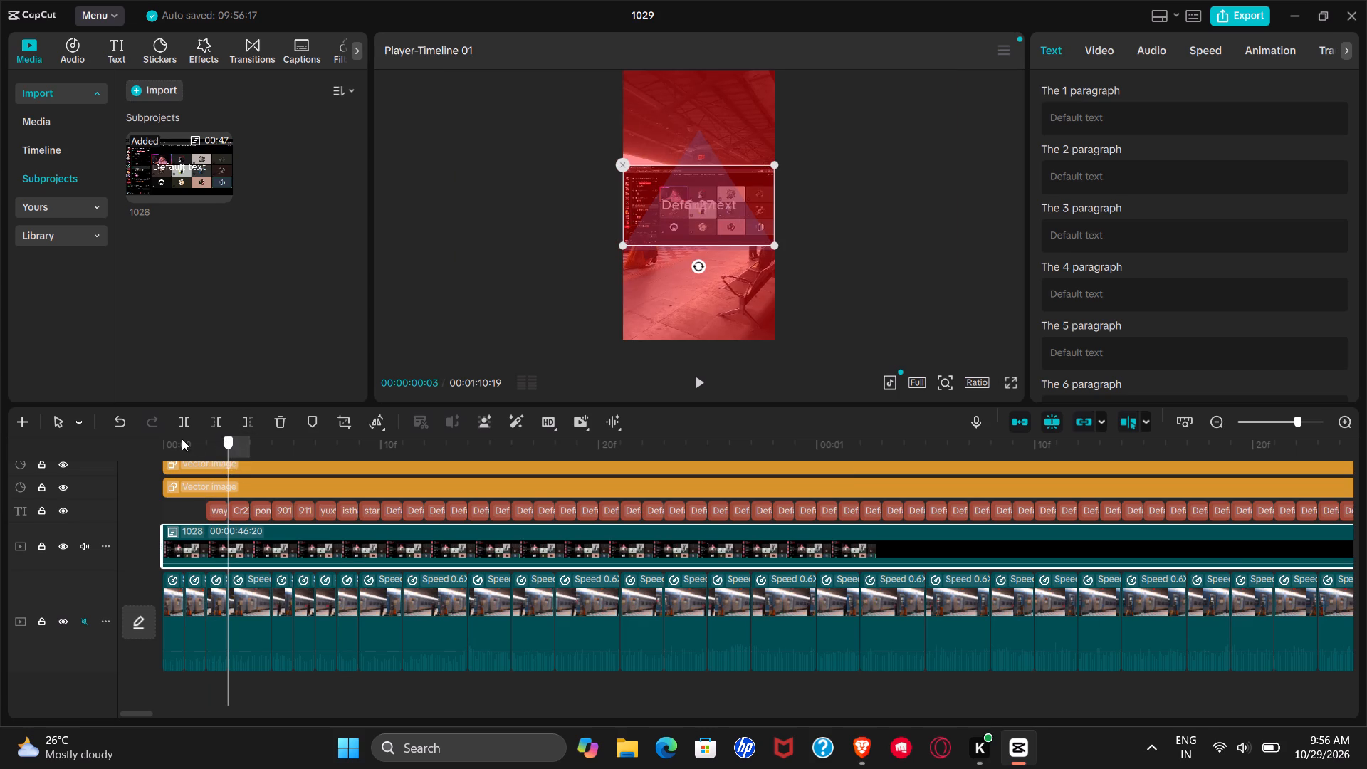
{"action": "left_click_drag", "start_coordinate": [182, 439], "coordinate": [138, 439]}
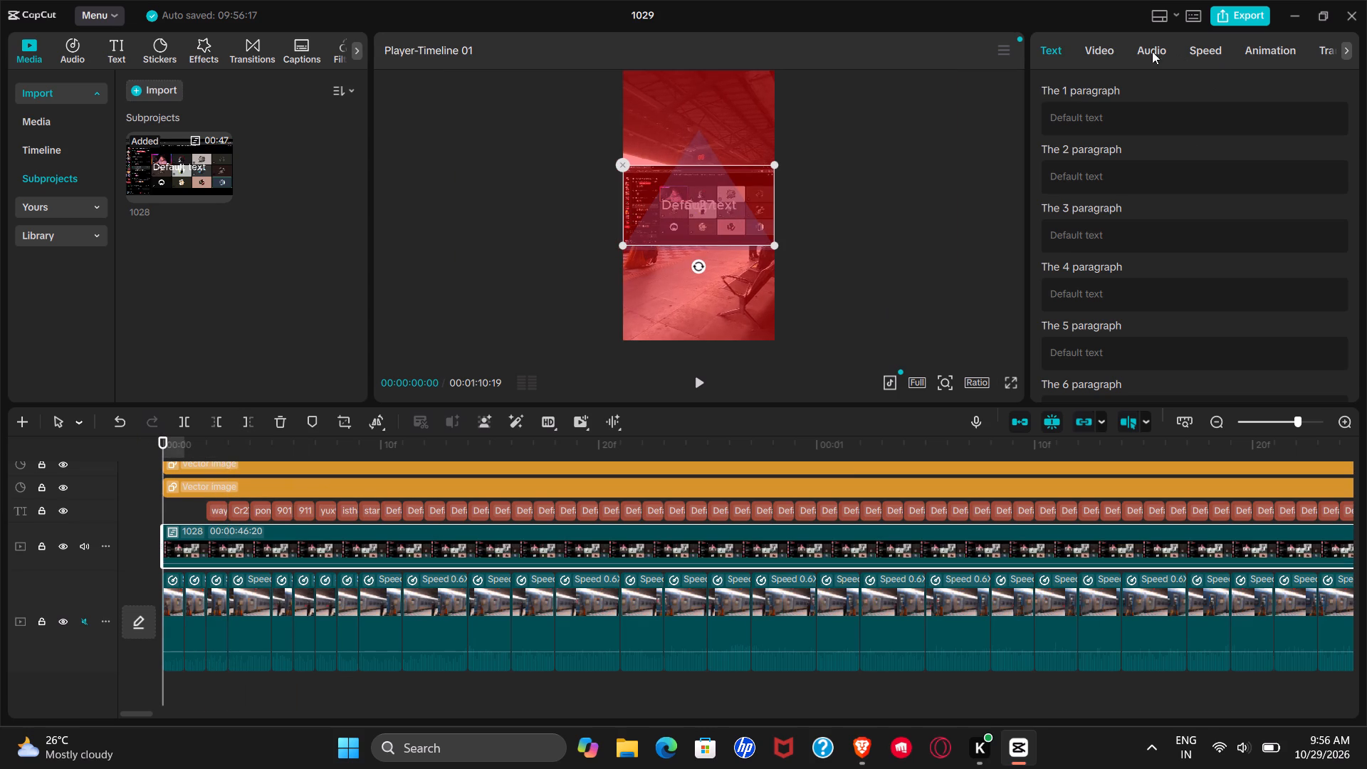
Look through the text paragraphs contained in the 1028 subproject.
{"action": "left_click", "coordinate": [1114, 51]}
{"action": "left_click", "coordinate": [1054, 42]}
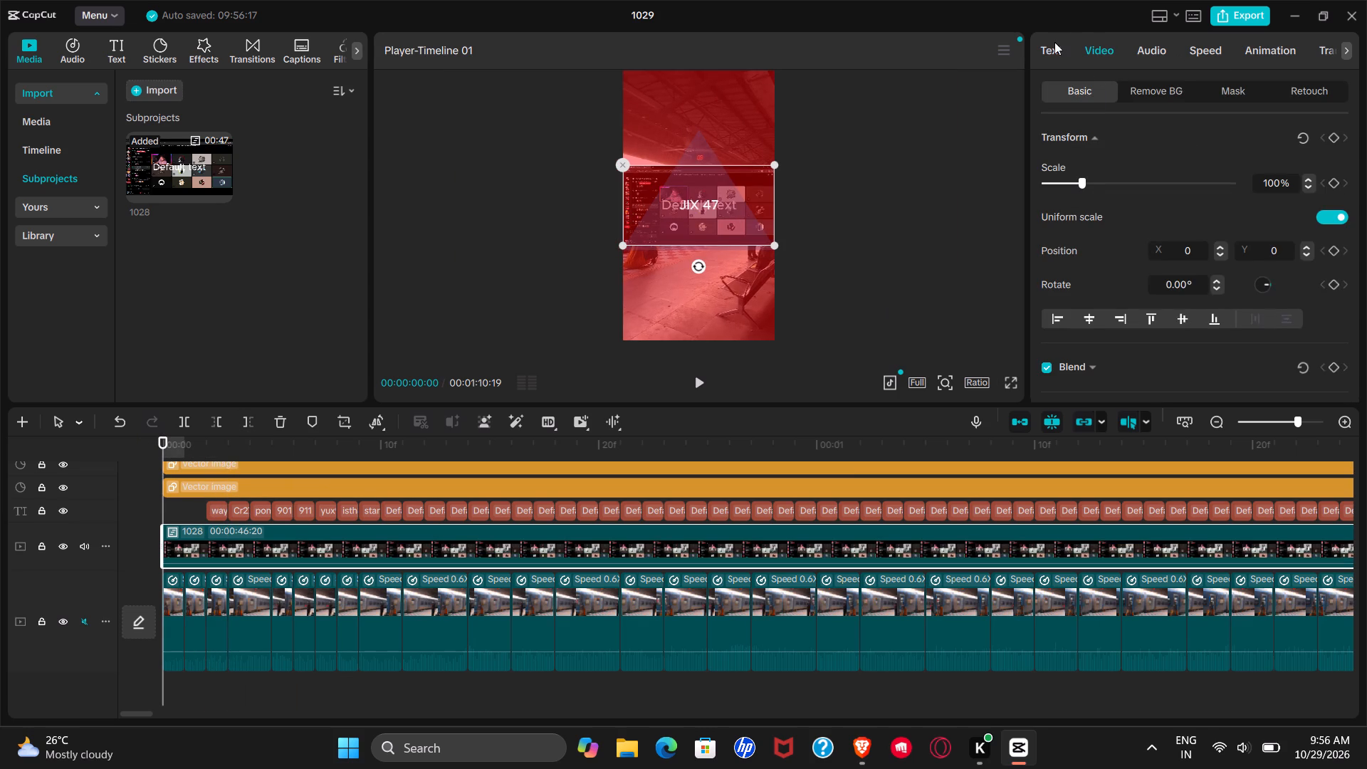
{"action": "scroll", "coordinate": [1149, 328], "scroll_direction": "down", "scroll_amount": 17}
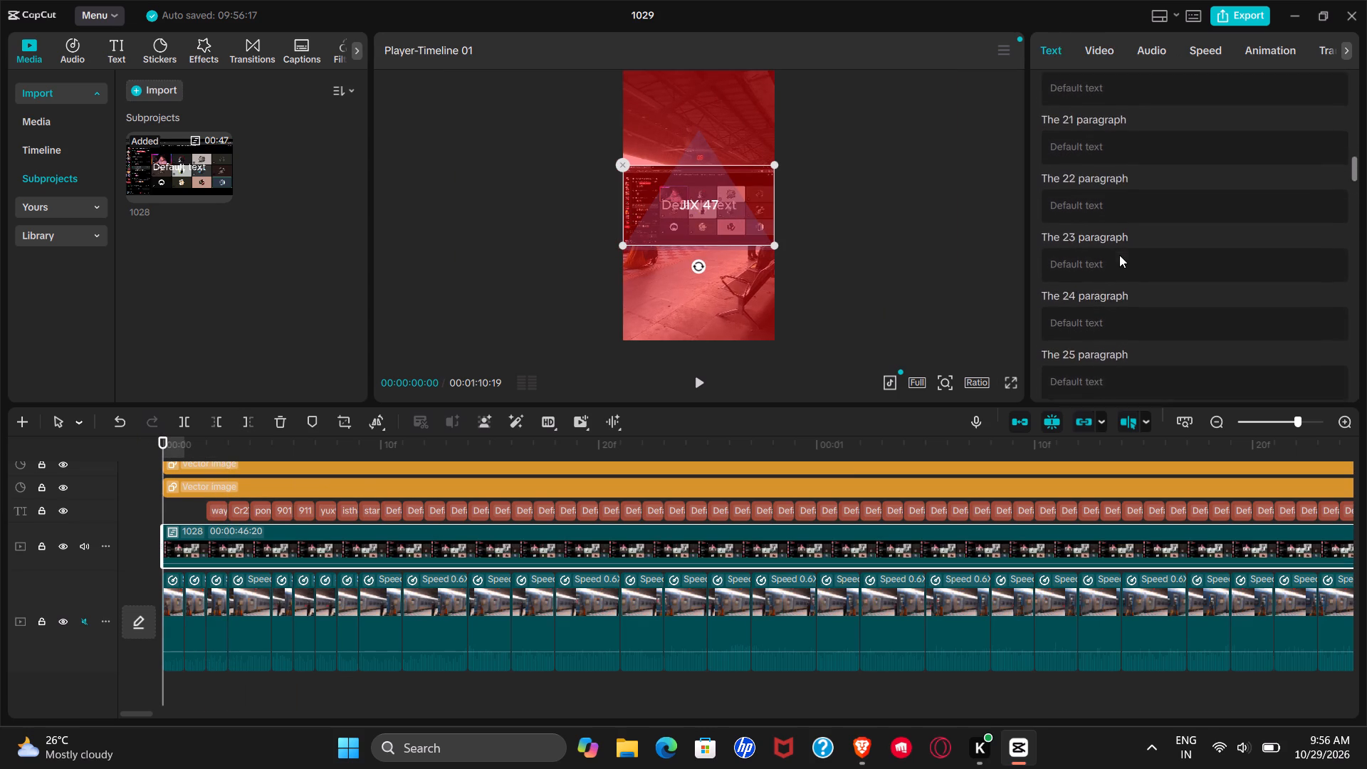
{"action": "scroll", "coordinate": [1119, 255], "scroll_direction": "down", "scroll_amount": 20}
{"action": "scroll", "coordinate": [1119, 255], "scroll_direction": "down", "scroll_amount": 3}
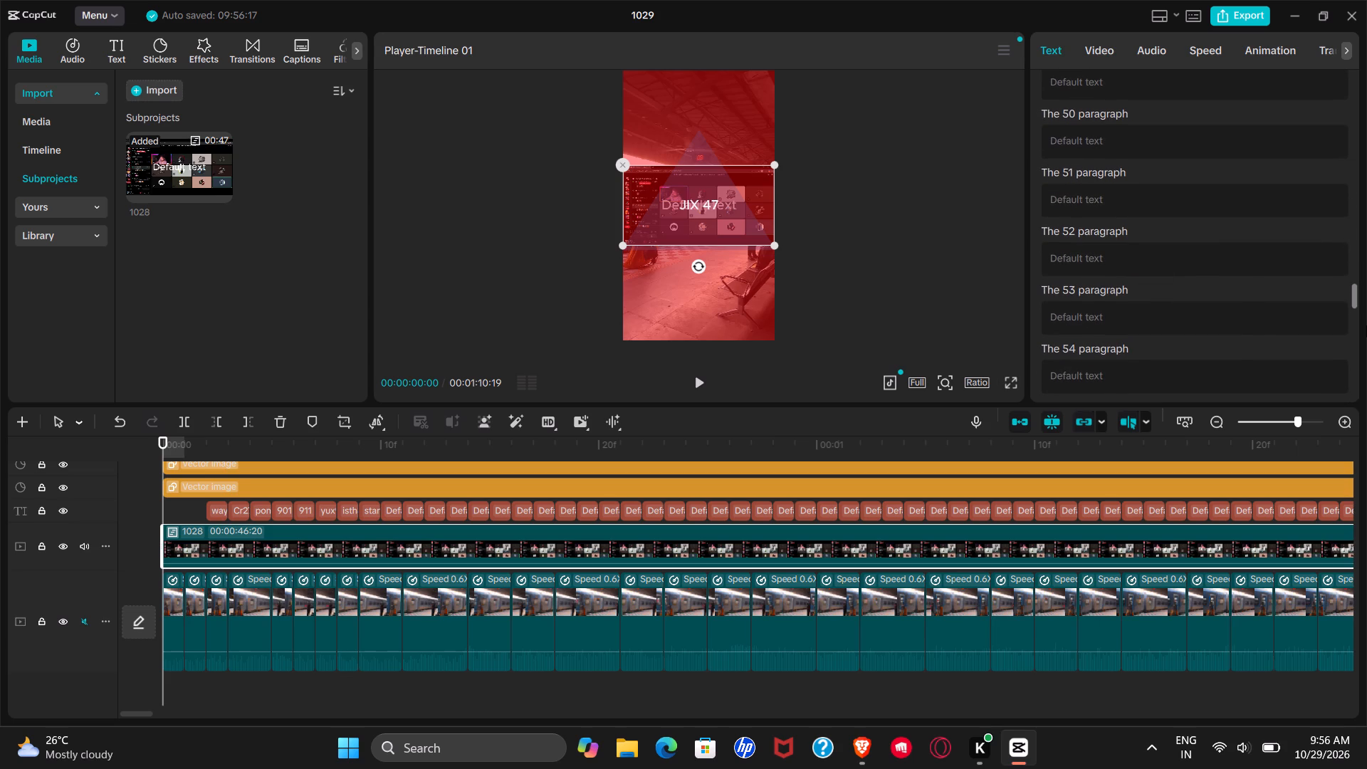
{"action": "left_click_drag", "start_coordinate": [1358, 298], "coordinate": [1366, 5]}
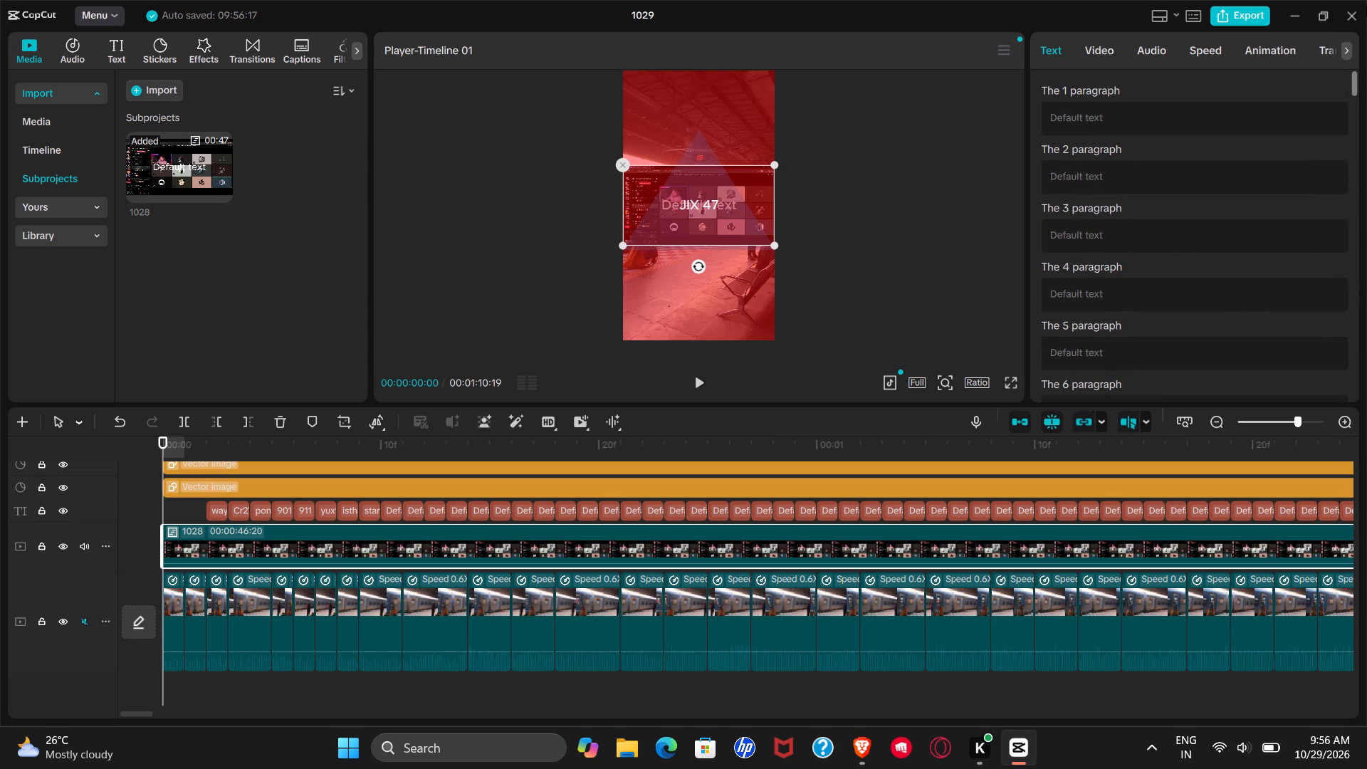
{"action": "left_click_drag", "start_coordinate": [1366, 5], "coordinate": [1365, 4]}
Scale the 1028 subproject clip up to 119%.
{"action": "left_click", "coordinate": [1105, 38]}
{"action": "left_click", "coordinate": [1093, 50]}
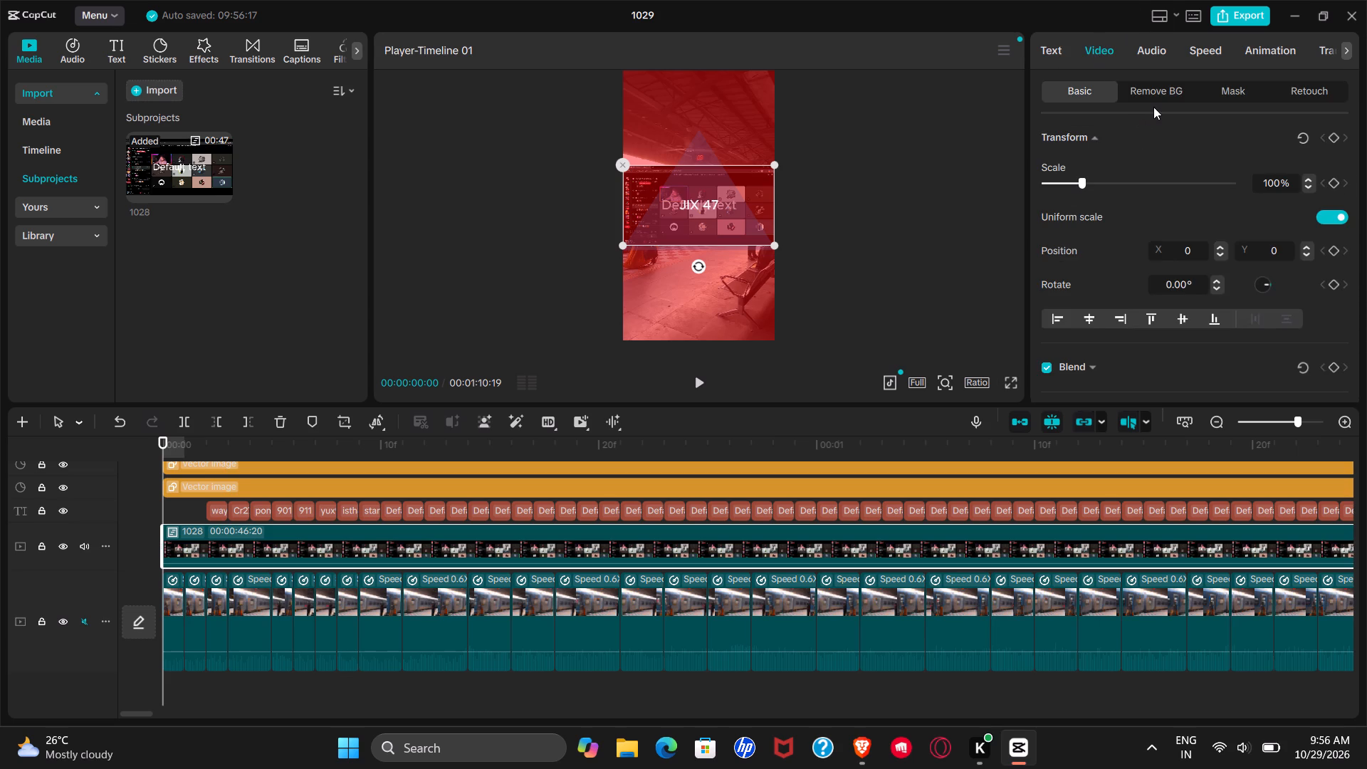
{"action": "scroll", "coordinate": [1142, 140], "scroll_direction": "down", "scroll_amount": 1}
{"action": "scroll", "coordinate": [1101, 153], "scroll_direction": "up", "scroll_amount": 1}
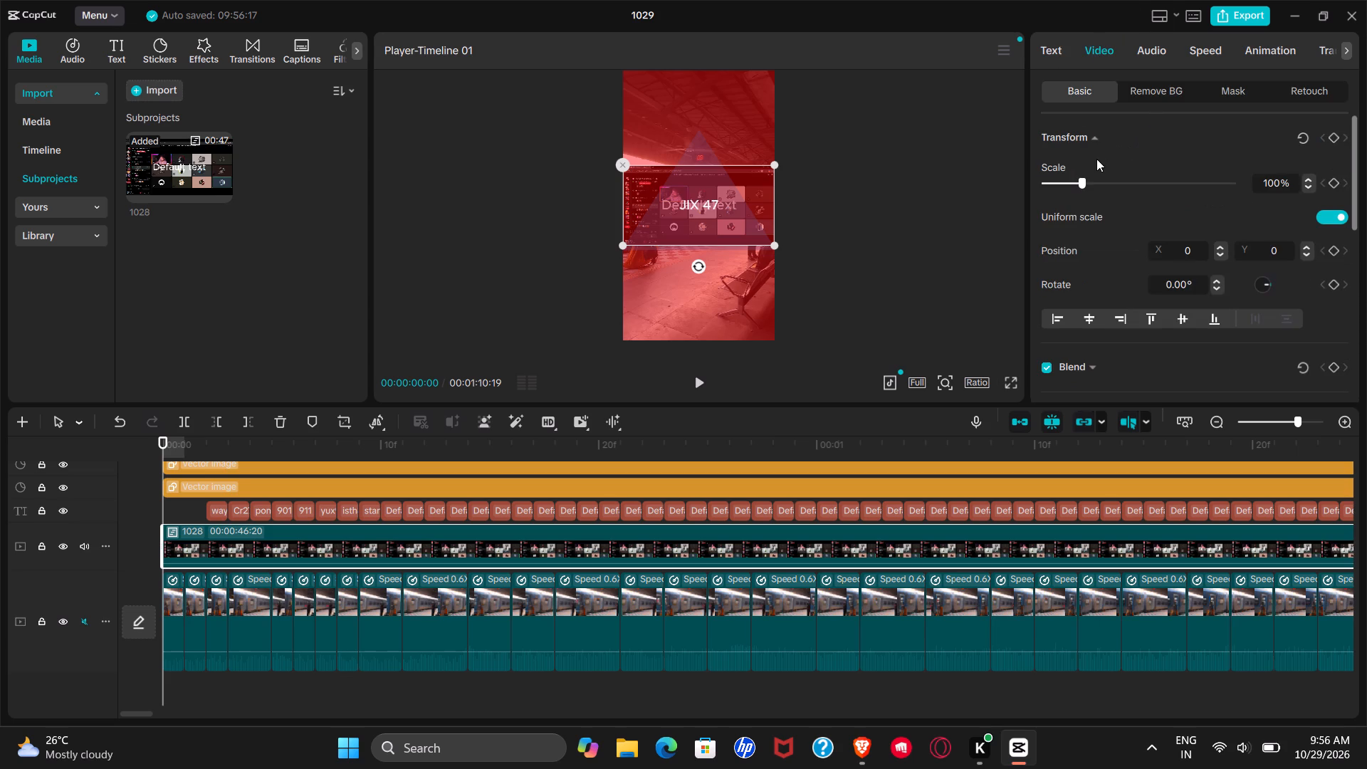
{"action": "left_click_drag", "start_coordinate": [1085, 182], "coordinate": [1076, 186]}
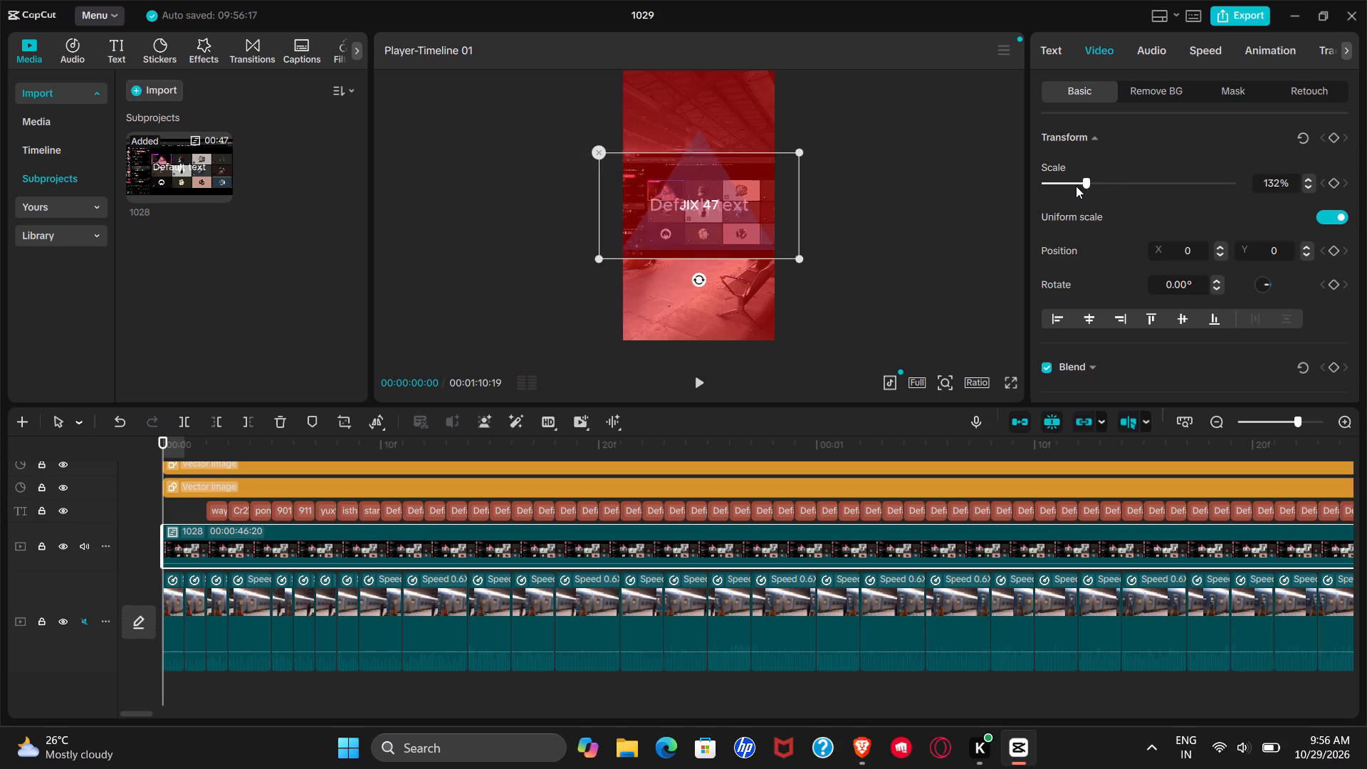
{"action": "left_click_drag", "start_coordinate": [1076, 186], "coordinate": [1092, 185]}
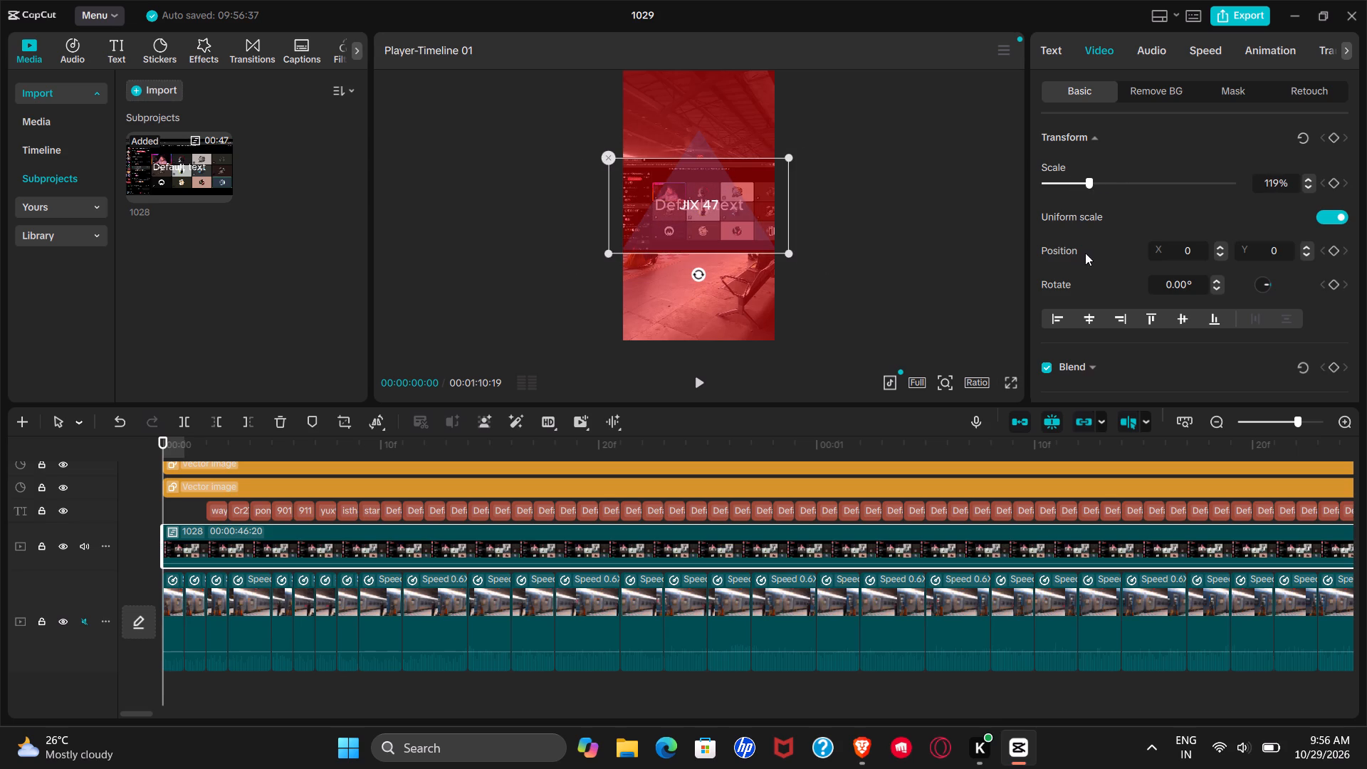
Set the 1028 subproject clip's blend mode to Darken and its opacity to 38%.
{"action": "scroll", "coordinate": [1086, 254], "scroll_direction": "down", "scroll_amount": 8}
{"action": "scroll", "coordinate": [1086, 254], "scroll_direction": "up", "scroll_amount": 1}
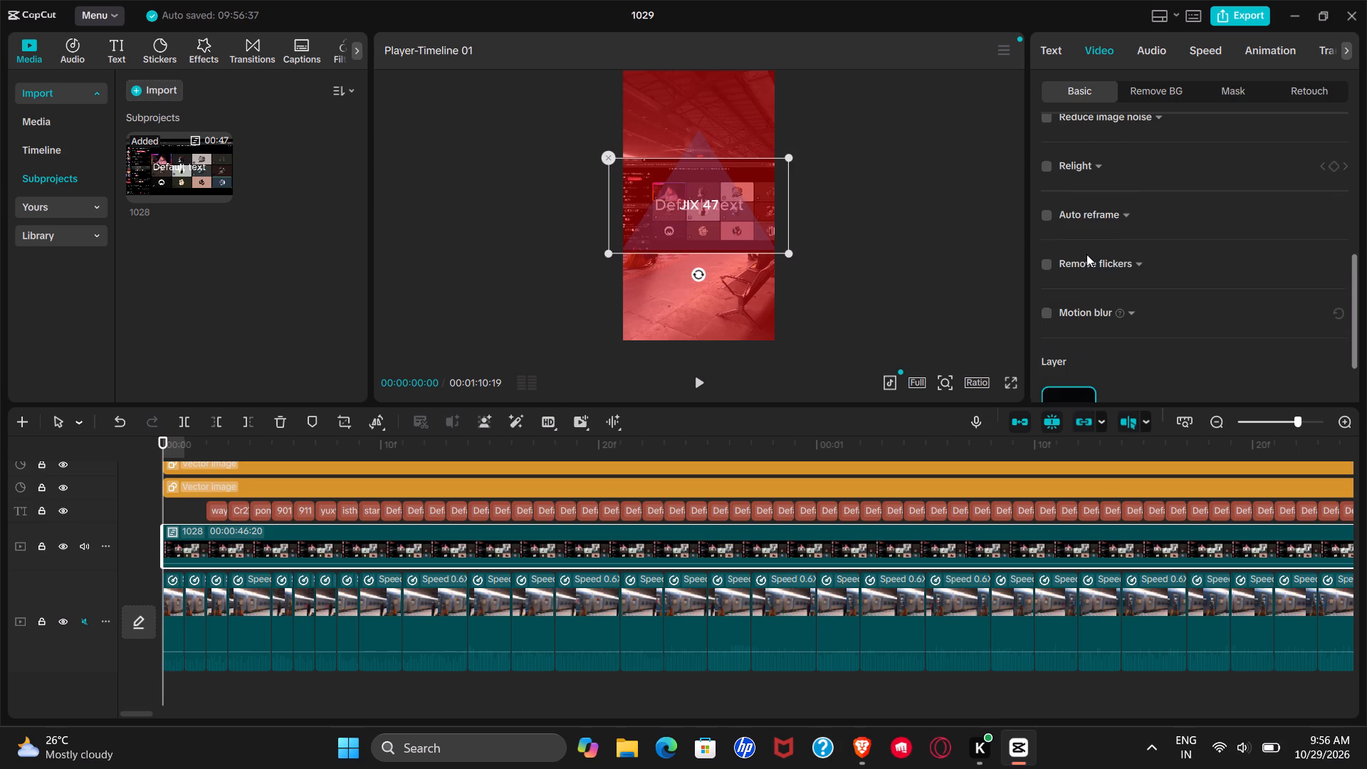
{"action": "scroll", "coordinate": [1086, 254], "scroll_direction": "up", "scroll_amount": 4}
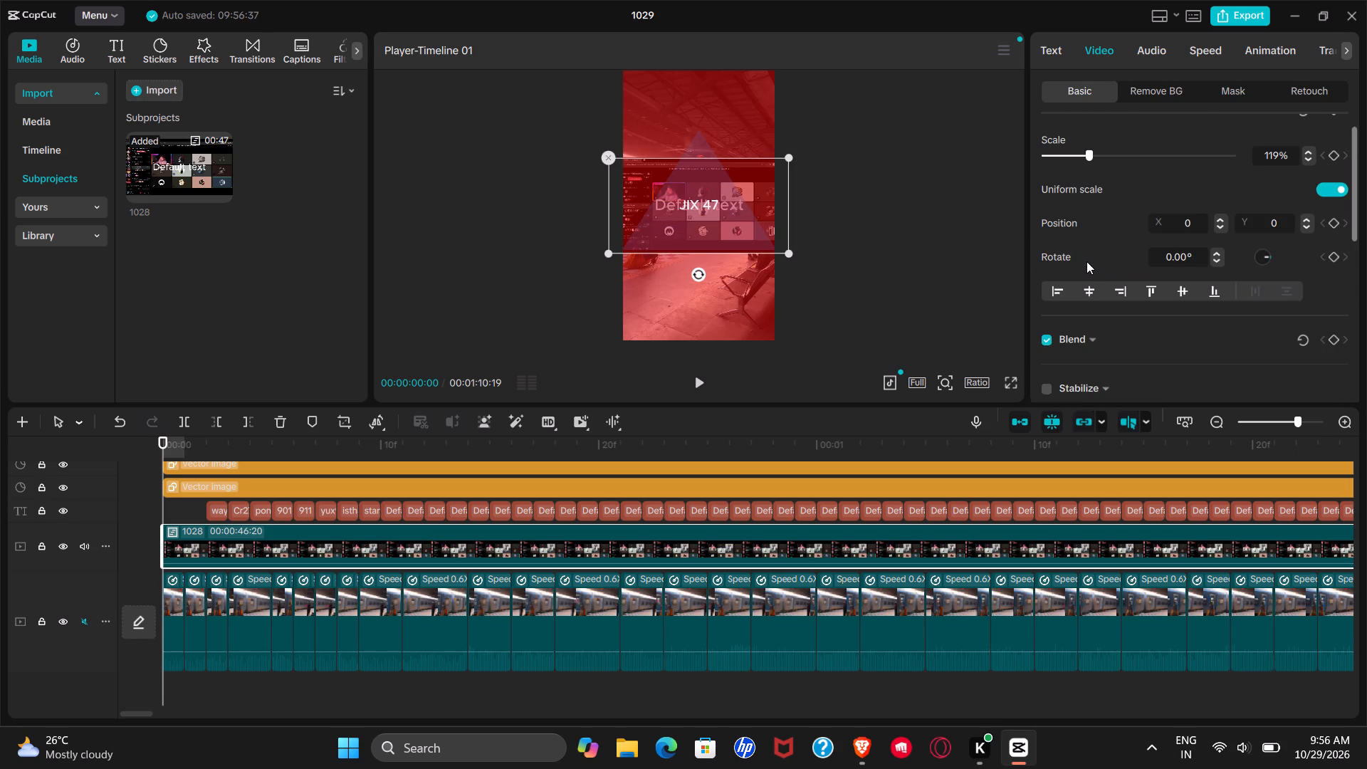
{"action": "left_click", "coordinate": [1052, 337]}
{"action": "left_click", "coordinate": [1052, 336]}
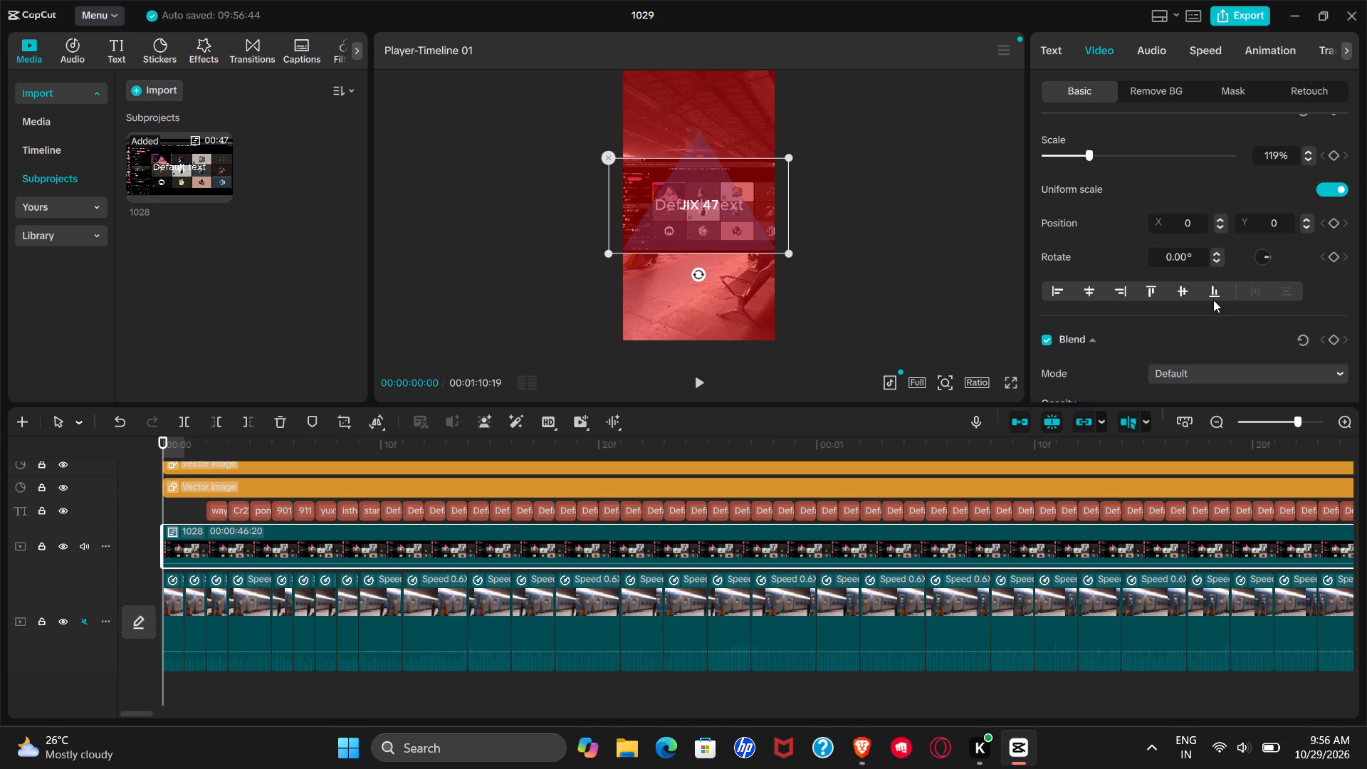
{"action": "left_click", "coordinate": [1179, 375]}
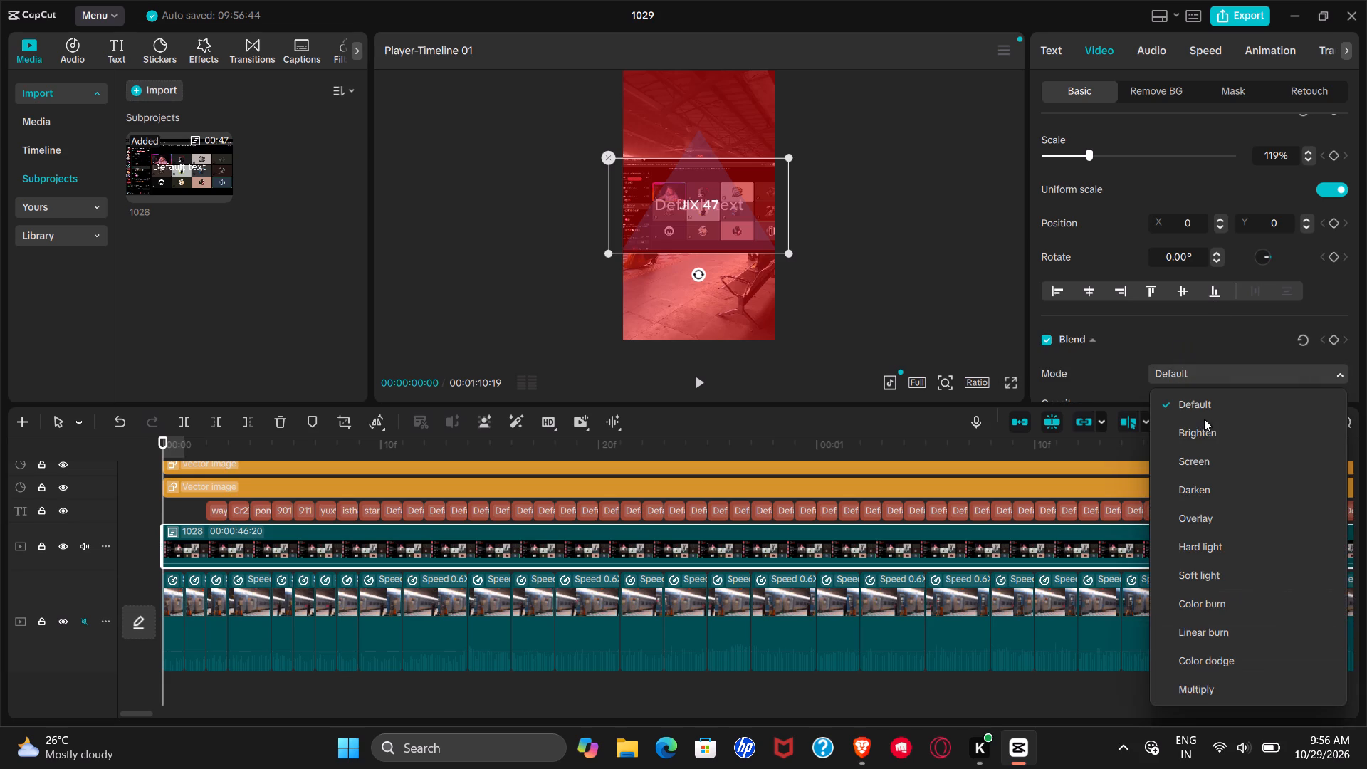
{"action": "left_click", "coordinate": [1212, 491]}
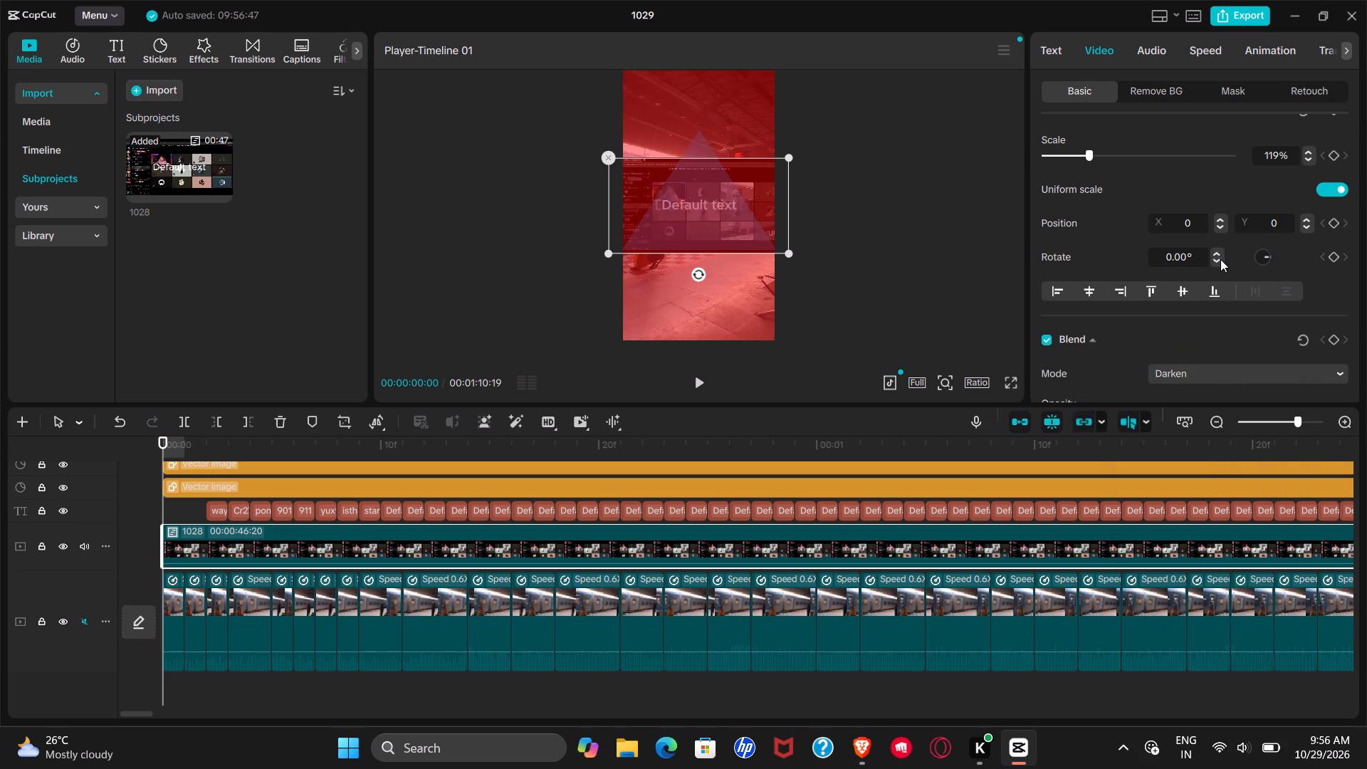
{"action": "scroll", "coordinate": [1220, 259], "scroll_direction": "down", "scroll_amount": 1}
{"action": "left_click_drag", "start_coordinate": [1185, 347], "coordinate": [1136, 350]}
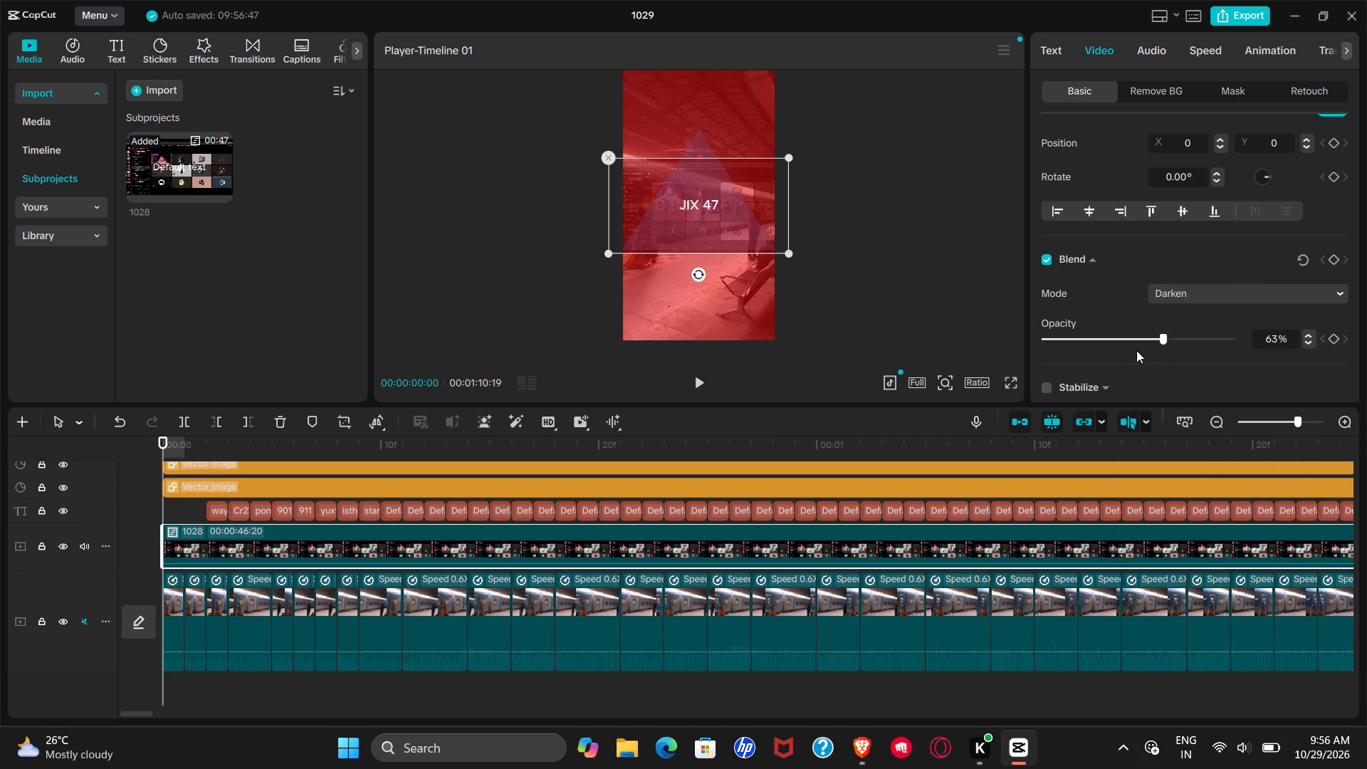
{"action": "left_click_drag", "start_coordinate": [1136, 350], "coordinate": [1117, 355]}
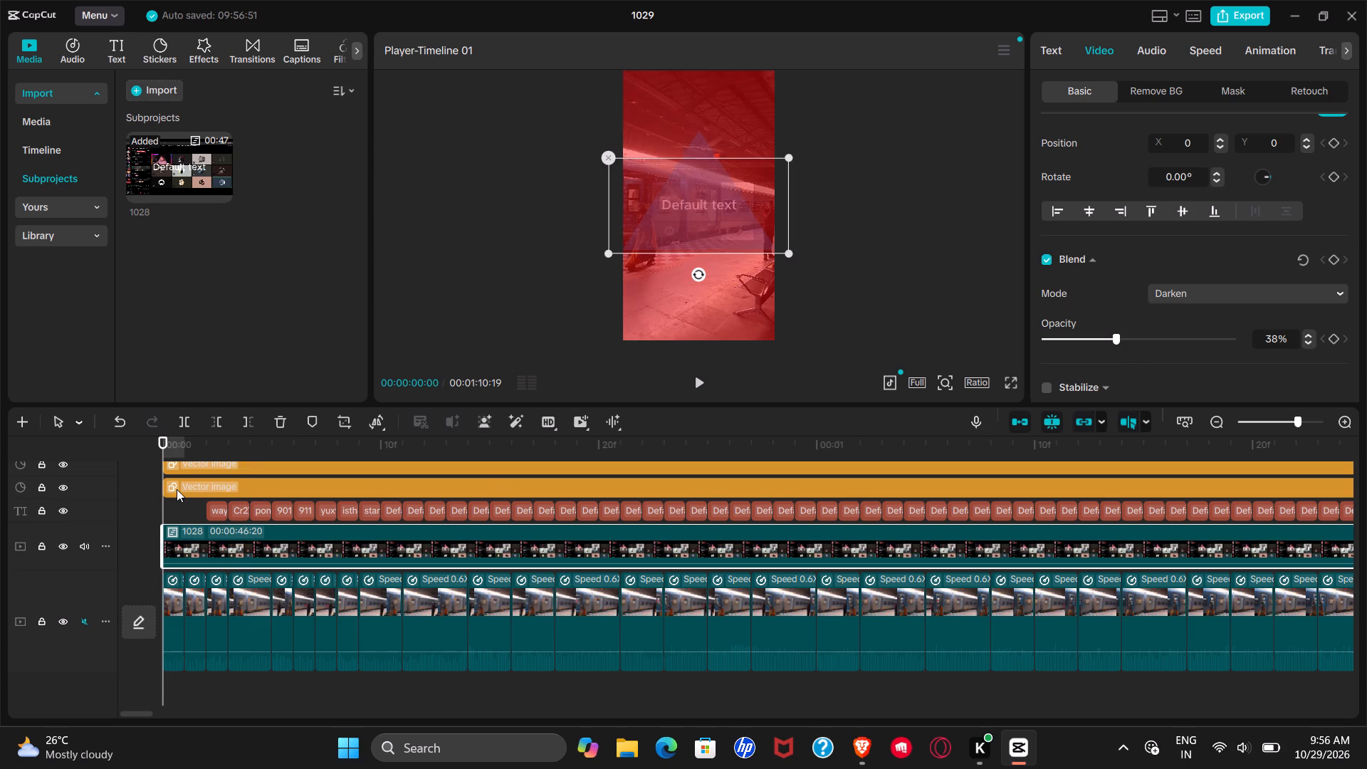
Play the timeline from the start to check the blended 1028 subproject under the shape overlays.
{"action": "left_click", "coordinate": [167, 497]}
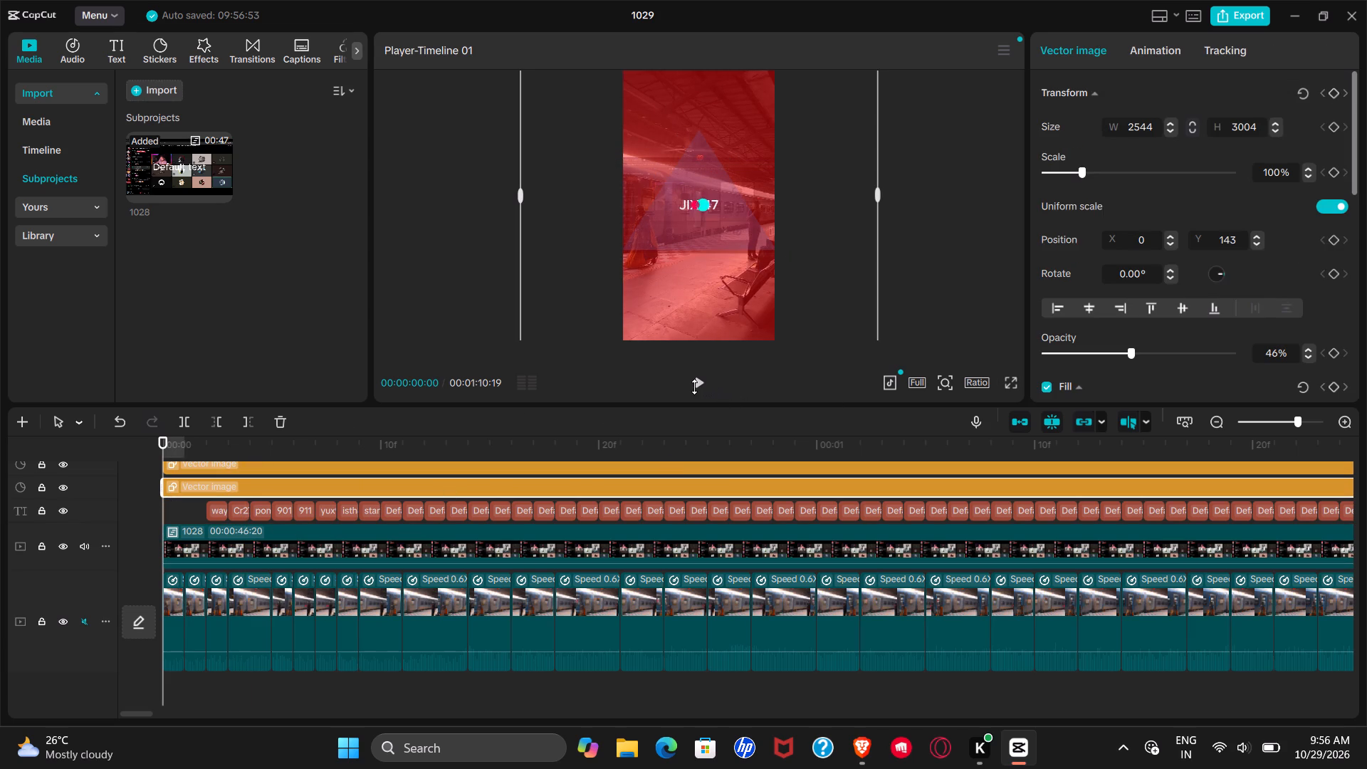
{"action": "left_click", "coordinate": [694, 387]}
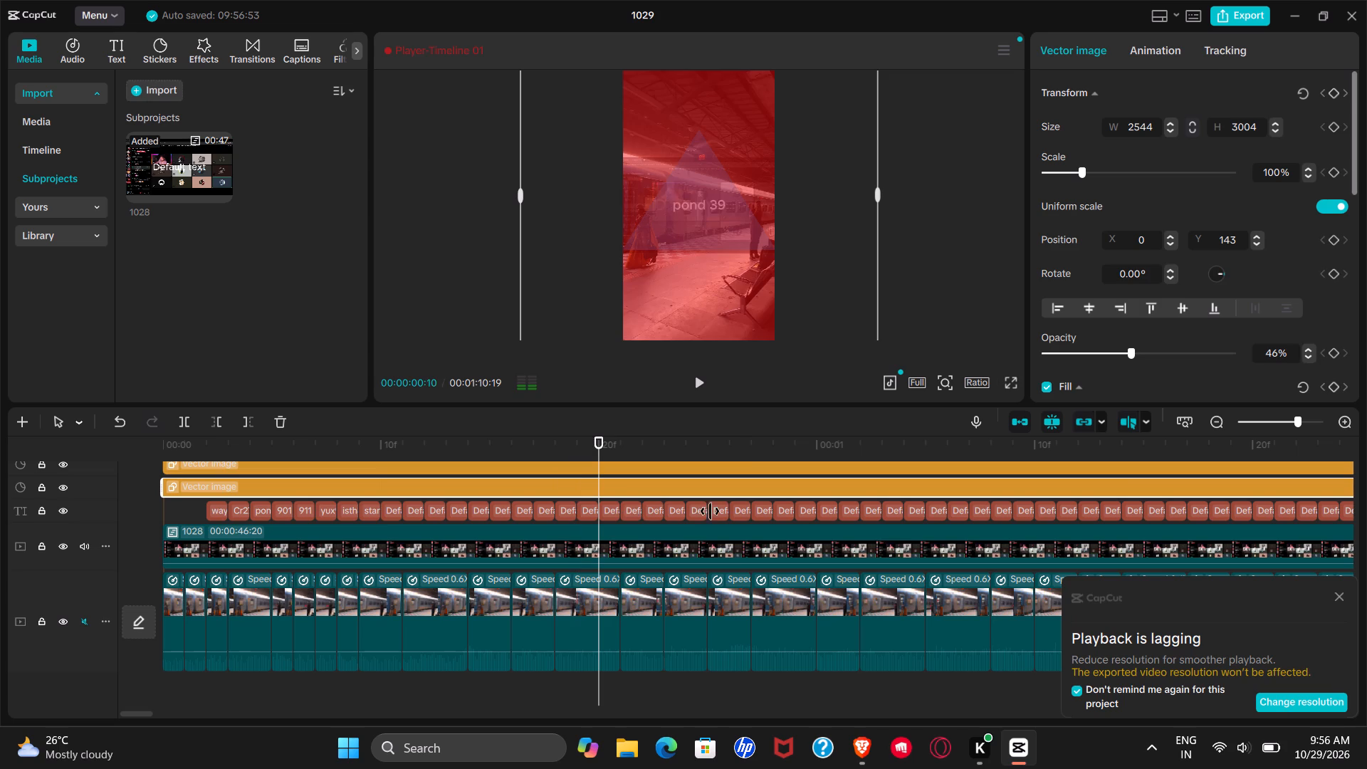
{"action": "left_click", "coordinate": [185, 510]}
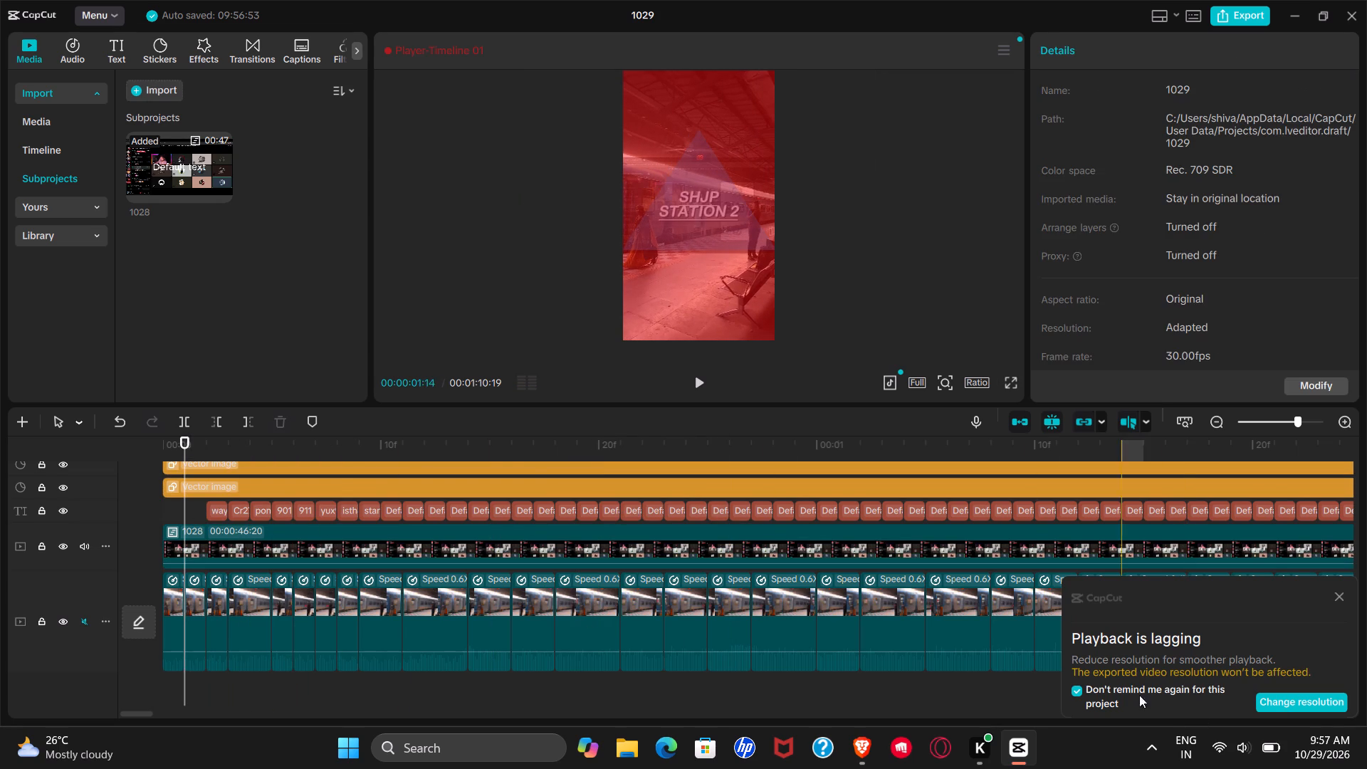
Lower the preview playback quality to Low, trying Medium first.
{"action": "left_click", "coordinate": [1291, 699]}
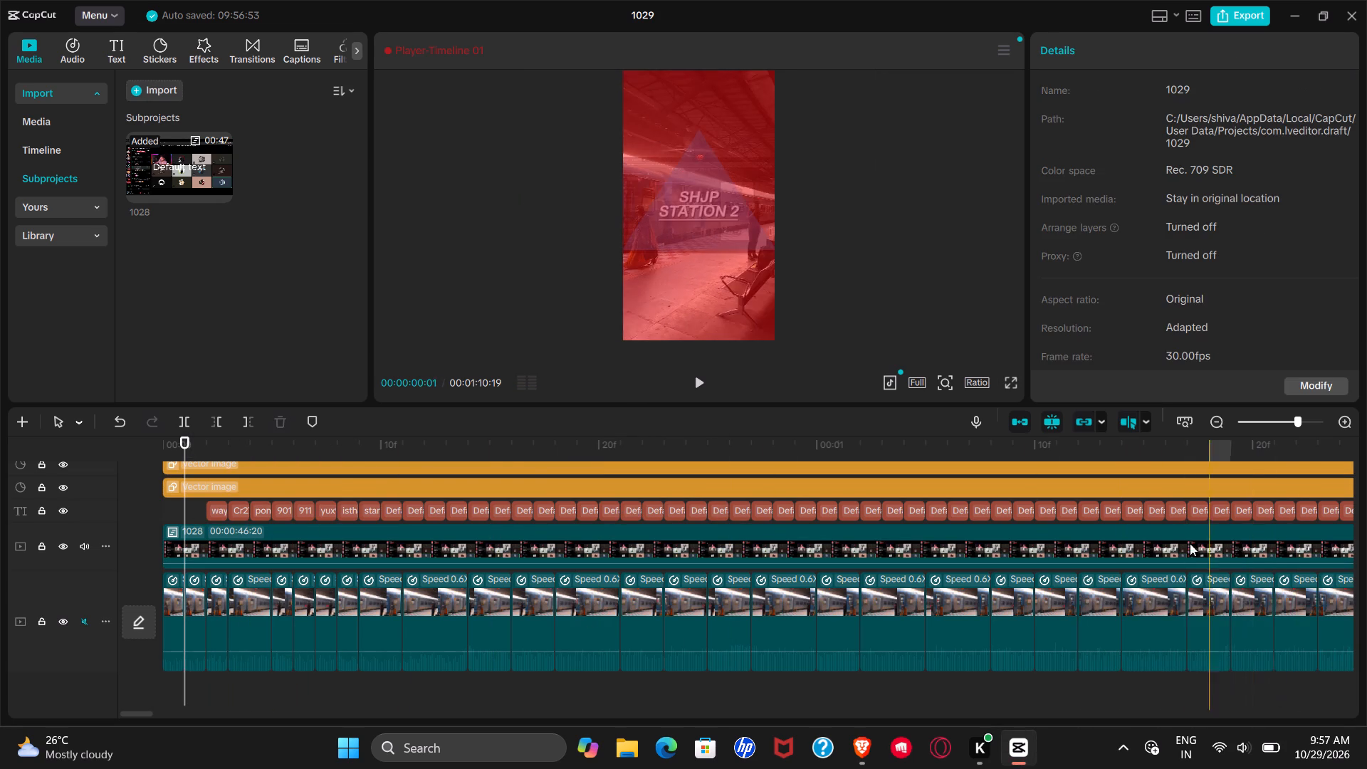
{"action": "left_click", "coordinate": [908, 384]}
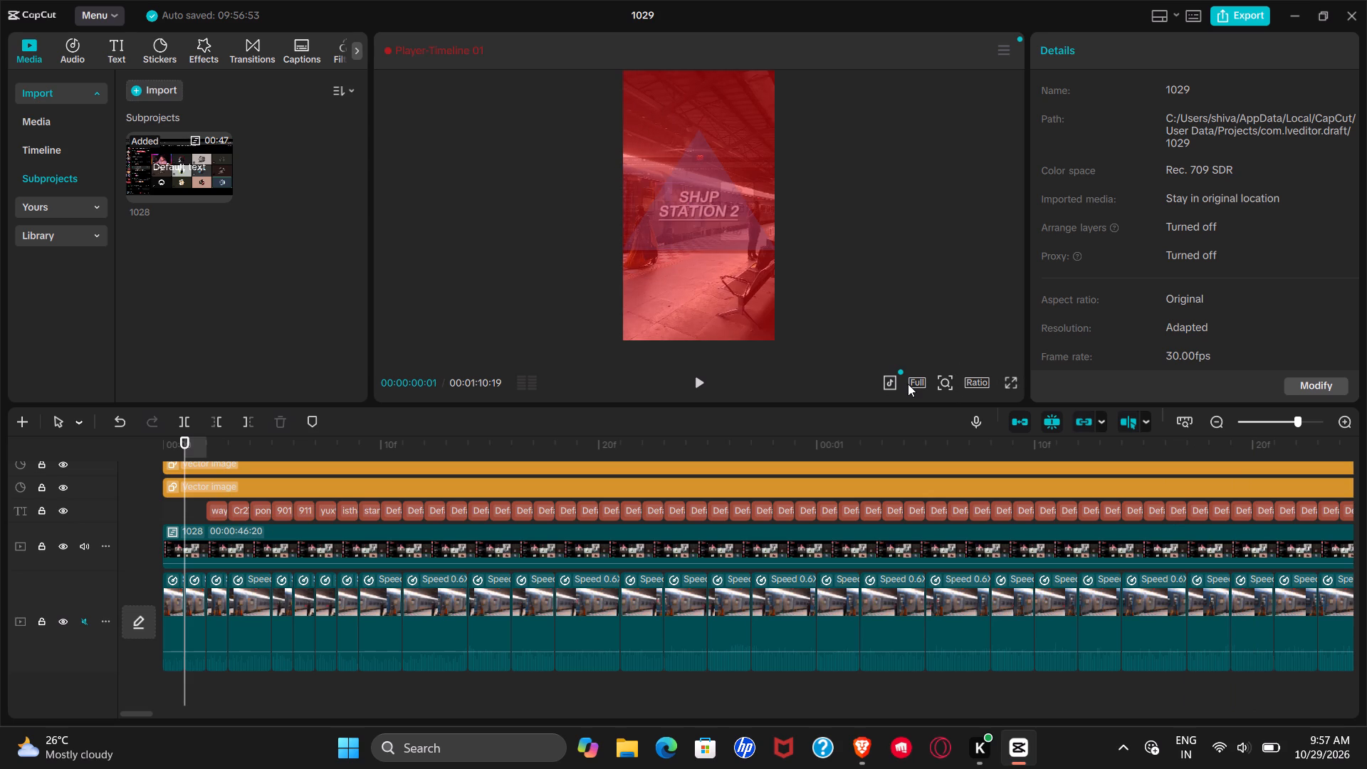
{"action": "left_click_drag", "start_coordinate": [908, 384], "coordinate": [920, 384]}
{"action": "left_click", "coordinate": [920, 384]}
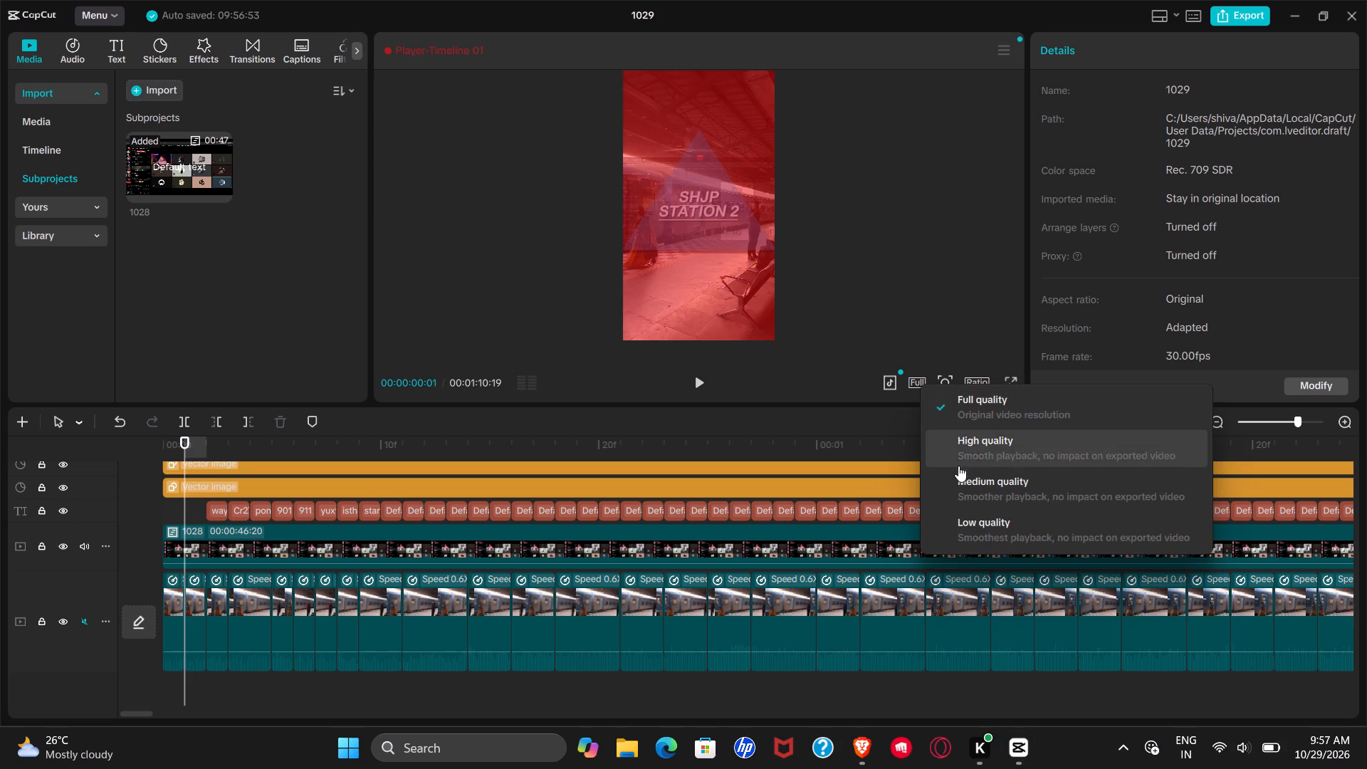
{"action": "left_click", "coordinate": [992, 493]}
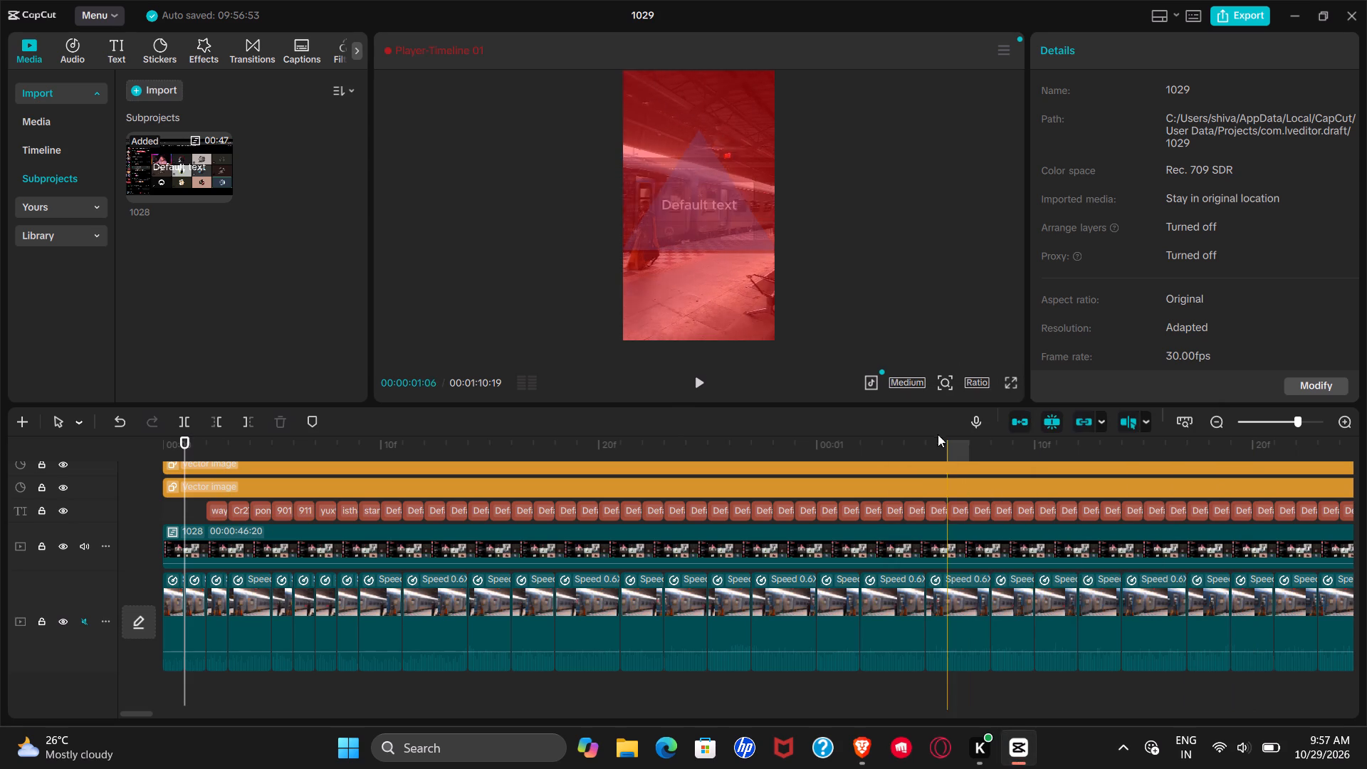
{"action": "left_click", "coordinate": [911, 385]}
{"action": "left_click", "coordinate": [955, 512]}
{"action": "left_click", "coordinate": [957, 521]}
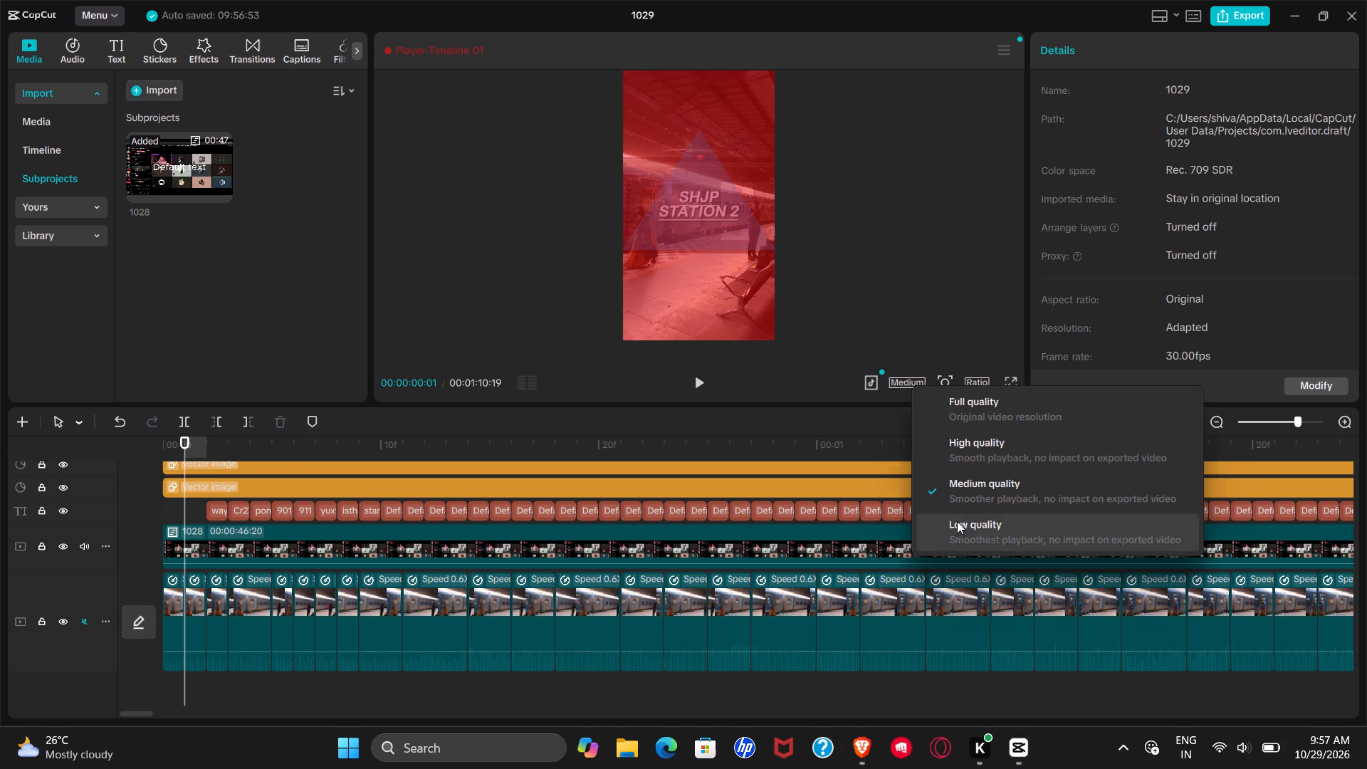
Play the timeline from the start to check how smoothly it runs at the reduced preview quality.
{"action": "left_click", "coordinate": [169, 529]}
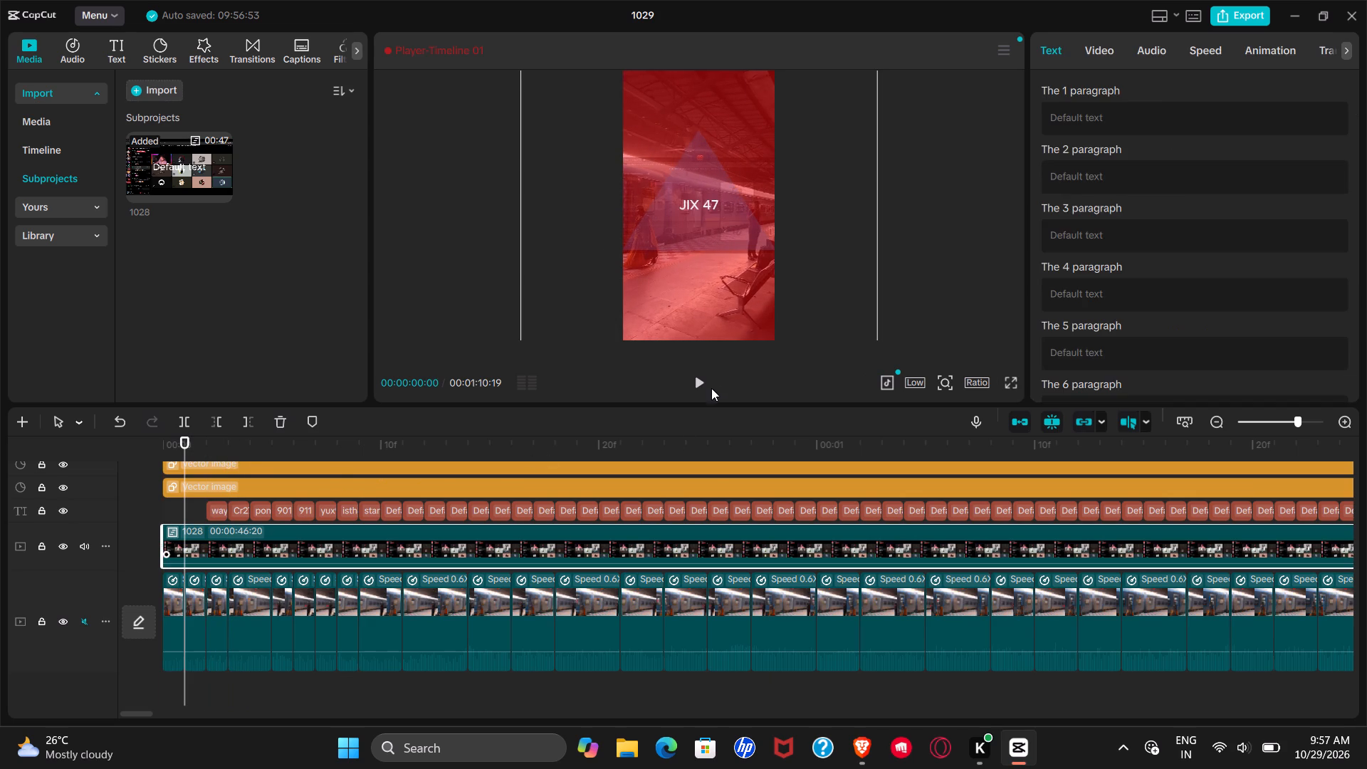
{"action": "left_click", "coordinate": [704, 382]}
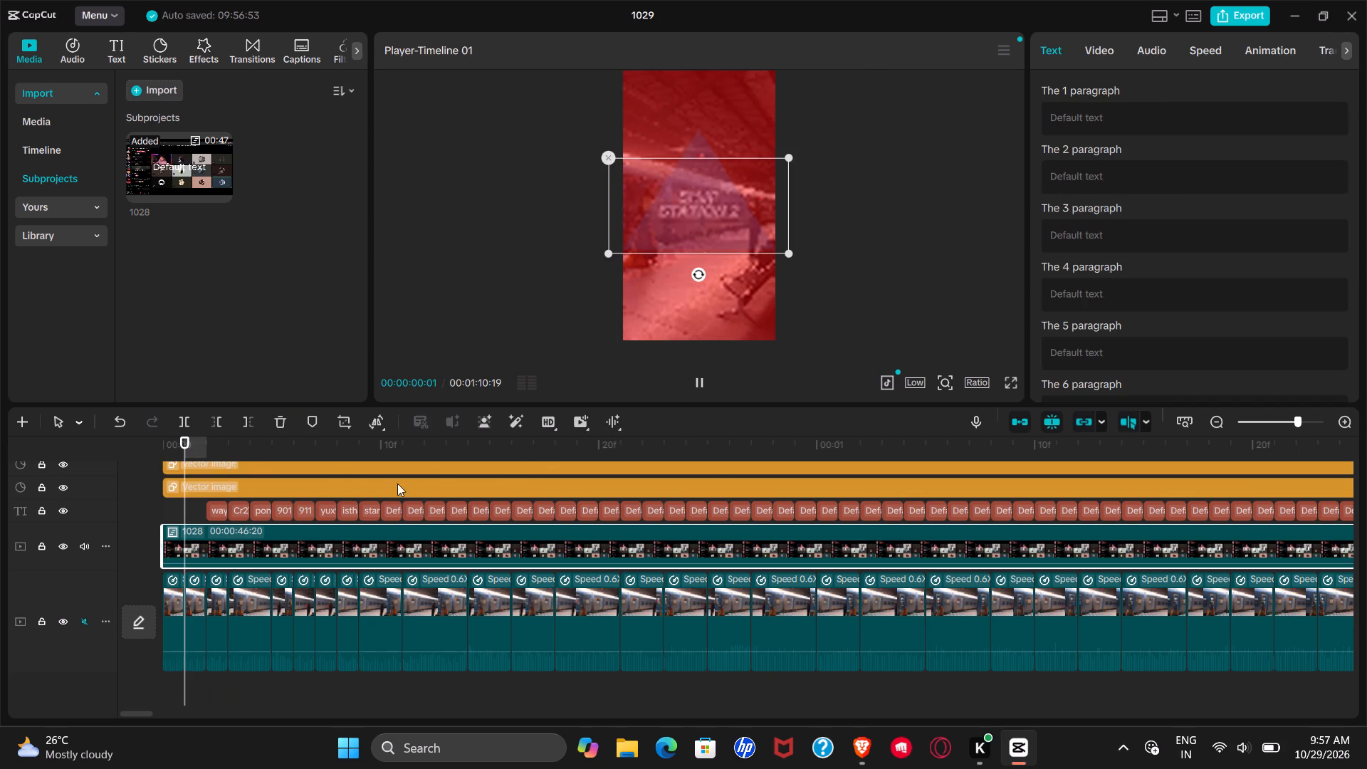
{"action": "left_click", "coordinate": [173, 518]}
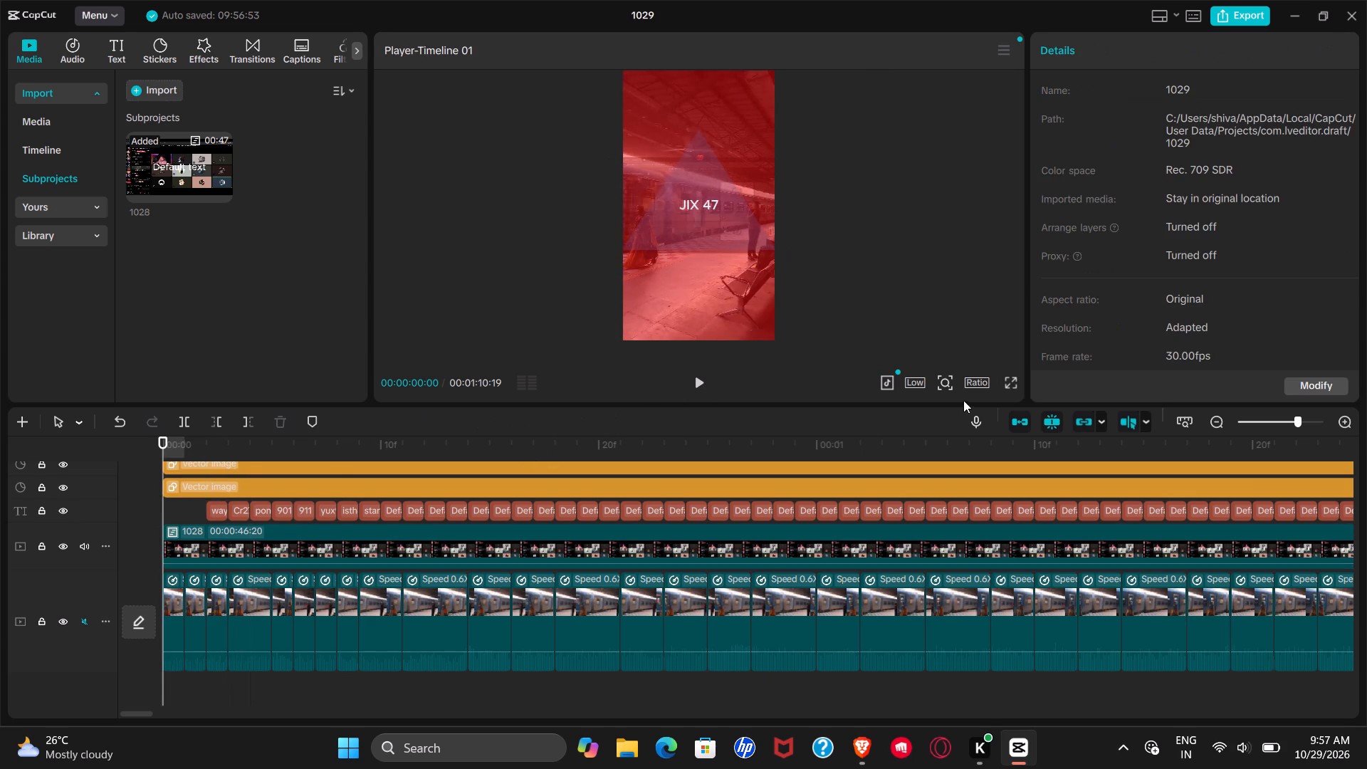
{"action": "left_click", "coordinate": [695, 384]}
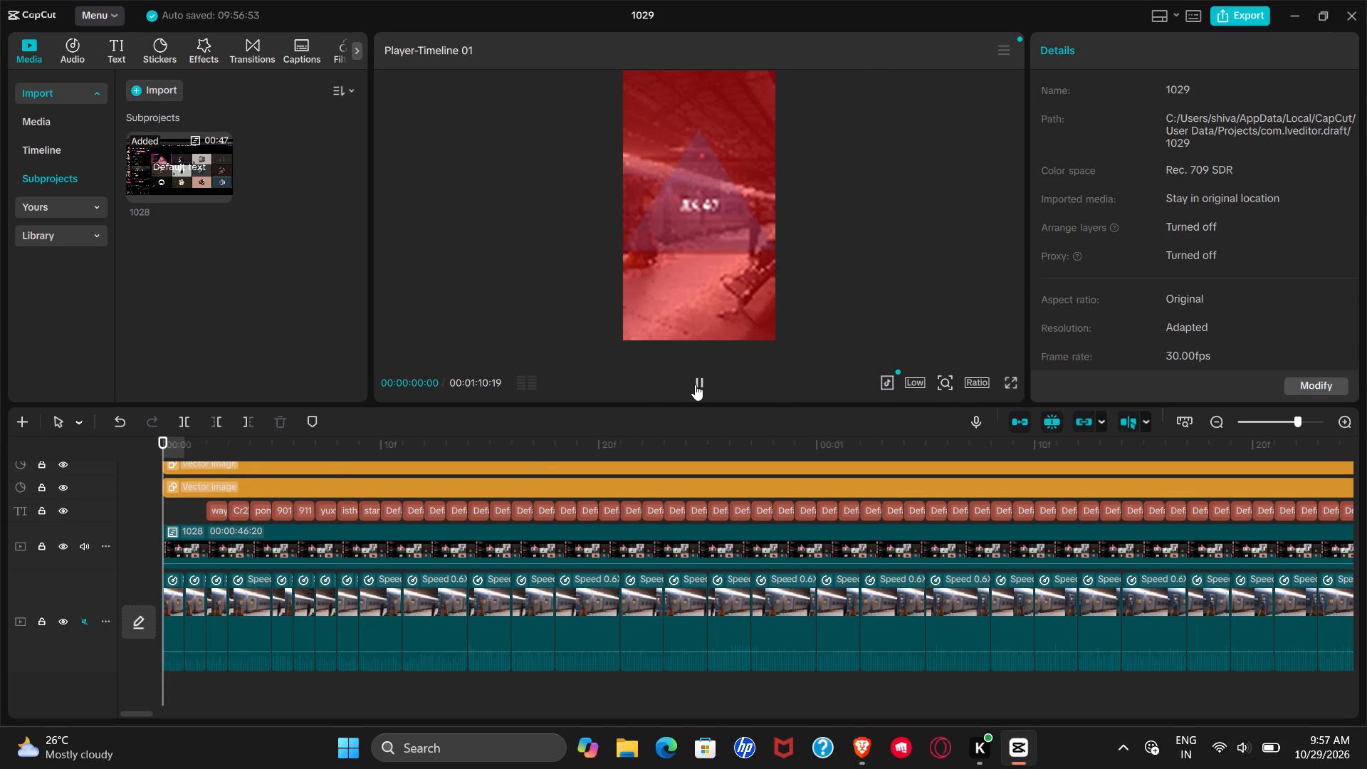
{"action": "left_click", "coordinate": [695, 384]}
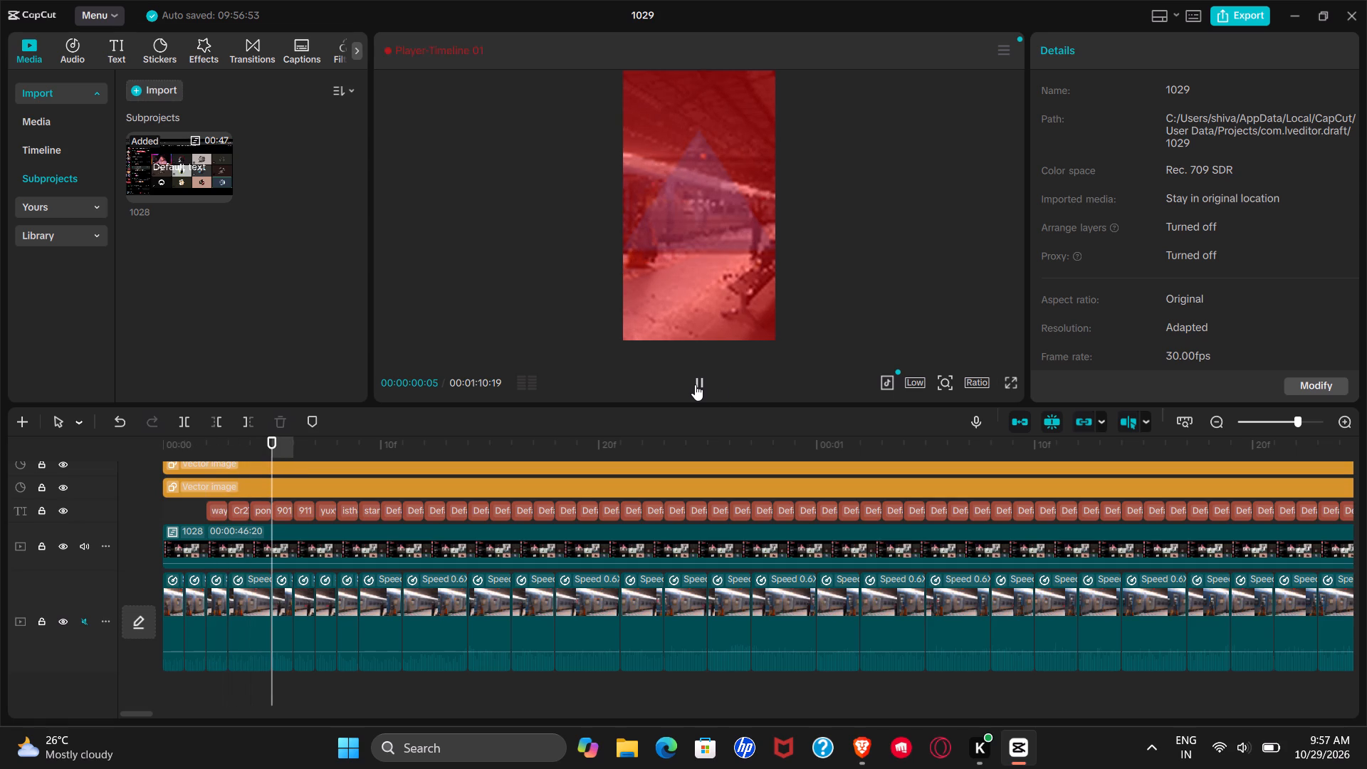
Set the preview playback quality to Medium.
{"action": "left_click", "coordinate": [914, 385]}
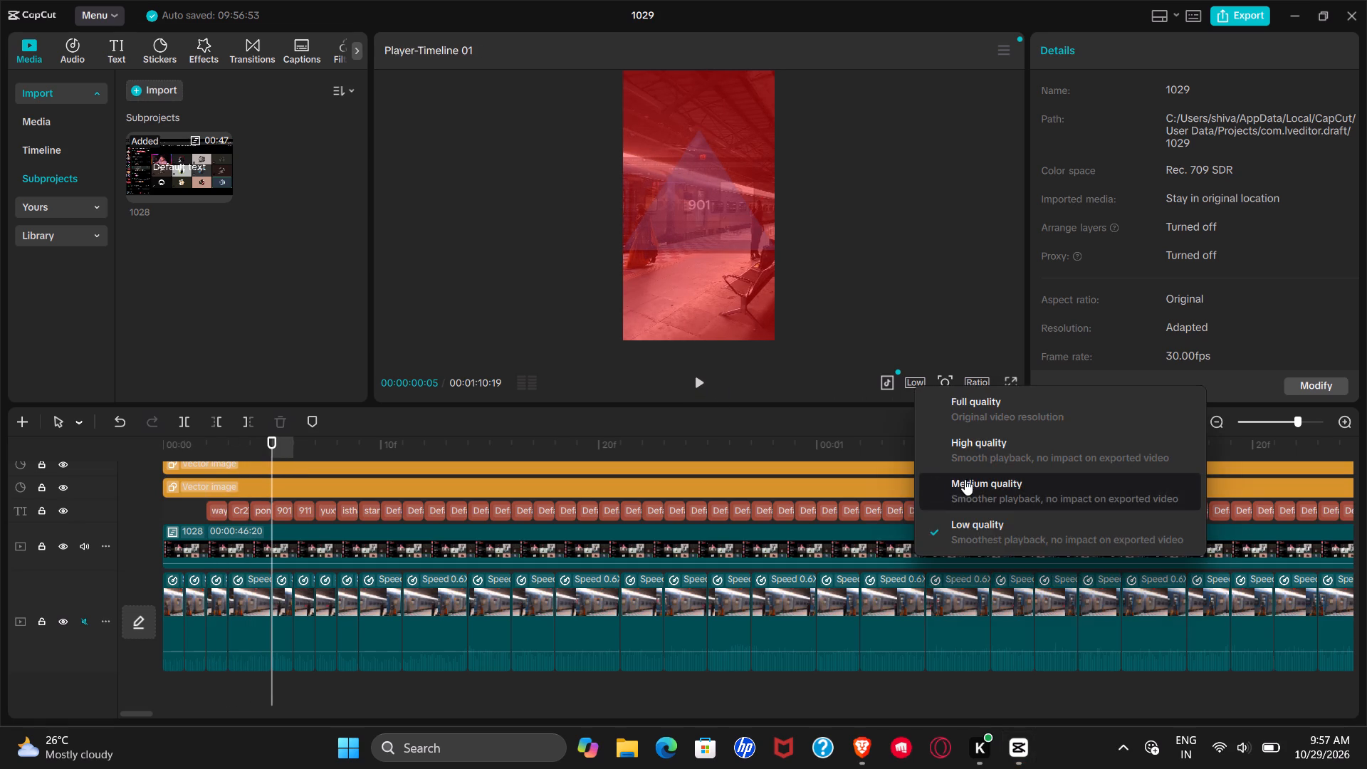
{"action": "left_click", "coordinate": [965, 479]}
{"action": "left_click", "coordinate": [906, 372]}
{"action": "left_click", "coordinate": [906, 378]}
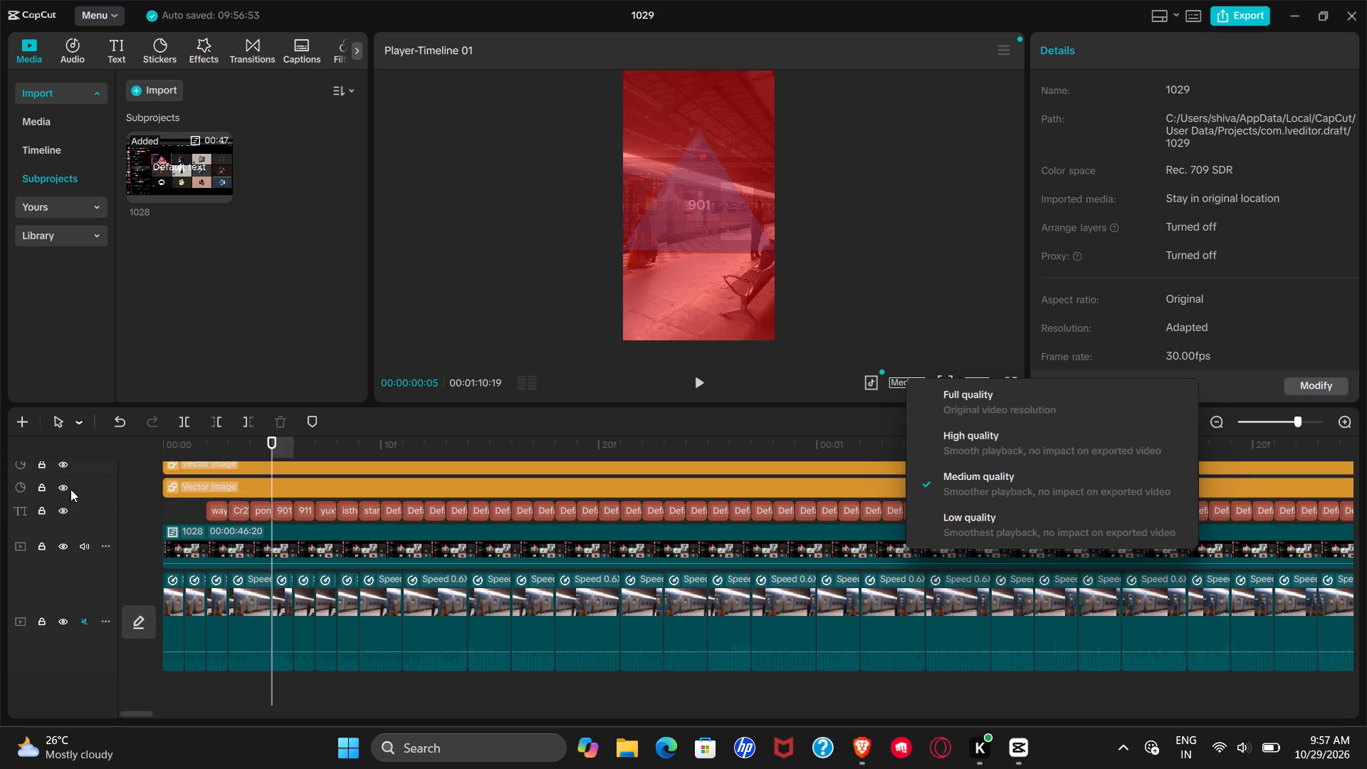
Play the timeline from the start, and view the yux91 frame full screen.
{"action": "left_click", "coordinate": [174, 508]}
{"action": "left_click", "coordinate": [165, 508]}
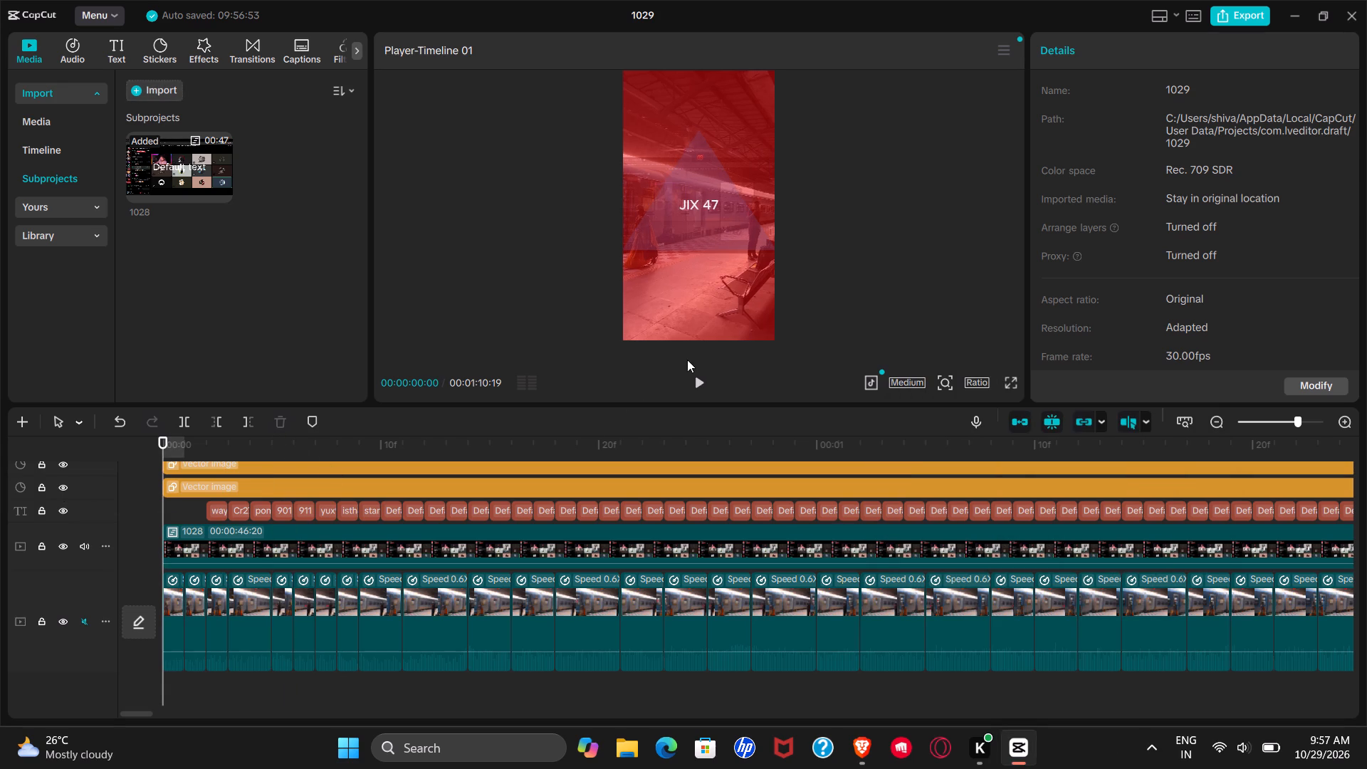
{"action": "left_click", "coordinate": [698, 378]}
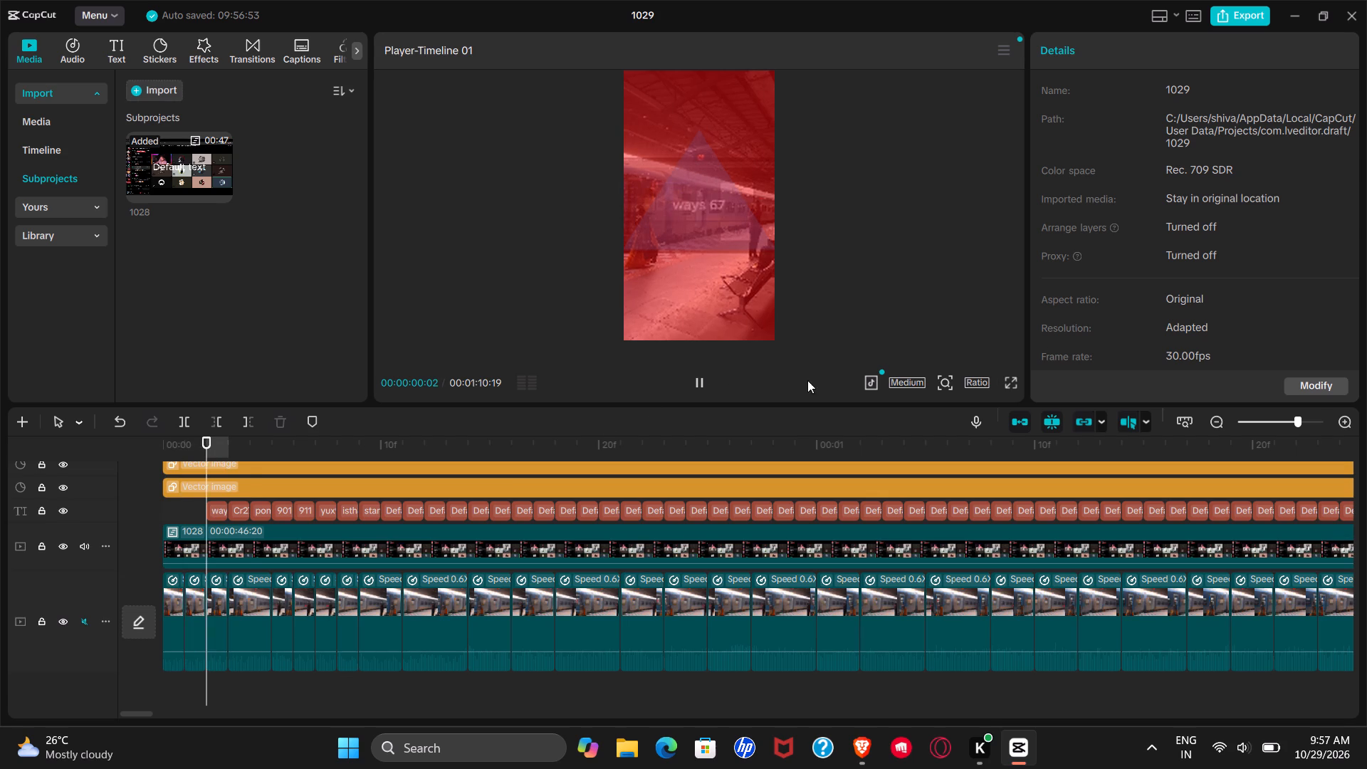
{"action": "left_click", "coordinate": [504, 466]}
{"action": "left_click", "coordinate": [466, 421]}
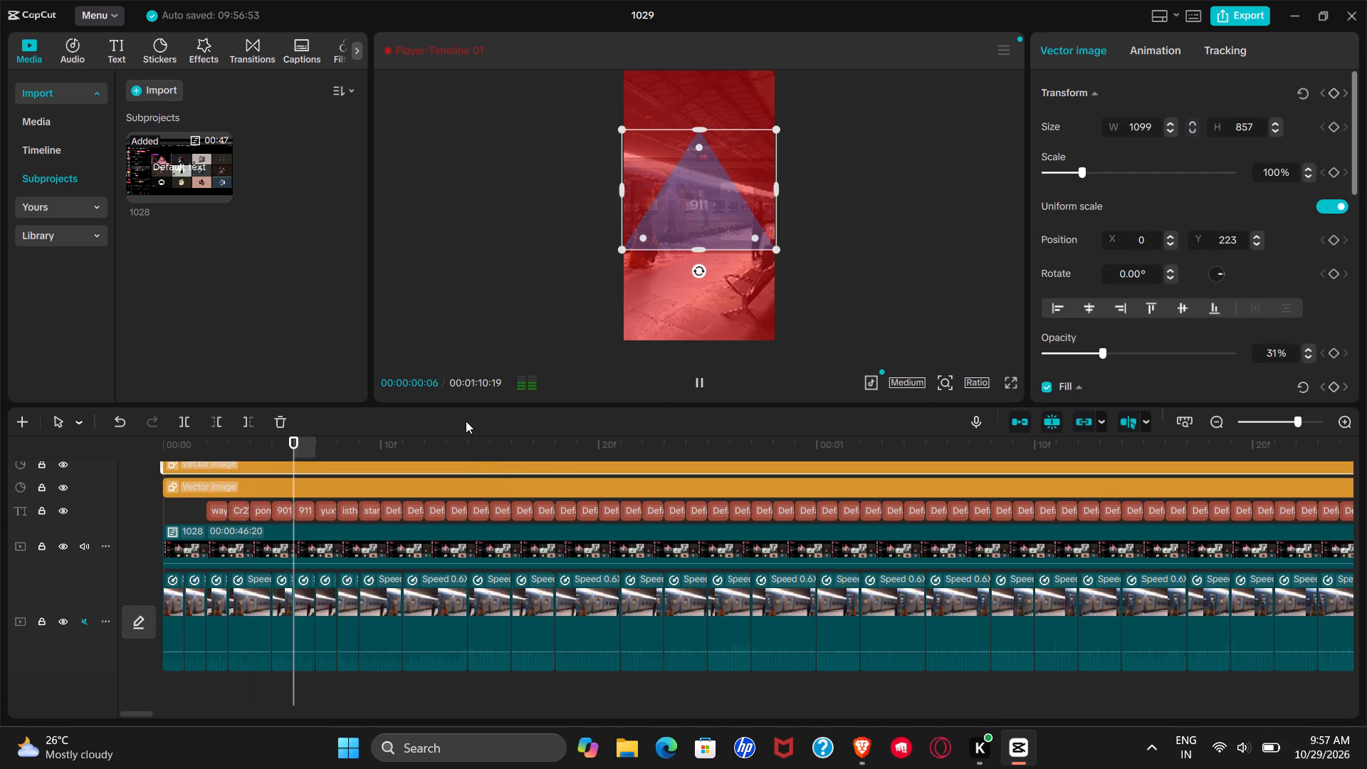
{"action": "left_click", "coordinate": [451, 437]}
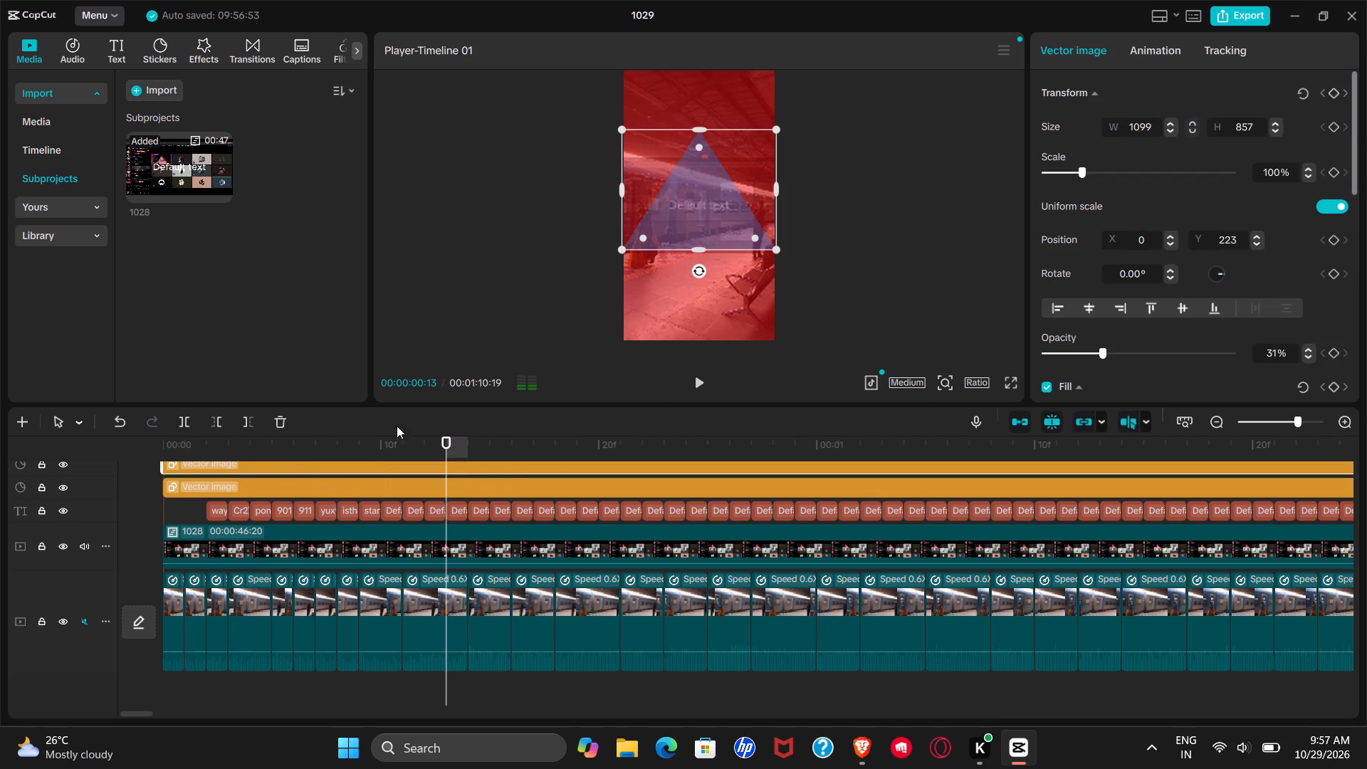
{"action": "left_click", "coordinate": [313, 443]}
{"action": "left_click", "coordinate": [1009, 387]}
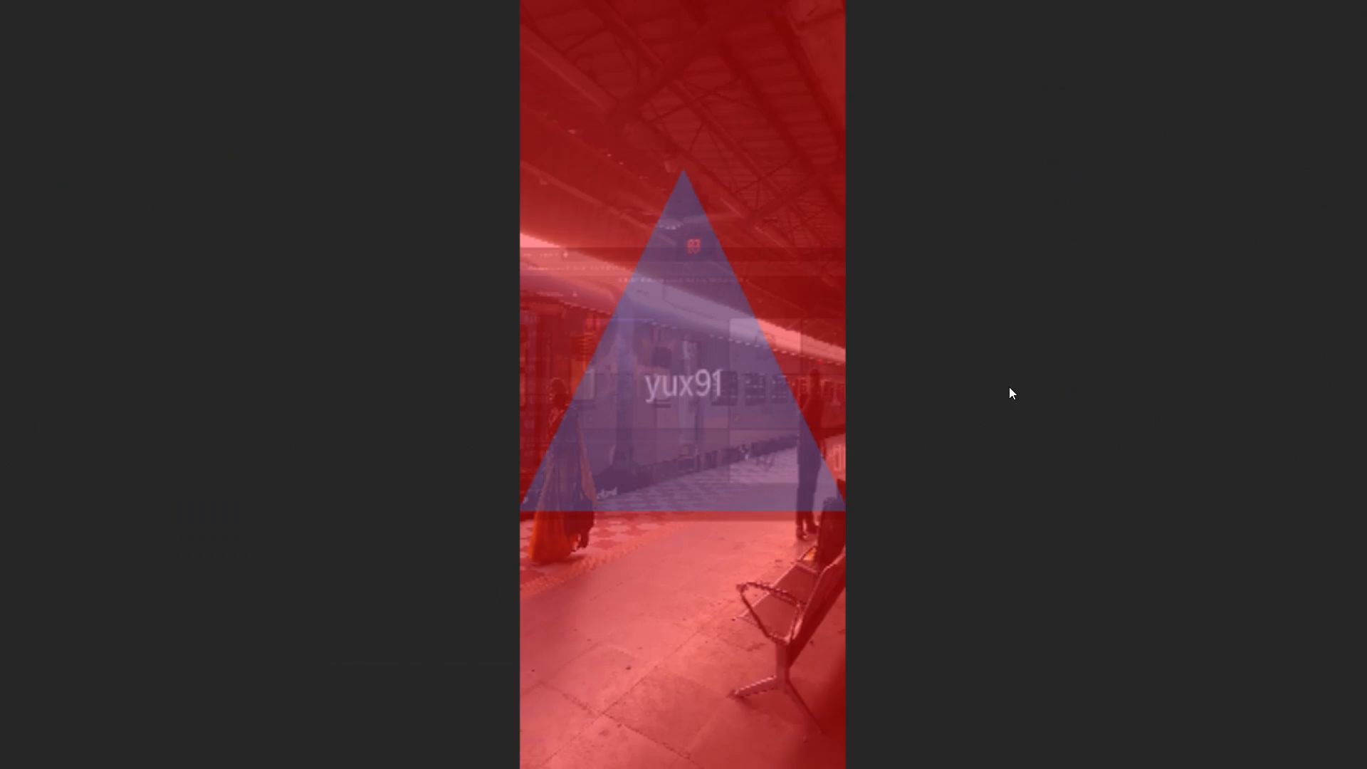
Rewind the full-screen preview to the start, play the opening frames again, and return to the editing view.
{"action": "left_click_drag", "start_coordinate": [607, 681], "coordinate": [582, 689]}
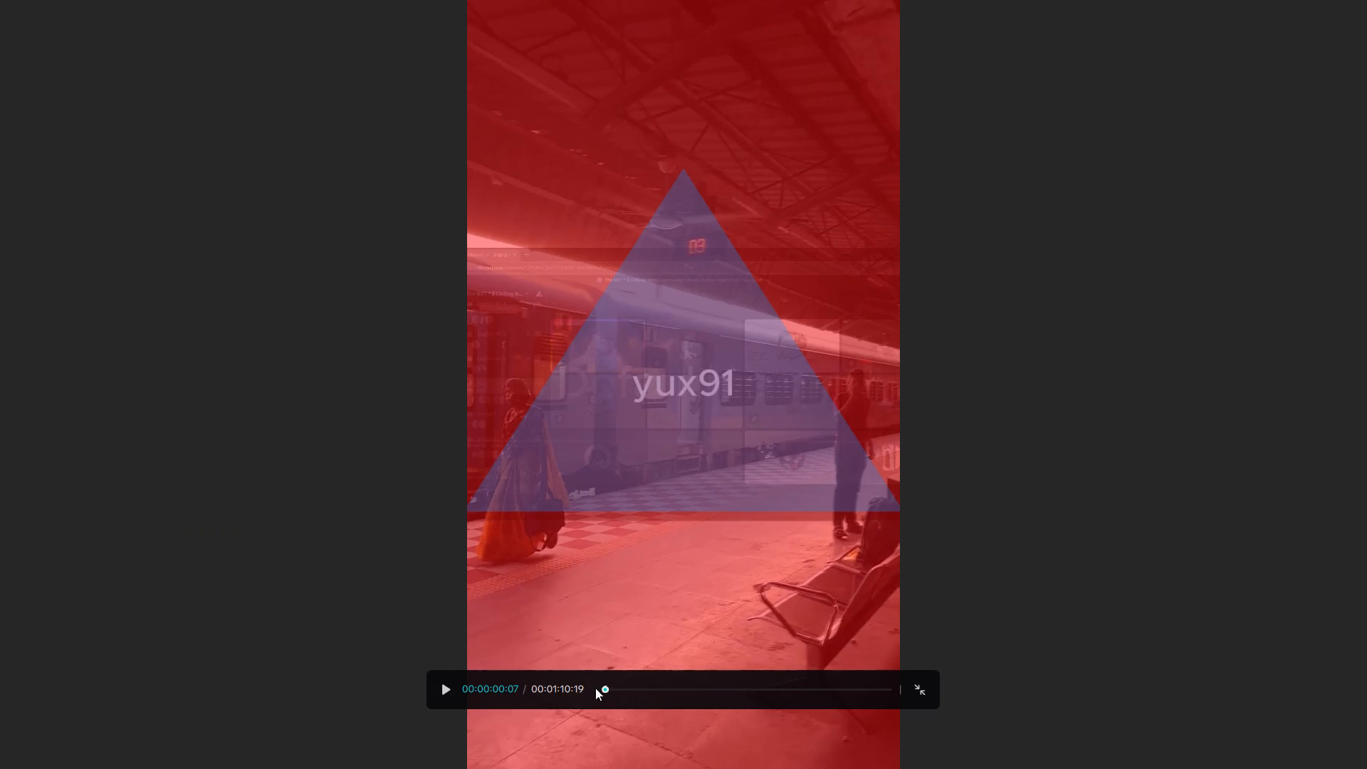
{"action": "left_click_drag", "start_coordinate": [604, 686], "coordinate": [542, 696]}
{"action": "left_click", "coordinate": [445, 696]}
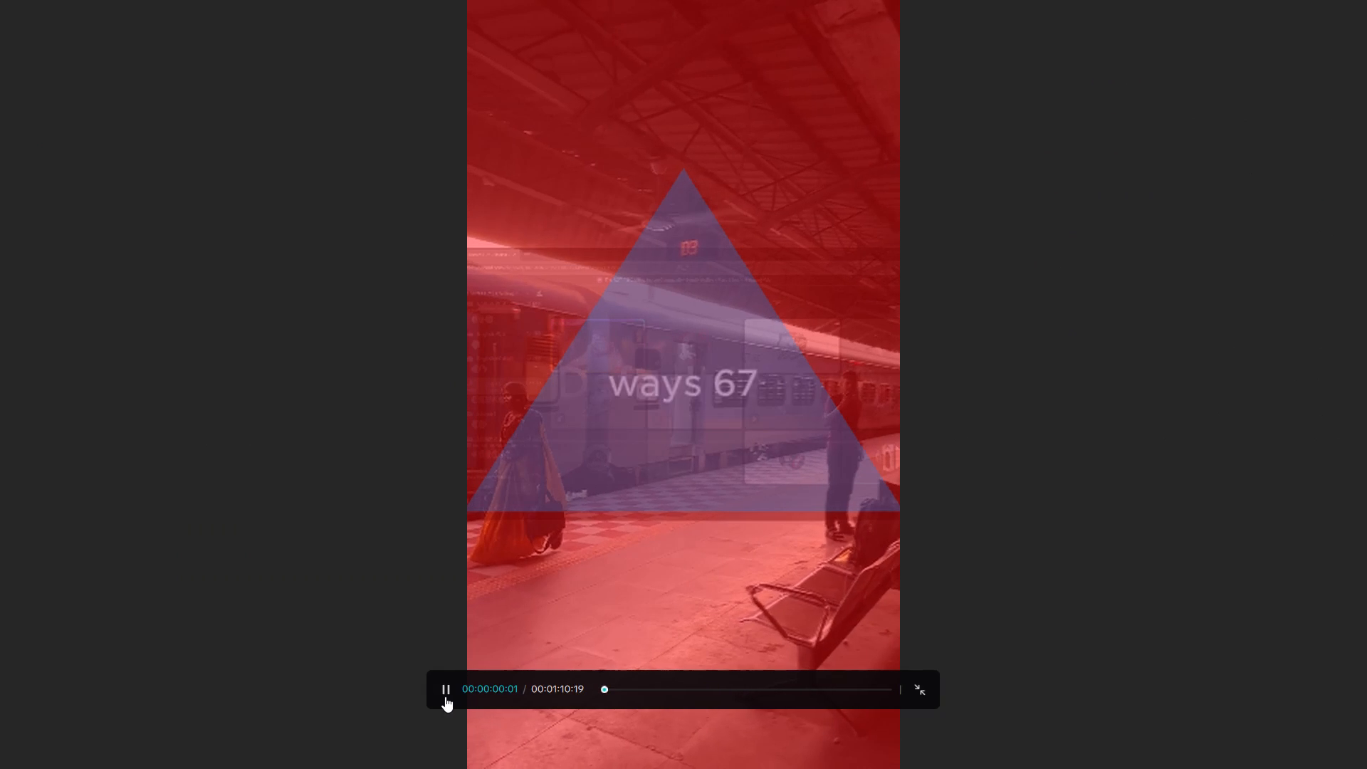
{"action": "left_click", "coordinate": [445, 696]}
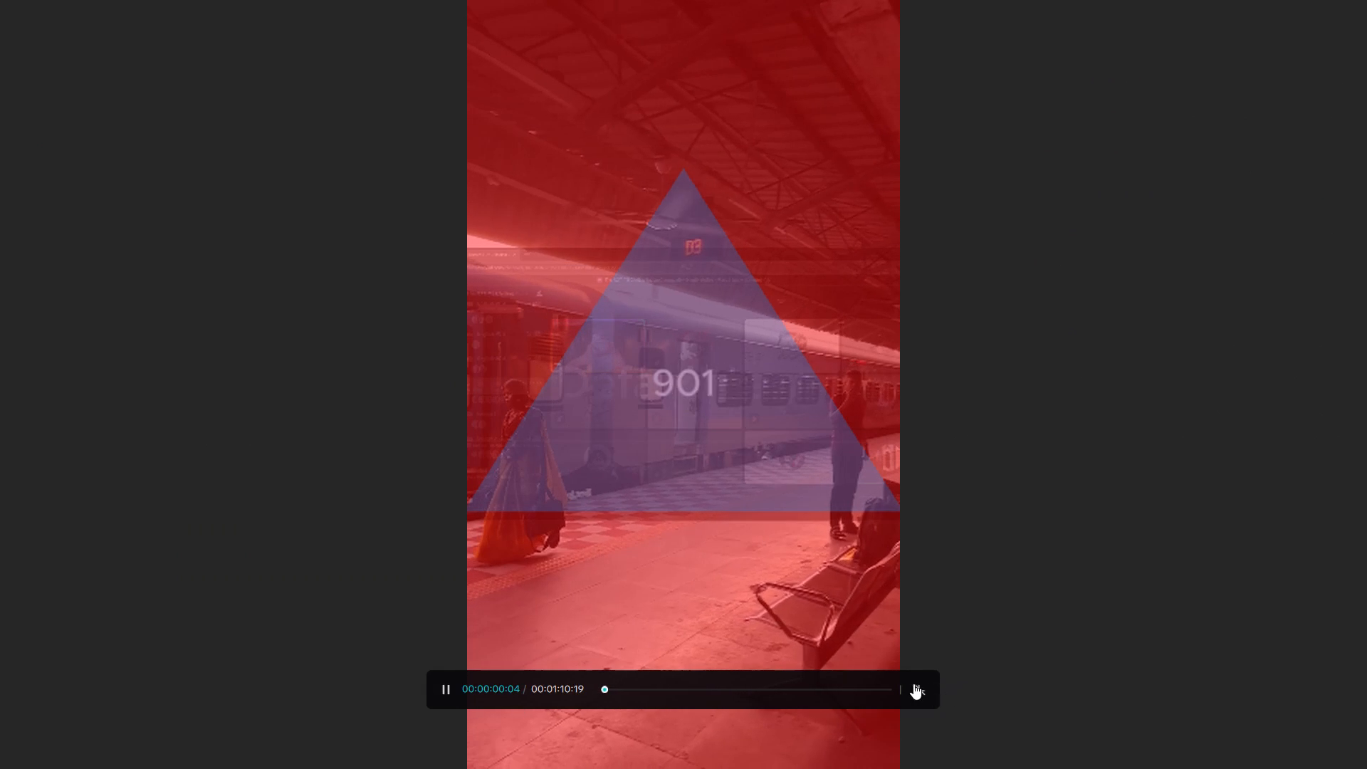
{"action": "left_click", "coordinate": [913, 684]}
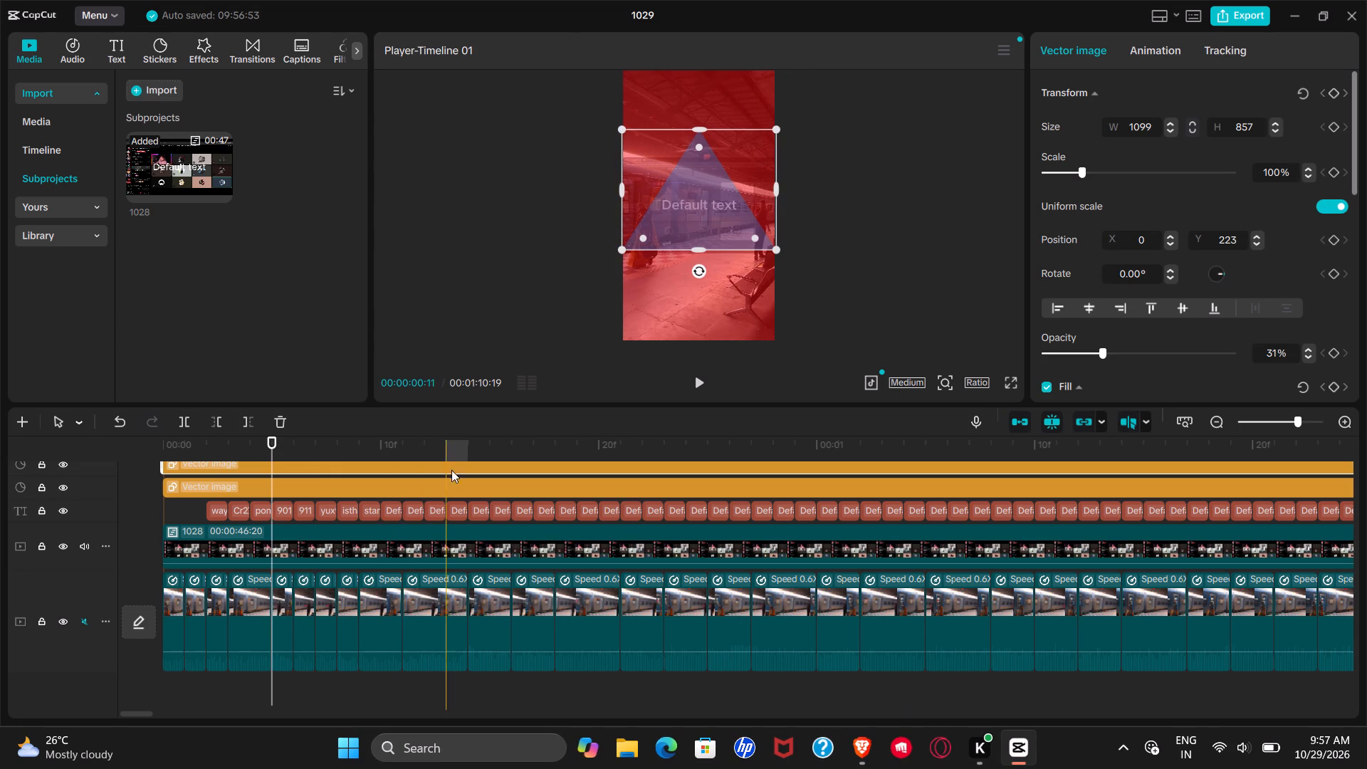
Replace the wording of the Default text clip at about frame 19 with "ZEROX 911".
{"action": "left_click", "coordinate": [448, 446]}
{"action": "left_click", "coordinate": [517, 455]}
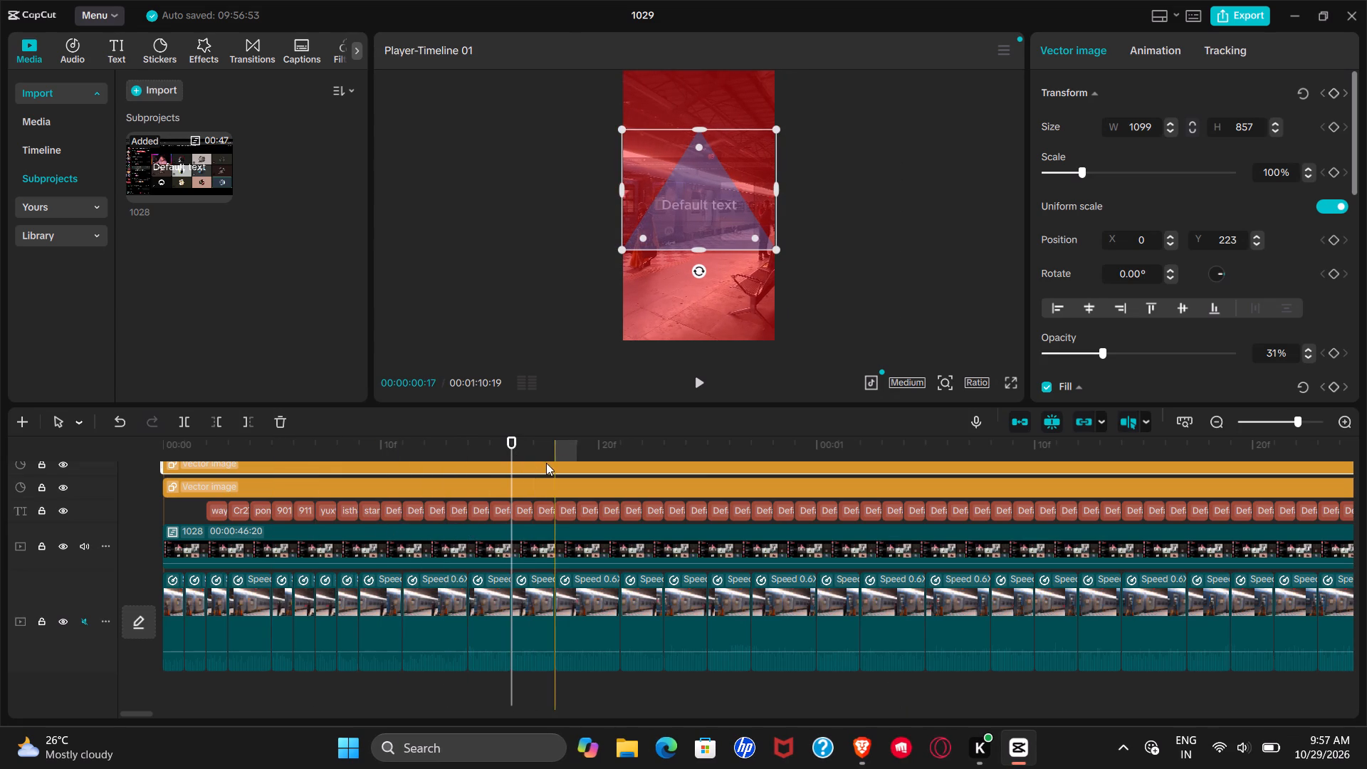
{"action": "left_click", "coordinate": [562, 454]}
{"action": "left_click", "coordinate": [586, 511]}
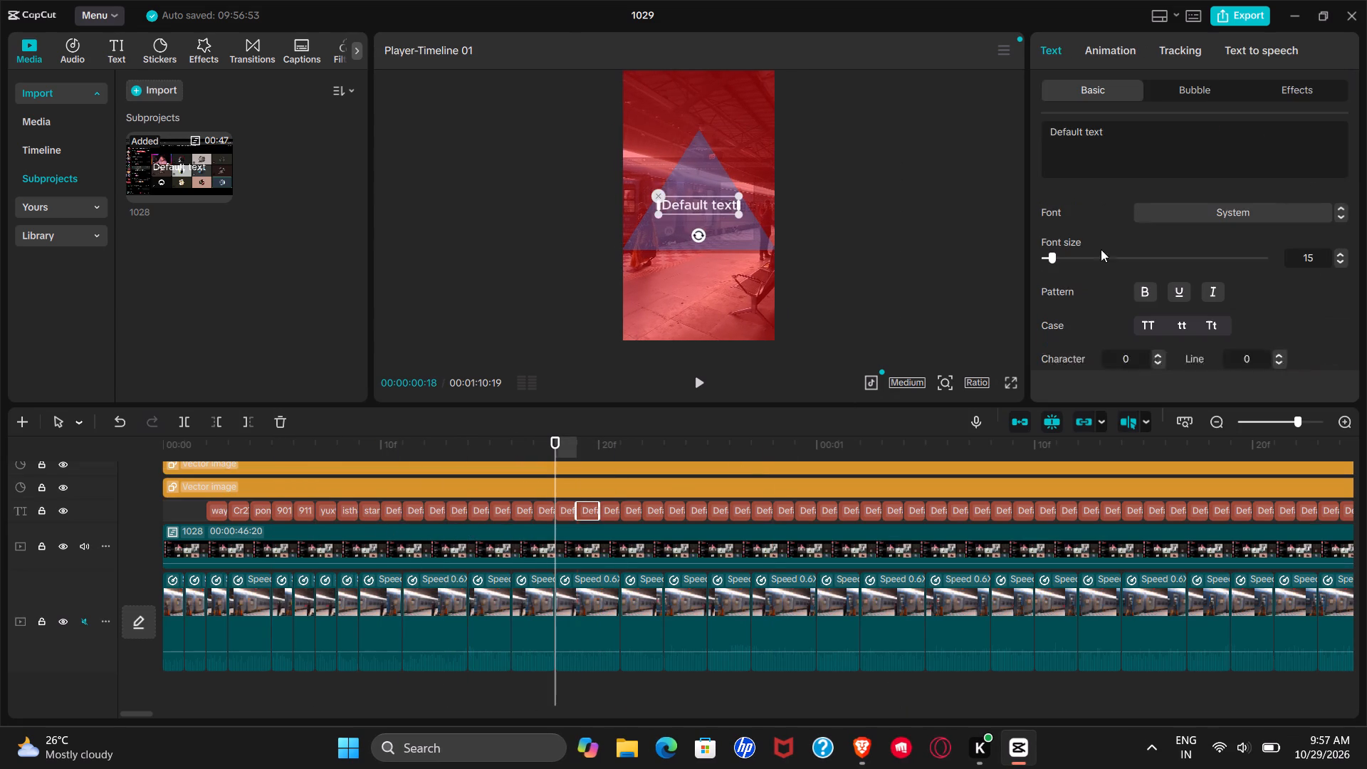
{"action": "left_click", "coordinate": [1182, 165]}
{"action": "key", "text": "BackSpace"}
{"action": "key", "text": "BackSpace"}
{"action": "key", "text": "BackSpace"}
{"action": "key", "text": "BackSpace"}
{"action": "key", "text": "BackSpace"}
{"action": "key", "text": "BackSpace"}
{"action": "key", "text": "BackSpace"}
{"action": "key", "text": "BackSpace"}
{"action": "key", "text": "BackSpace"}
{"action": "key", "text": "BackSpace"}
{"action": "key", "text": "BackSpace"}
{"action": "key", "text": "BackSpace"}
{"action": "key", "text": "BackSpace"}
{"action": "key", "text": "BackSpace"}
{"action": "key", "text": "BackSpace"}
{"action": "key", "text": "BackSpace"}
{"action": "key", "text": "BackSpace"}
{"action": "key", "text": "BackSpace"}
{"action": "key", "text": "BackSpace"}
{"action": "key", "text": "BackSpace"}
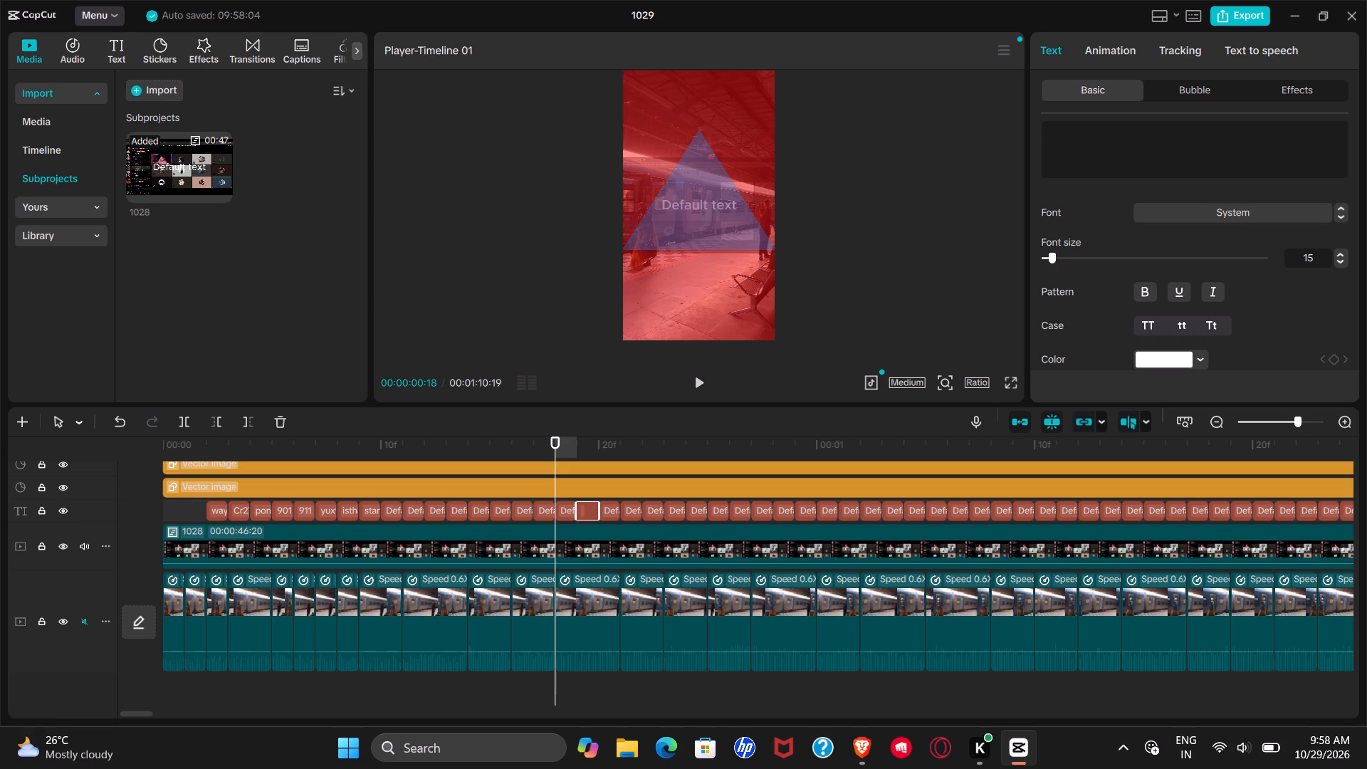
{"action": "type", "text": "ZEROX 911"}
Change the ZEROX 911 text's font to Arial Italic.
{"action": "left_click", "coordinate": [1334, 213]}
{"action": "left_click", "coordinate": [1341, 221]}
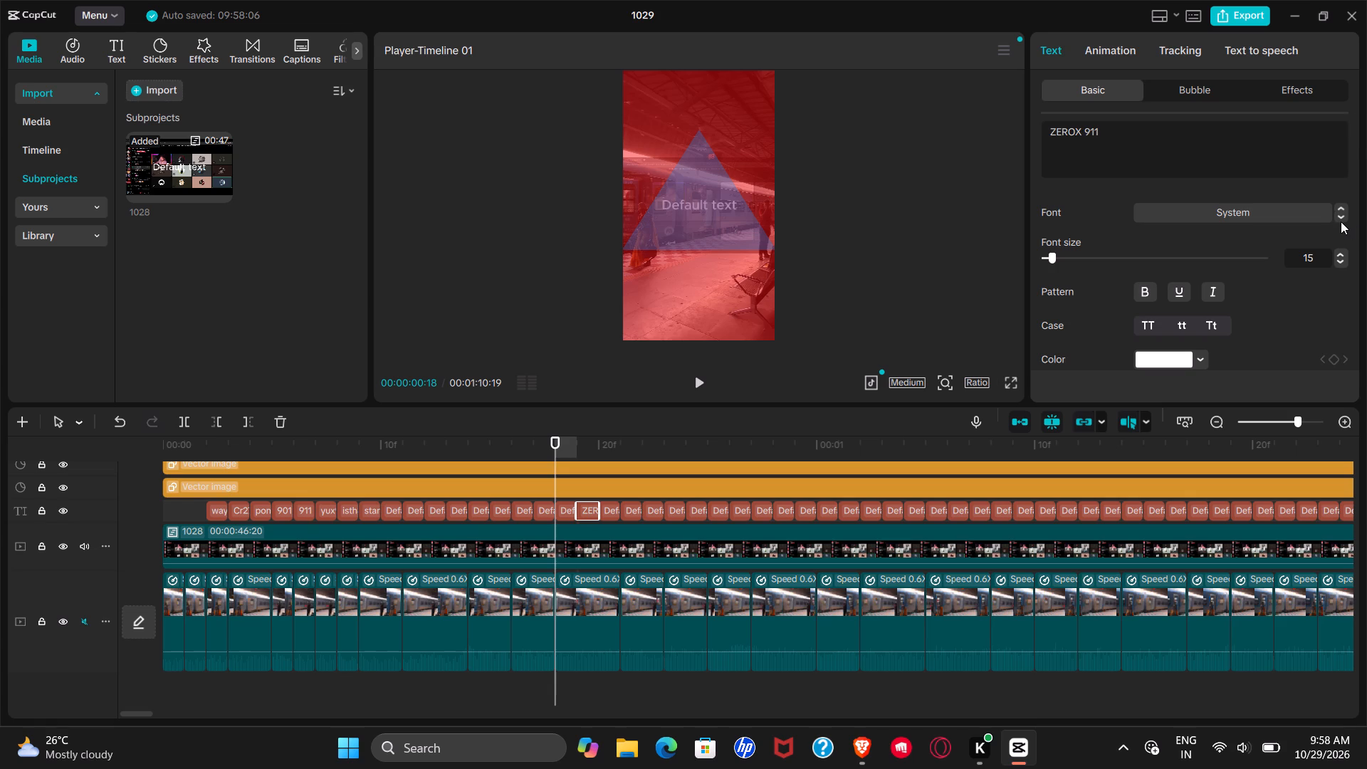
{"action": "left_click", "coordinate": [1341, 221]}
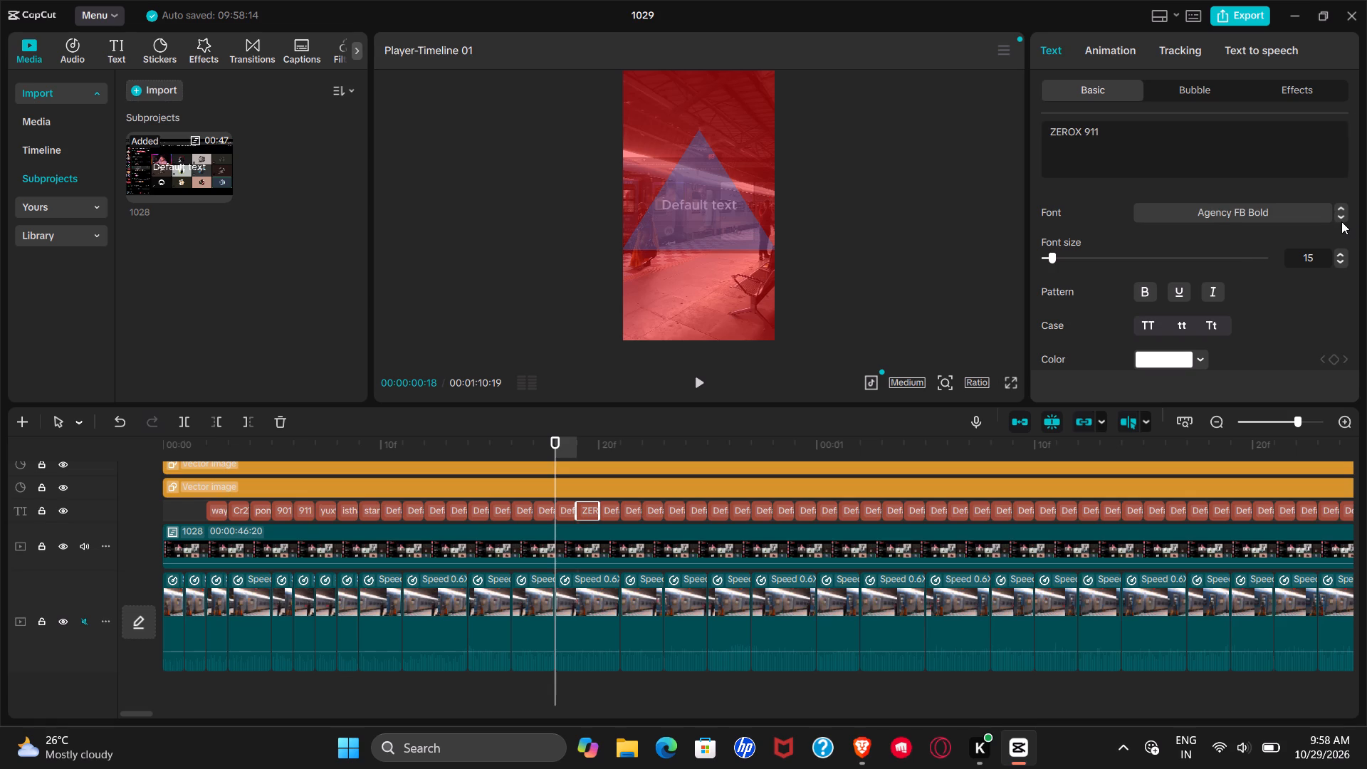
{"action": "left_click", "coordinate": [1341, 221]}
{"action": "left_click", "coordinate": [1341, 221]}
{"action": "left_click", "coordinate": [1341, 221]}
{"action": "left_click", "coordinate": [1341, 221]}
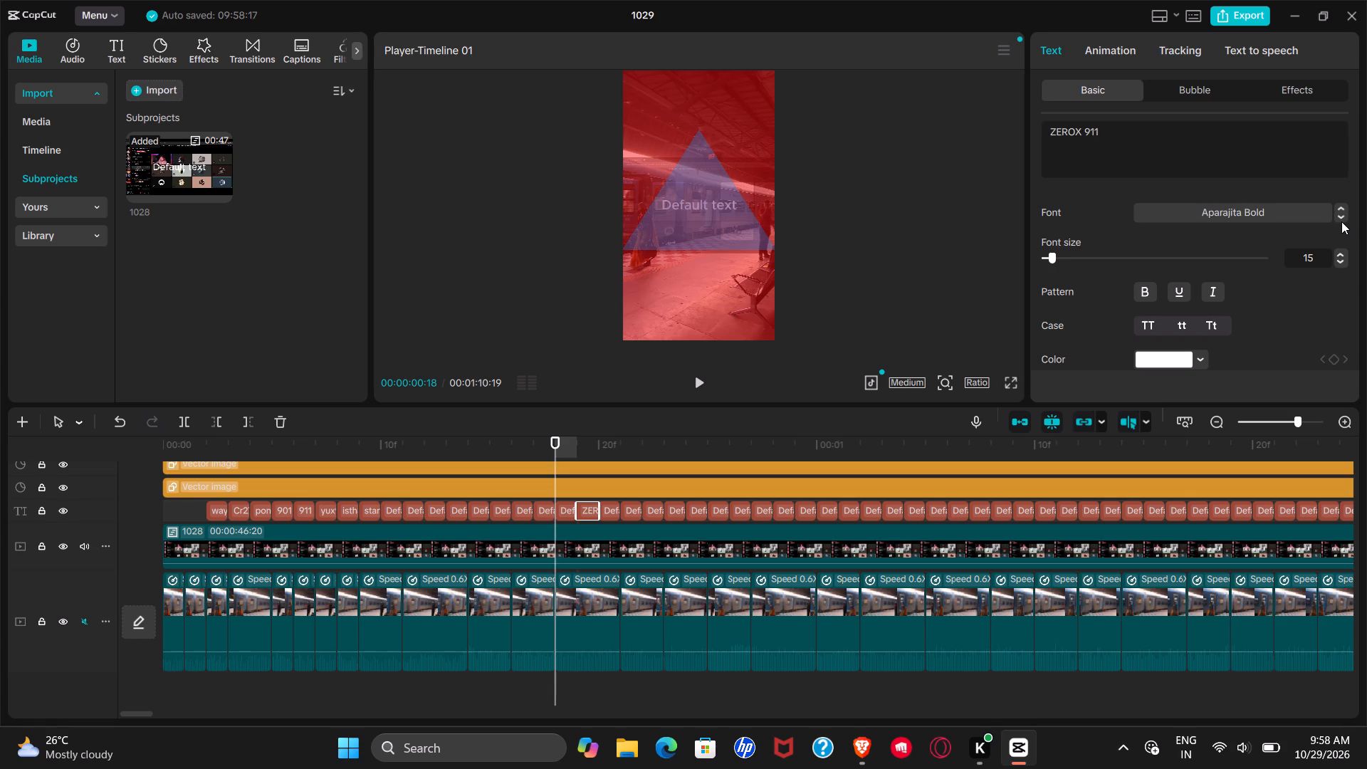
{"action": "left_click", "coordinate": [1348, 220]}
{"action": "left_click", "coordinate": [1346, 220]}
{"action": "left_click", "coordinate": [1346, 220]}
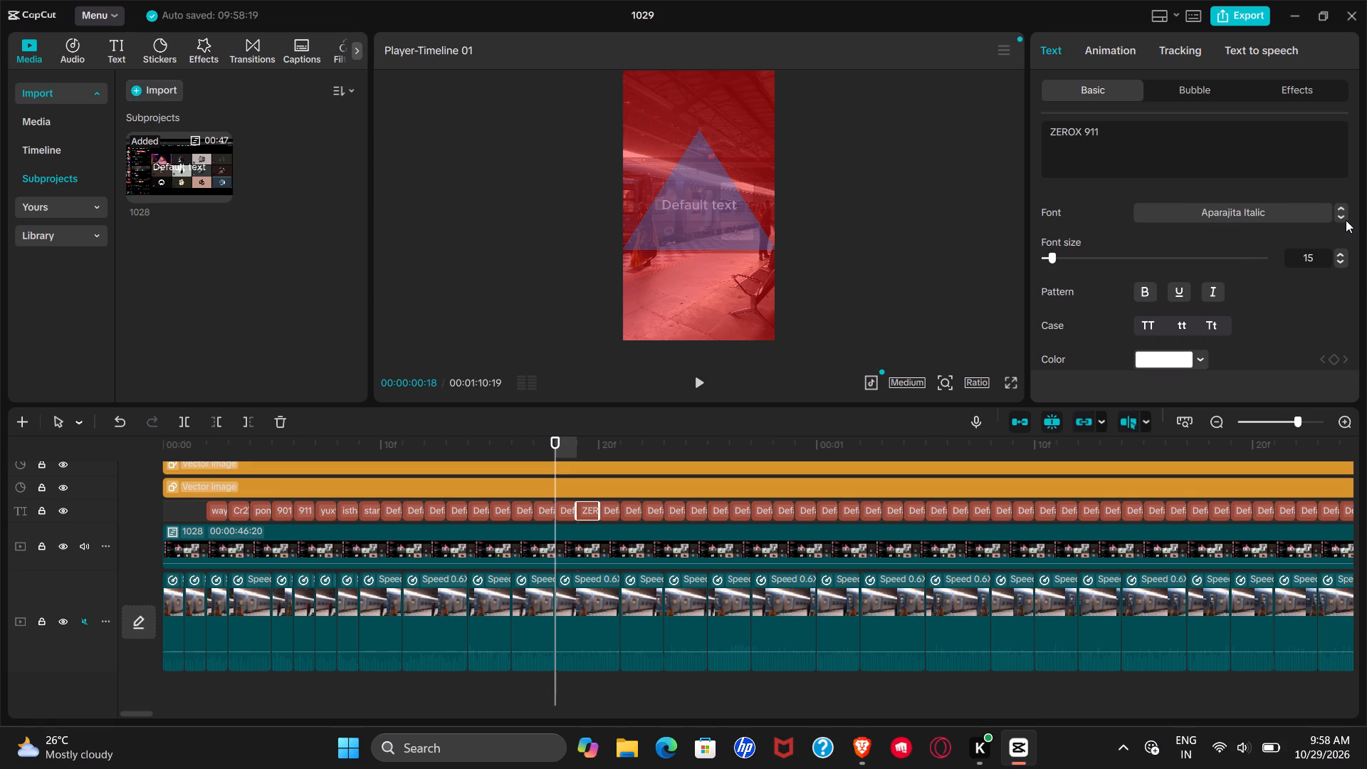
{"action": "left_click", "coordinate": [1346, 220]}
{"action": "left_click", "coordinate": [1346, 220]}
{"action": "double_click", "coordinate": [1346, 220]}
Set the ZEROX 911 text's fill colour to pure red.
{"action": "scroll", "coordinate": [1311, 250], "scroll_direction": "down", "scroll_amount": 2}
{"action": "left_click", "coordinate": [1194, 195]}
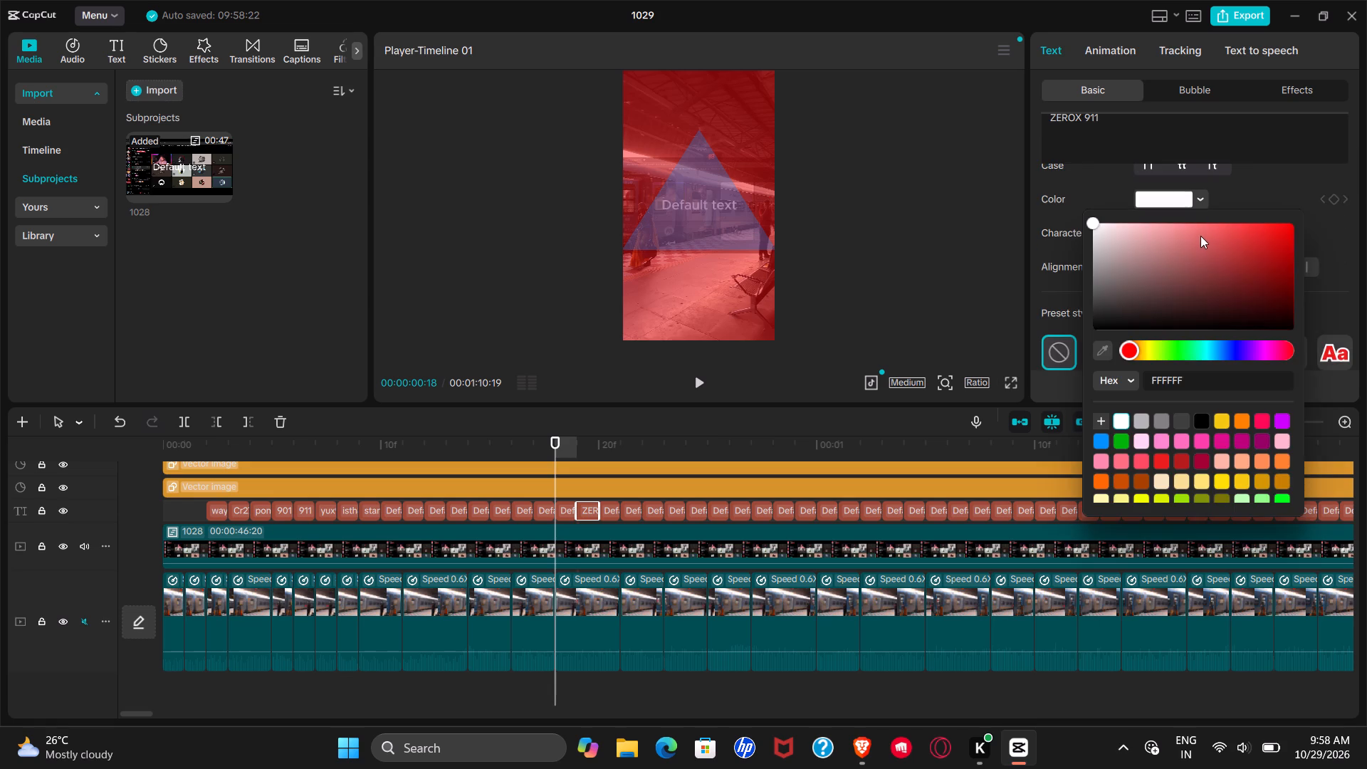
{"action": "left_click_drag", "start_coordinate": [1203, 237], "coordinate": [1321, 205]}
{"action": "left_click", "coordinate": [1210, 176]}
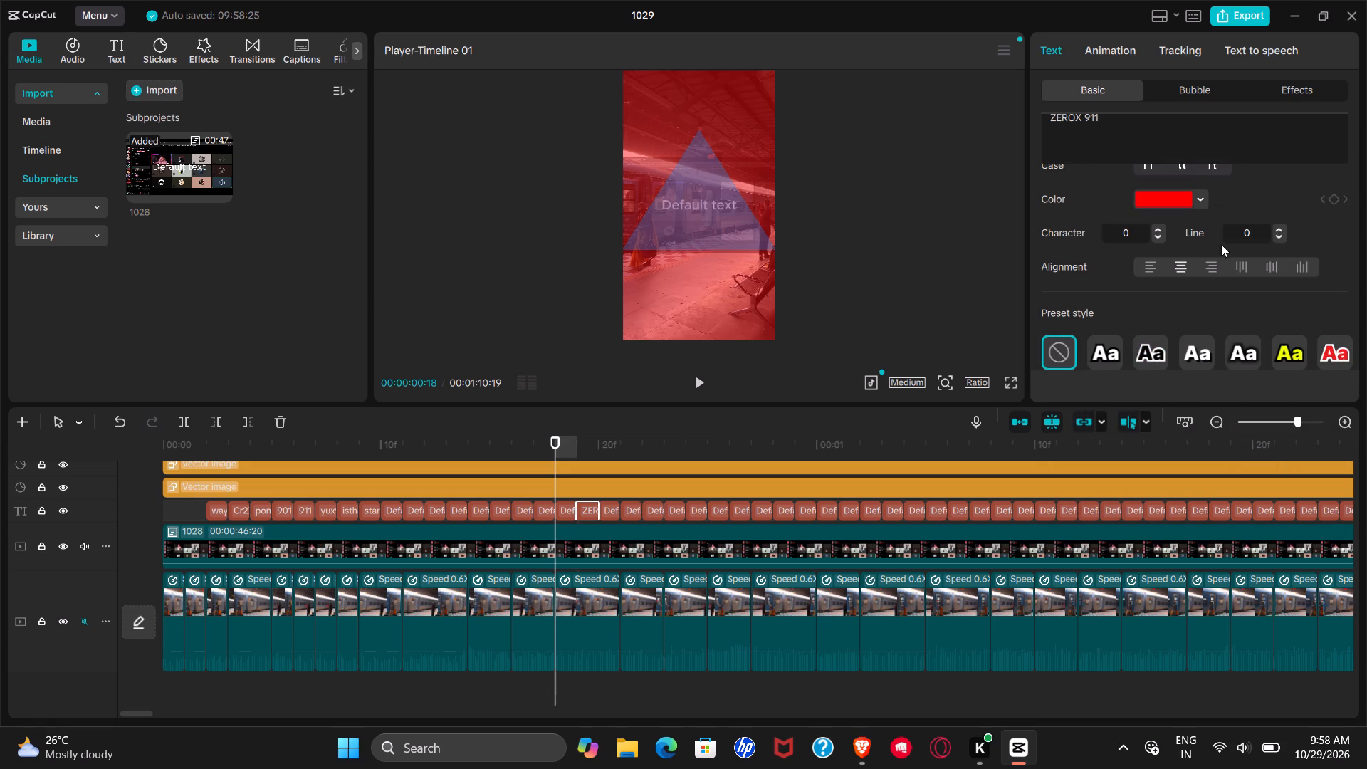
Apply the yellow preset style with a black outline to the ZEROX 911 text, trying the white and red presets first.
{"action": "left_click", "coordinate": [1197, 348]}
{"action": "left_click", "coordinate": [1328, 347]}
{"action": "left_click", "coordinate": [1289, 348]}
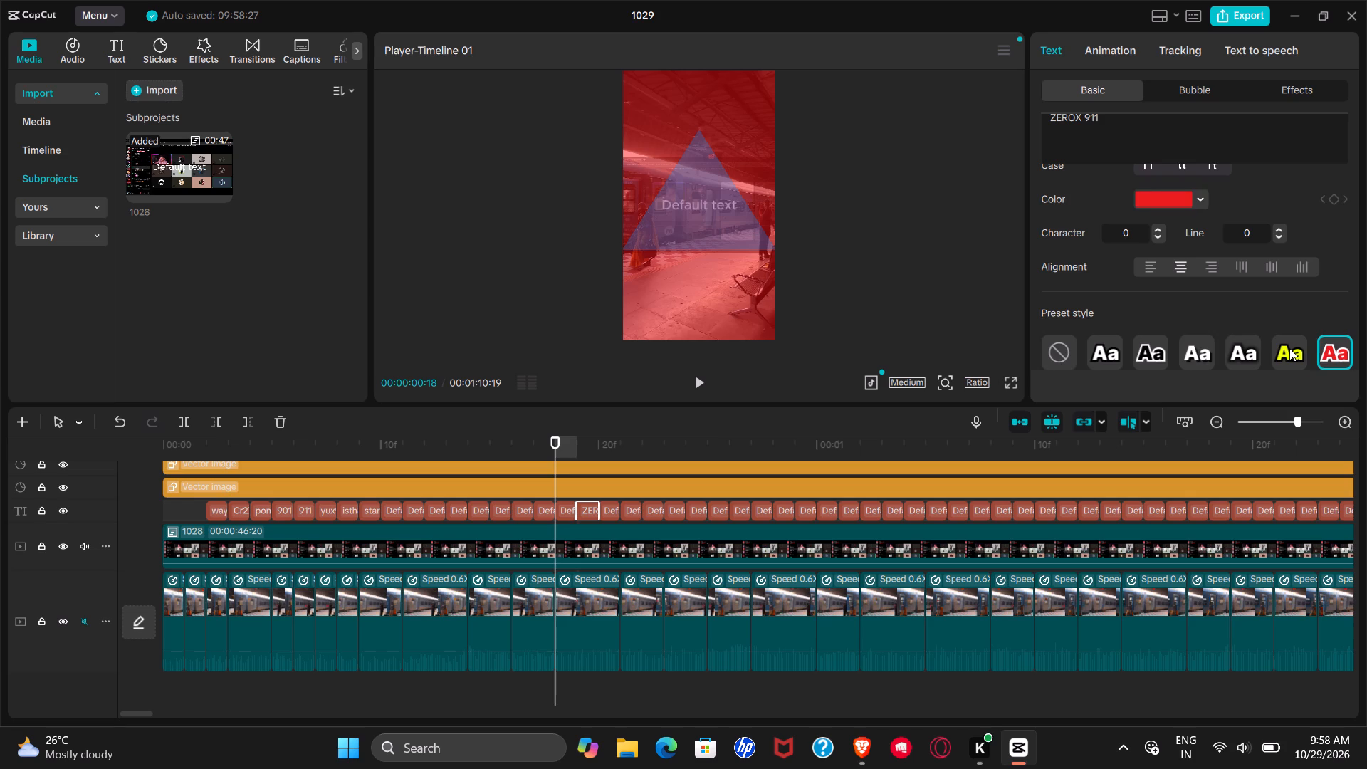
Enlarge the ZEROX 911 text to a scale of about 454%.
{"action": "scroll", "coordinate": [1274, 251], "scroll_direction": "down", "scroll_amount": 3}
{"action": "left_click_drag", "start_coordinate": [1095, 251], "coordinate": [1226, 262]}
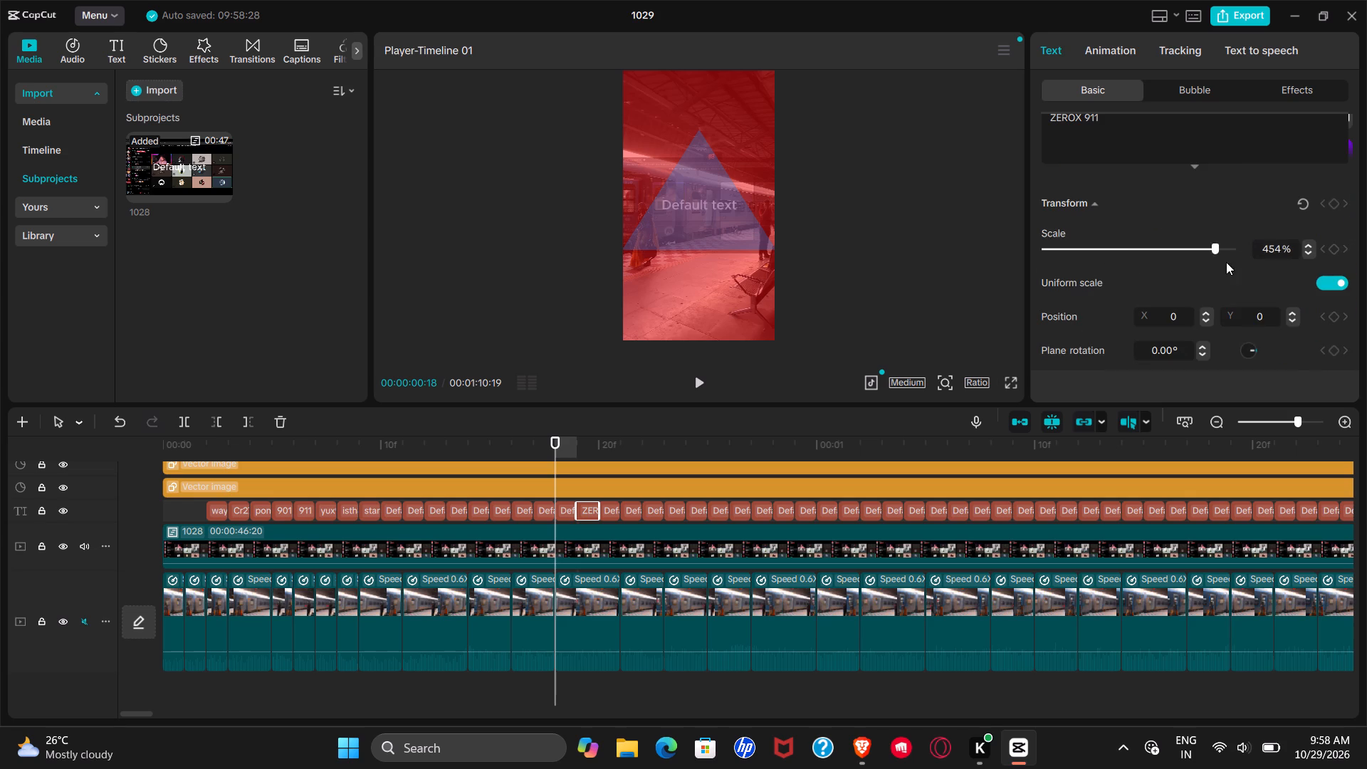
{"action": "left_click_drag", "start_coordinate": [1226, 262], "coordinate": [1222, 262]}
Lower the ZEROX 911 text's opacity and set its stroke thickness to 93.
{"action": "scroll", "coordinate": [1075, 325], "scroll_direction": "down", "scroll_amount": 3}
{"action": "left_click_drag", "start_coordinate": [1189, 237], "coordinate": [1136, 242]}
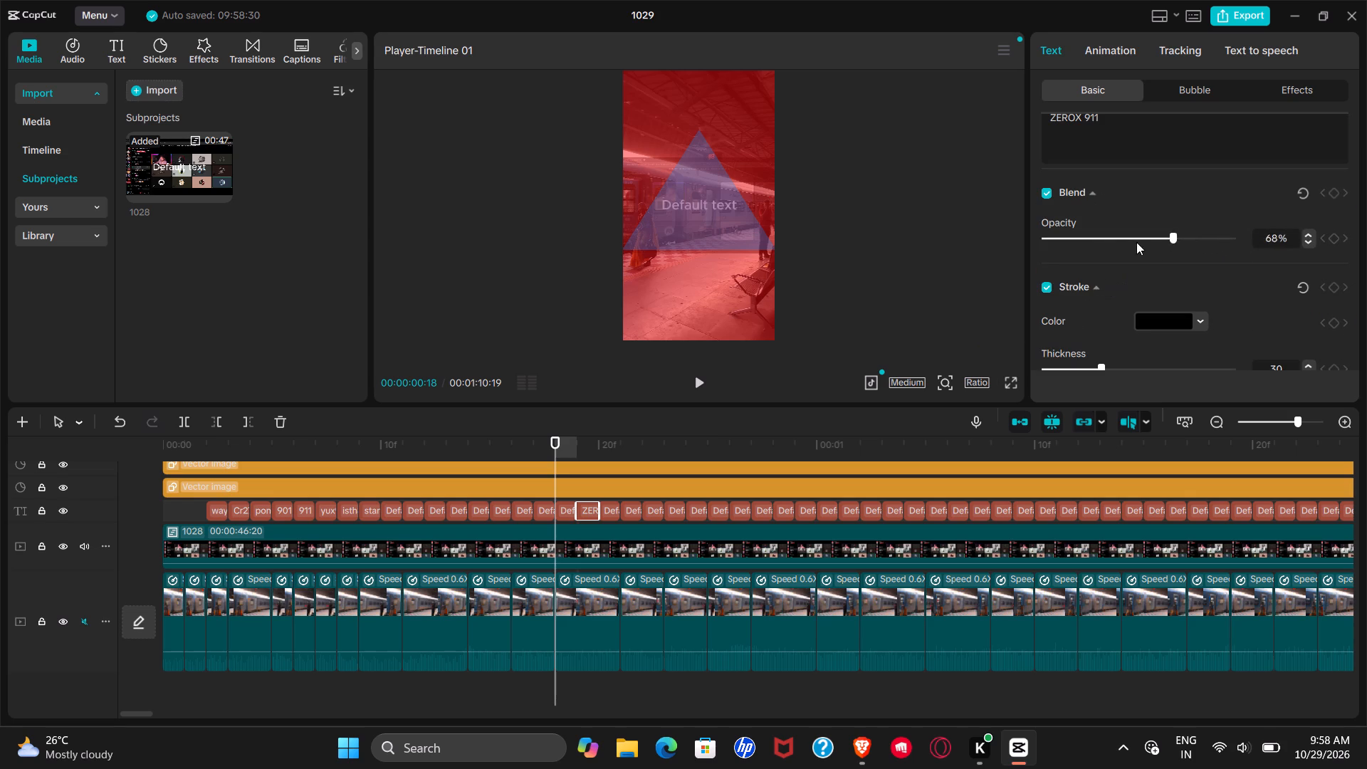
{"action": "left_click_drag", "start_coordinate": [1136, 242], "coordinate": [1112, 244]}
{"action": "scroll", "coordinate": [1086, 266], "scroll_direction": "down", "scroll_amount": 2}
{"action": "left_click_drag", "start_coordinate": [1104, 218], "coordinate": [1219, 231]}
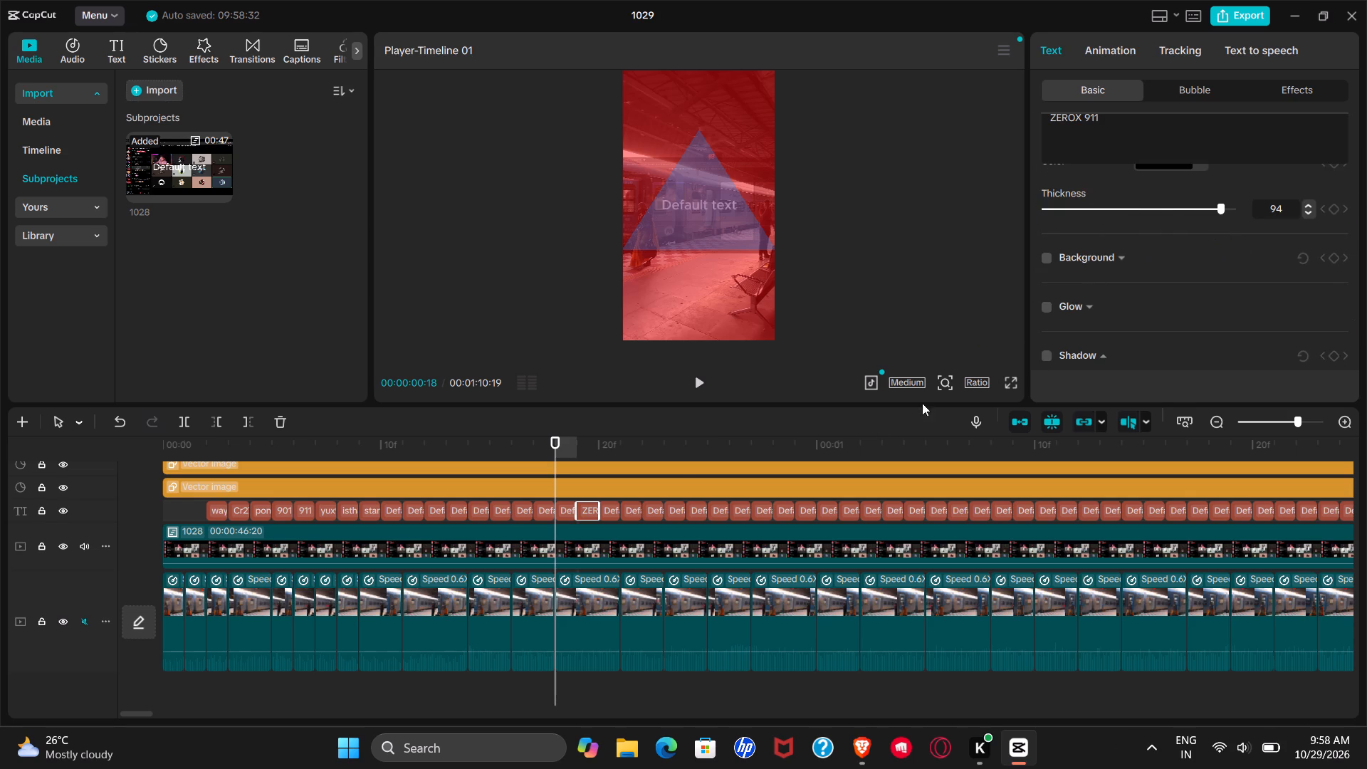
Show the ZEROX 911 clip at frame 19 and shrink its text in the preview until it fits within the frame's width.
{"action": "left_click", "coordinate": [600, 446]}
{"action": "left_click", "coordinate": [590, 451]}
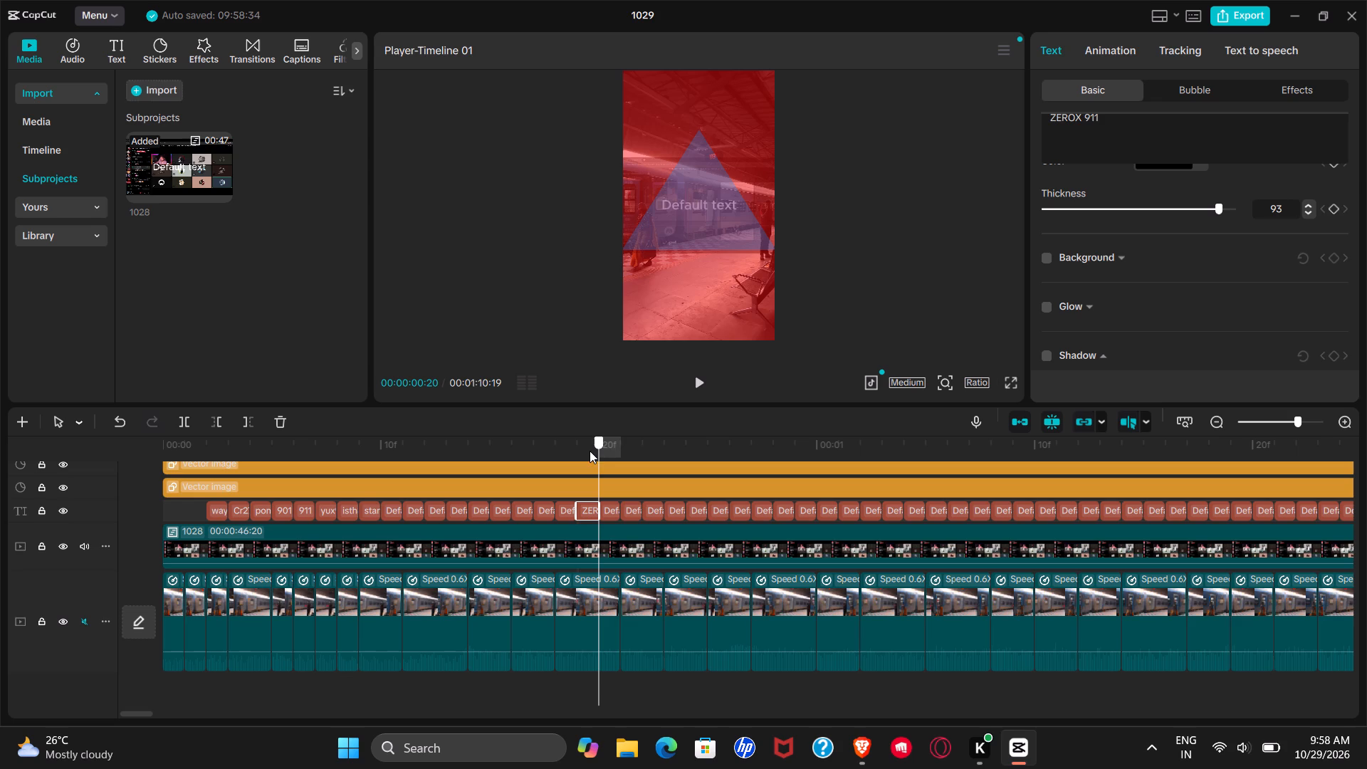
{"action": "left_click", "coordinate": [598, 437]}
{"action": "left_click", "coordinate": [597, 522]}
{"action": "scroll", "coordinate": [591, 506], "scroll_direction": "up", "scroll_amount": 1}
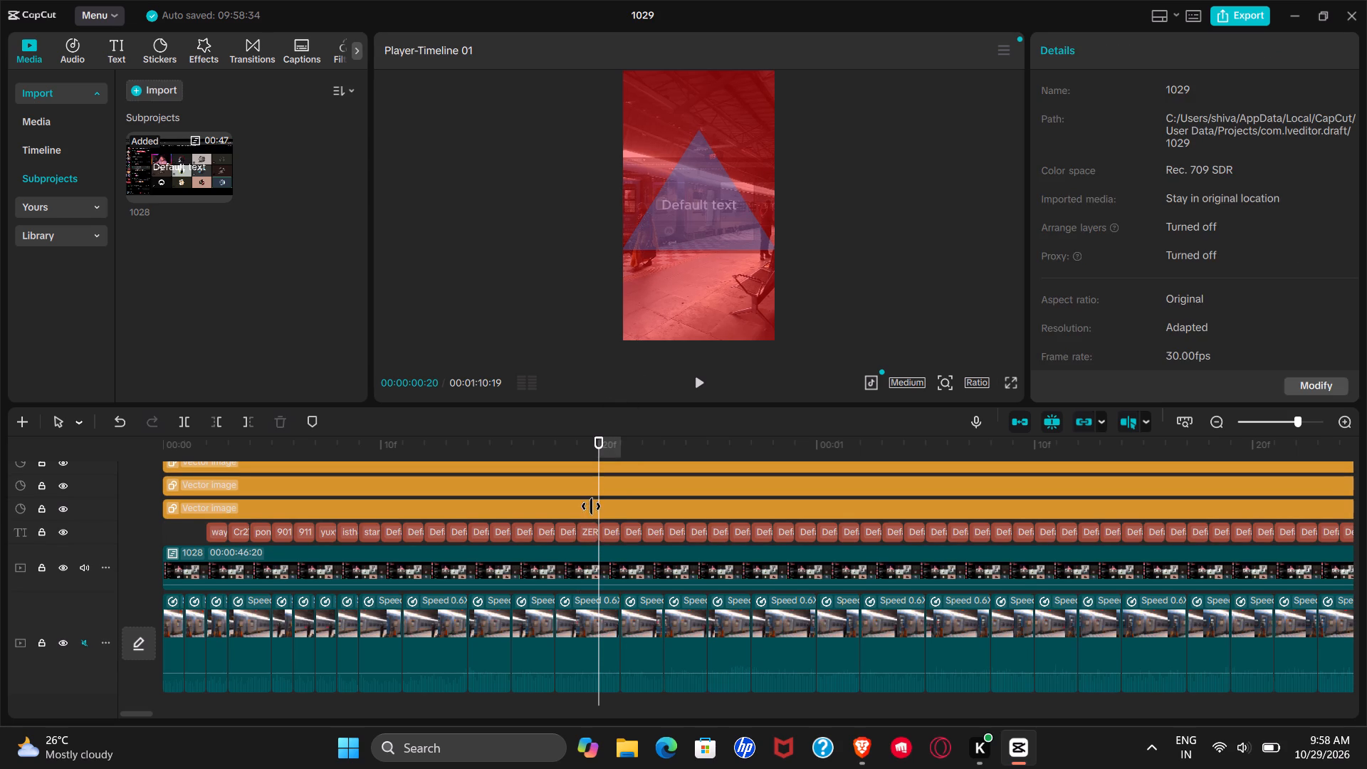
{"action": "left_click", "coordinate": [593, 533]}
{"action": "left_click", "coordinate": [609, 446]}
{"action": "left_click_drag", "start_coordinate": [599, 451], "coordinate": [586, 451]}
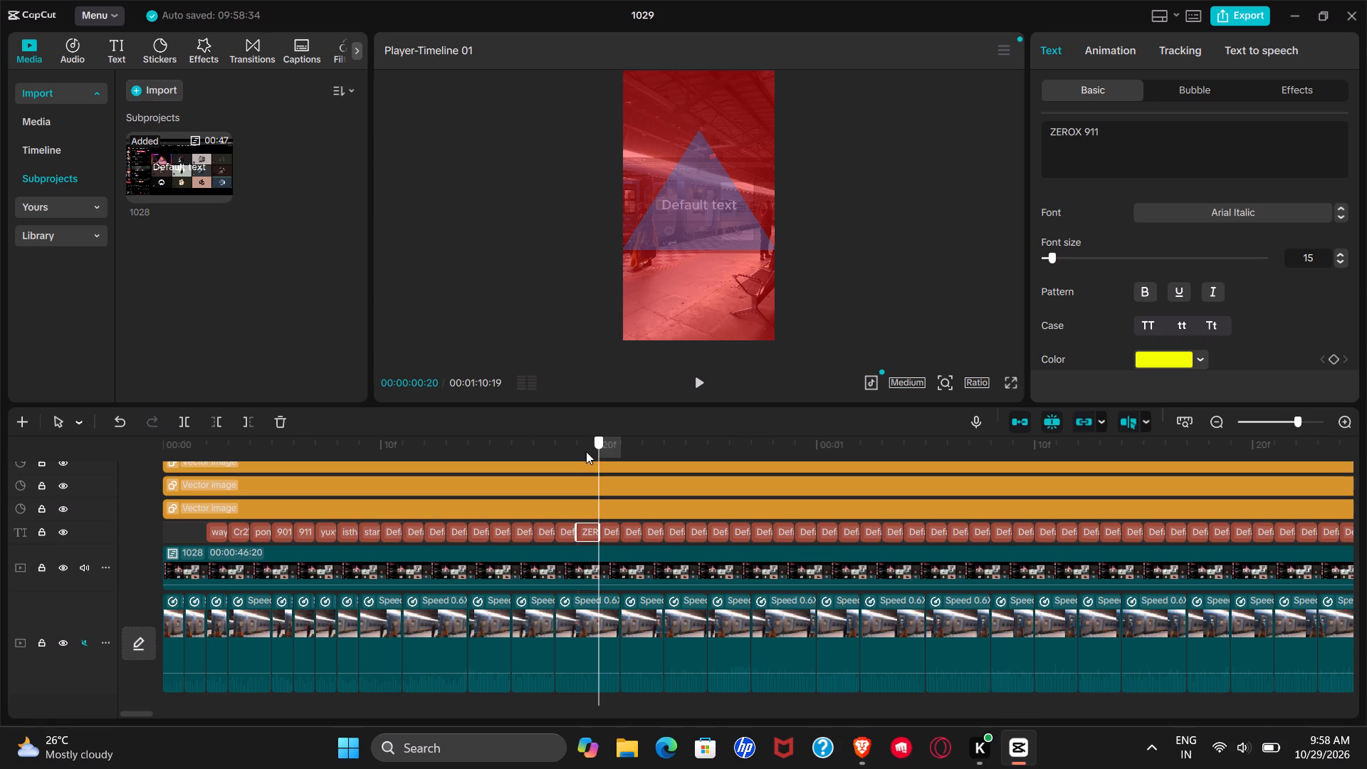
{"action": "left_click_drag", "start_coordinate": [586, 451], "coordinate": [585, 451]}
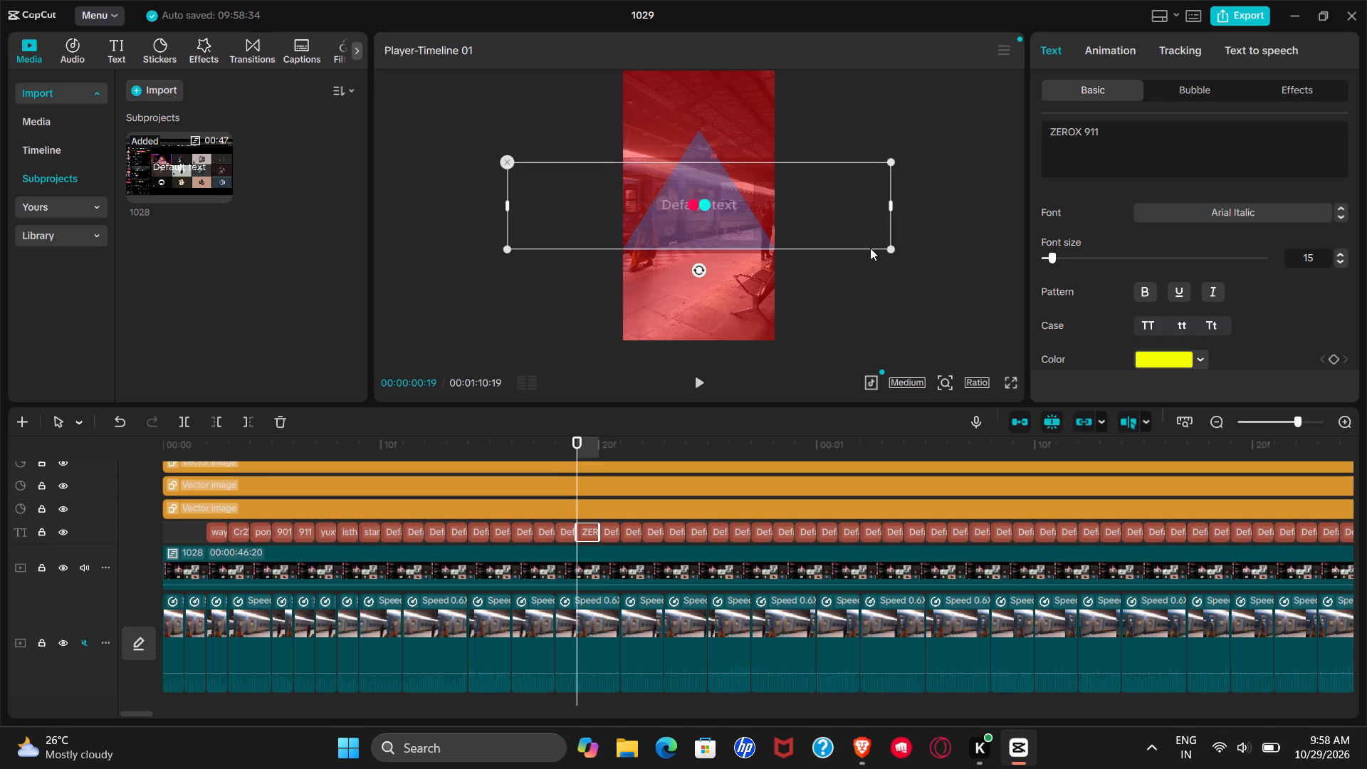
{"action": "left_click_drag", "start_coordinate": [884, 244], "coordinate": [758, 202]}
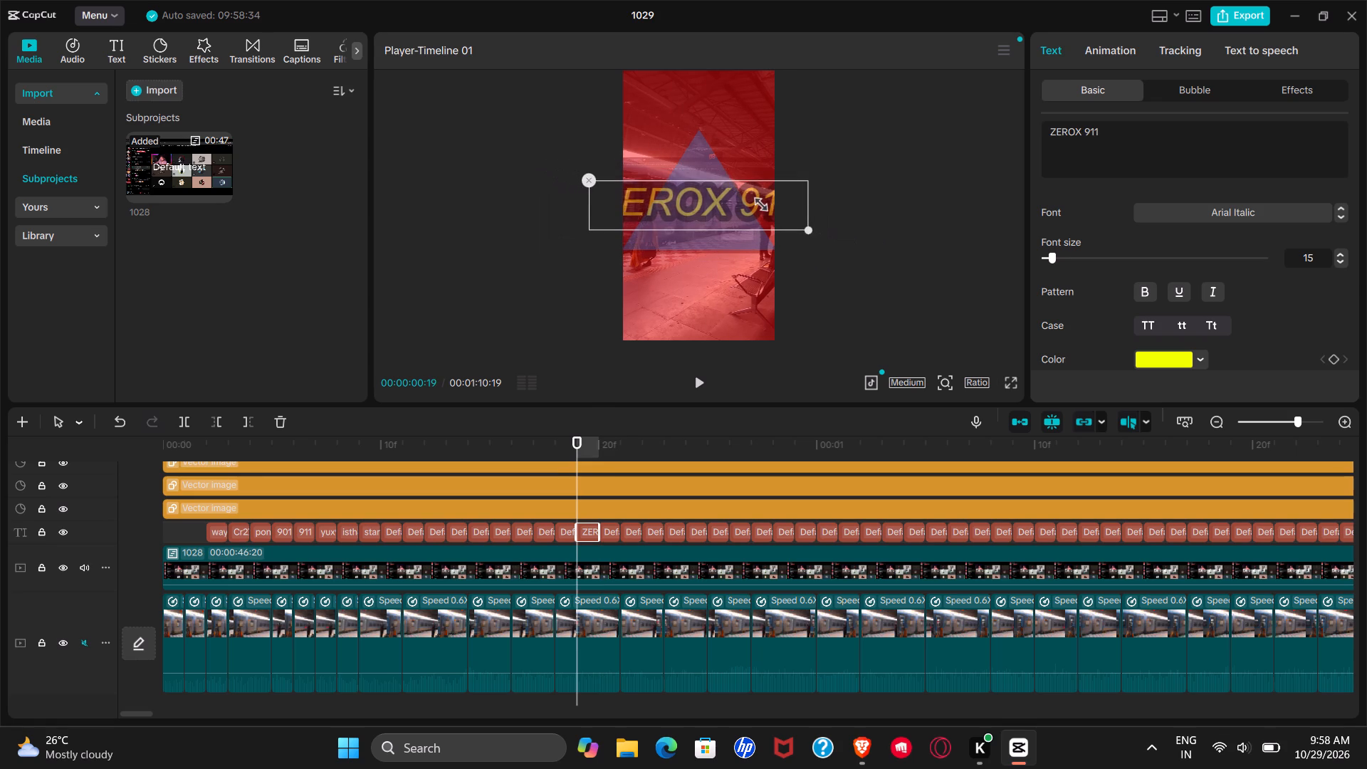
{"action": "left_click_drag", "start_coordinate": [758, 202], "coordinate": [713, 142]}
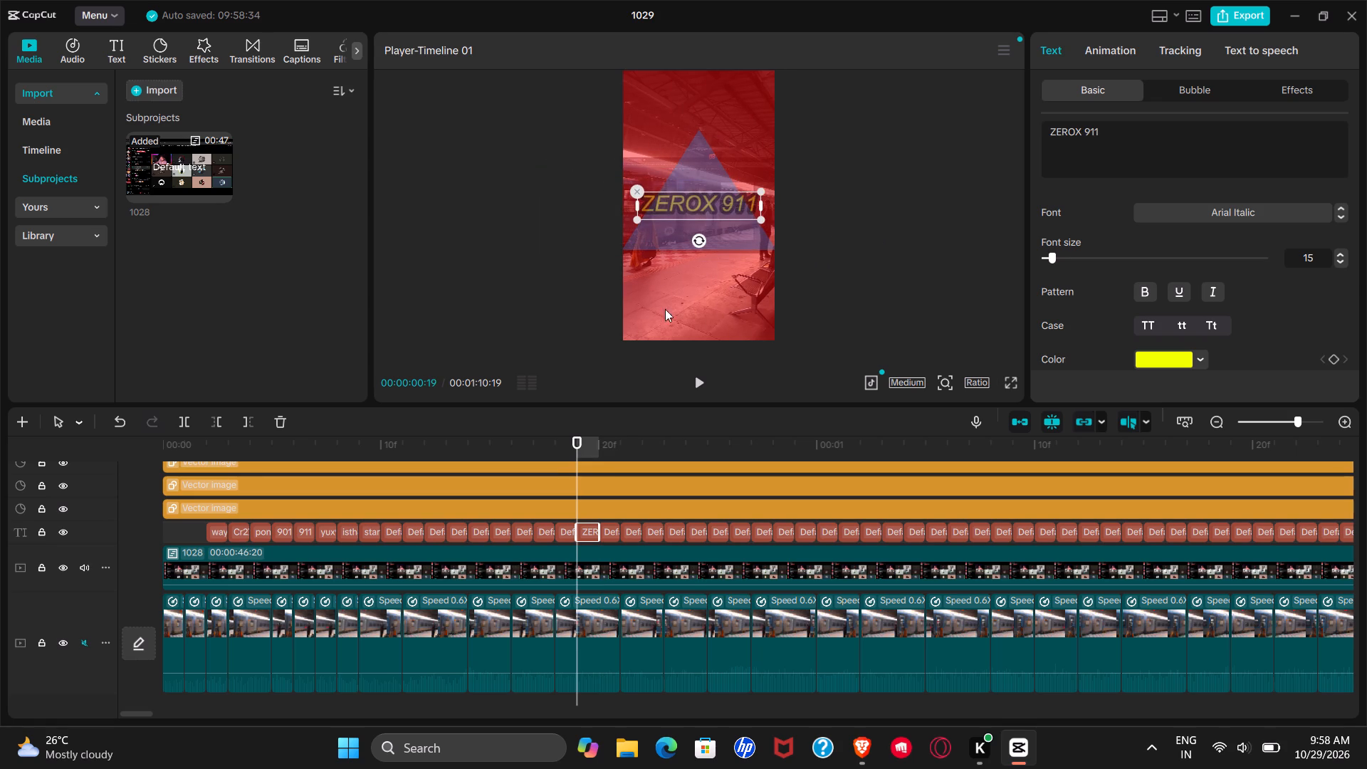
Examine the timeline beyond the ZEROX 911 text, out to the later train station clips.
{"action": "left_click", "coordinate": [609, 453]}
{"action": "left_click", "coordinate": [634, 459]}
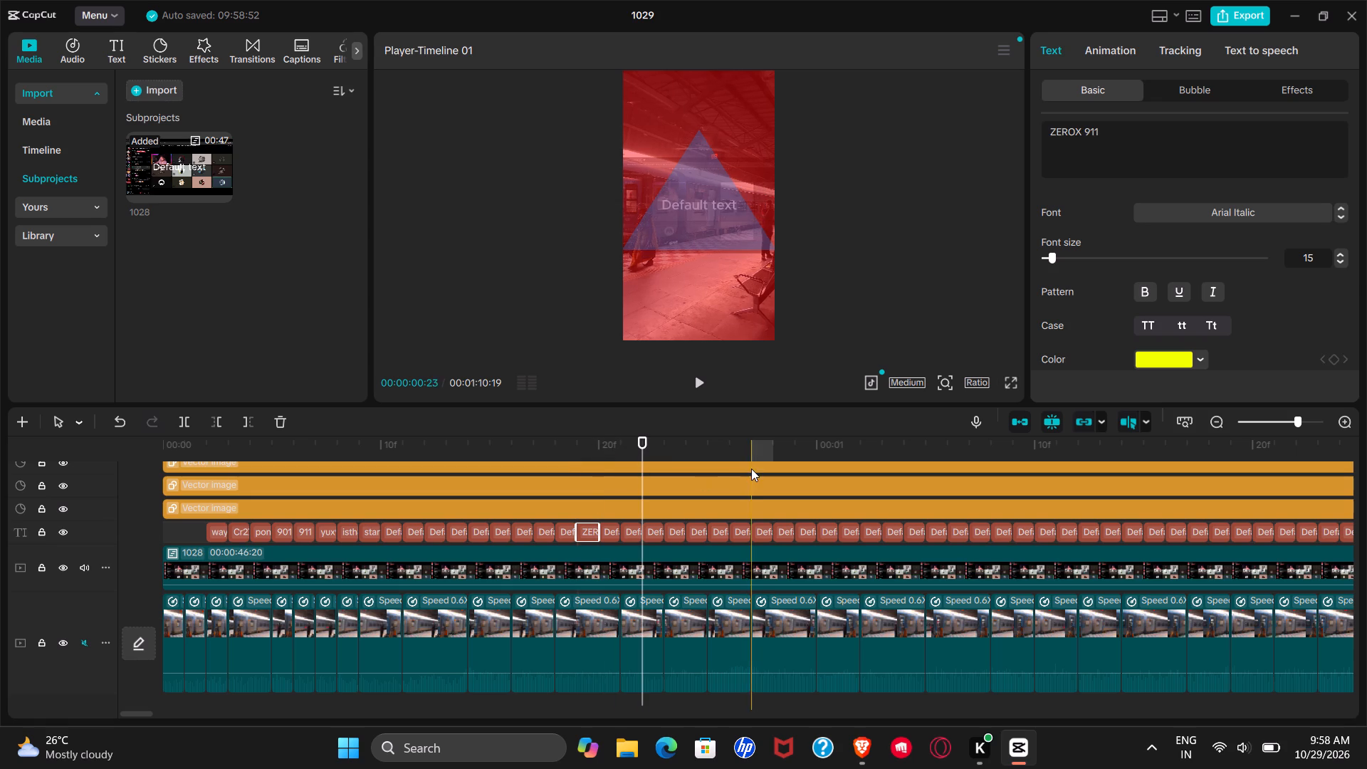
{"action": "left_click", "coordinate": [683, 467]}
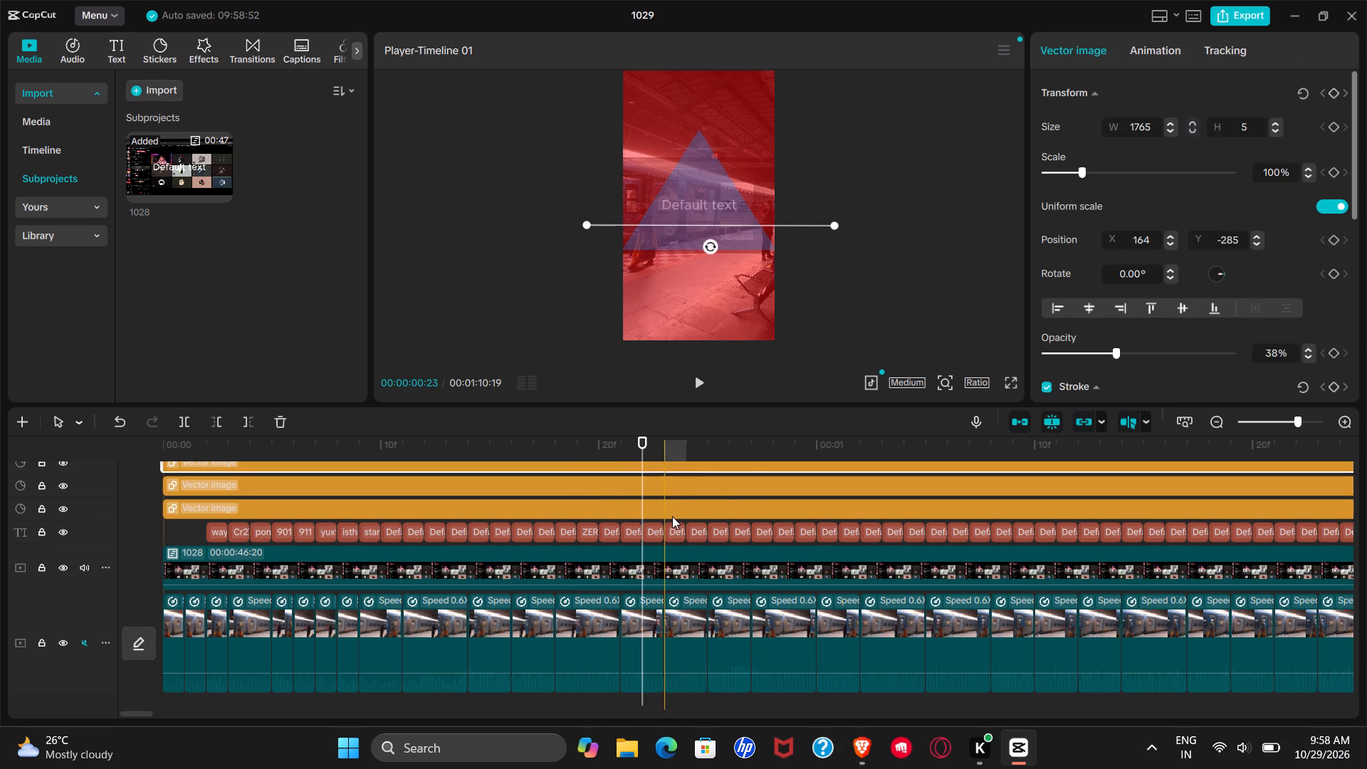
{"action": "scroll", "coordinate": [687, 515], "scroll_direction": "down", "scroll_amount": 2, "text": "ctrl"}
{"action": "scroll", "coordinate": [616, 496], "scroll_direction": "down", "scroll_amount": 3, "text": "ctrl"}
{"action": "scroll", "coordinate": [552, 549], "scroll_direction": "up", "scroll_amount": 1, "text": "ctrl"}
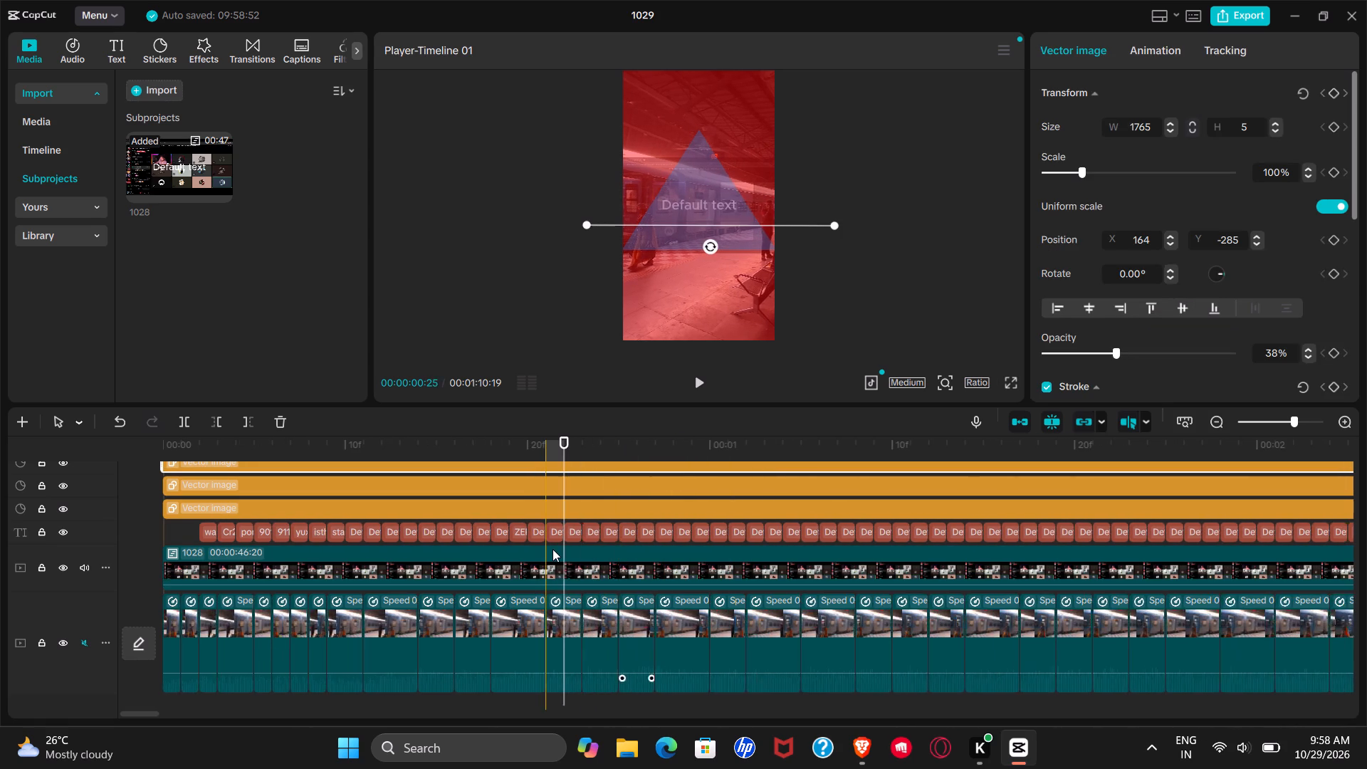
{"action": "scroll", "coordinate": [552, 549], "scroll_direction": "up", "scroll_amount": 1, "text": "ctrl"}
{"action": "scroll", "coordinate": [552, 549], "scroll_direction": "down", "scroll_amount": 19, "text": "ctrl"}
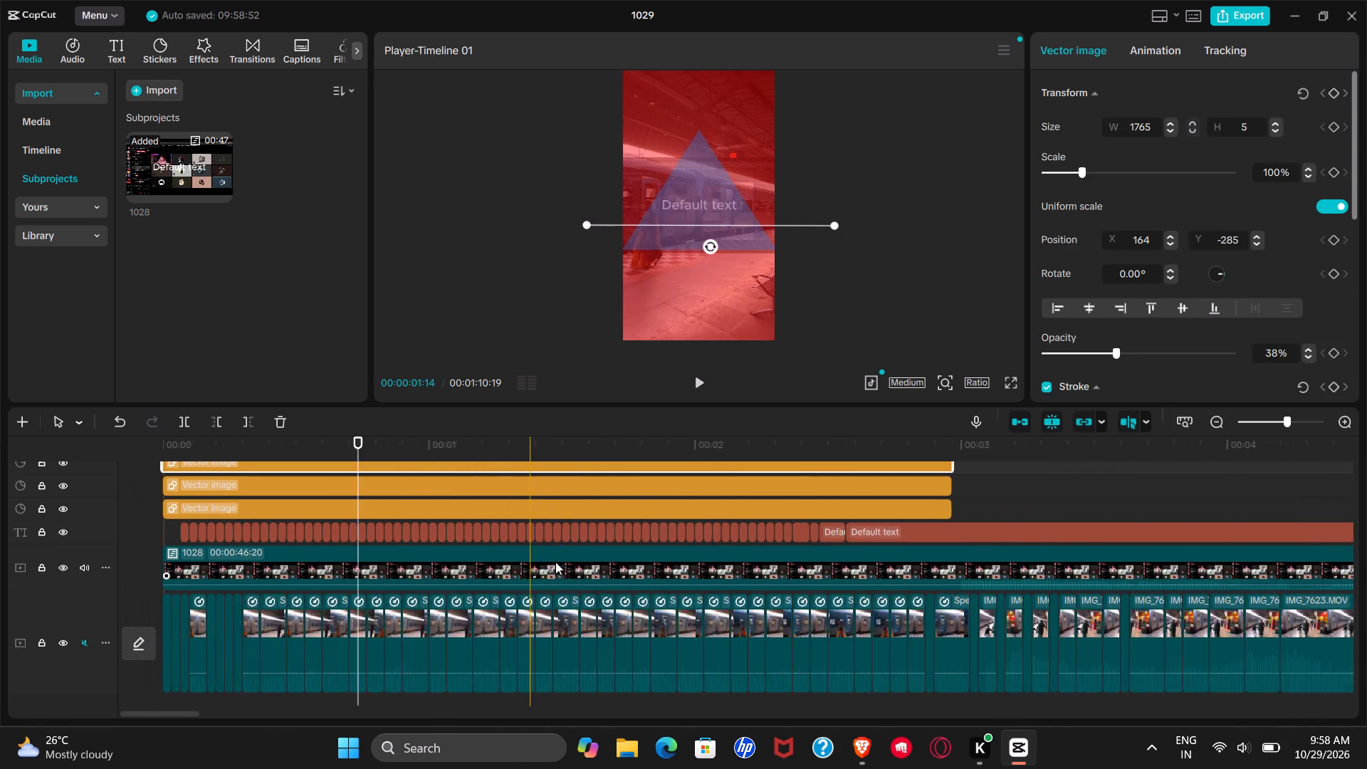
{"action": "scroll", "coordinate": [555, 562], "scroll_direction": "down", "scroll_amount": 20, "text": "ctrl"}
{"action": "scroll", "coordinate": [555, 562], "scroll_direction": "down", "scroll_amount": 1, "text": "ctrl"}
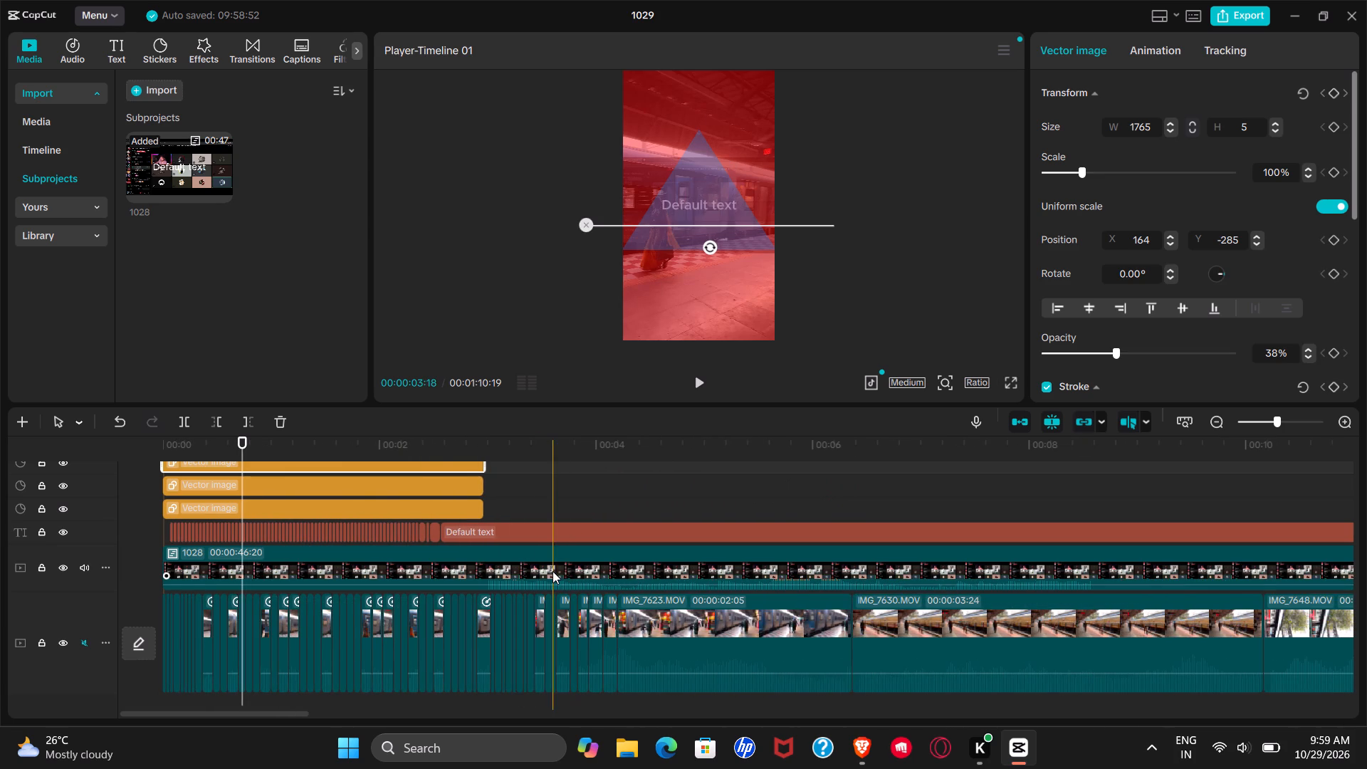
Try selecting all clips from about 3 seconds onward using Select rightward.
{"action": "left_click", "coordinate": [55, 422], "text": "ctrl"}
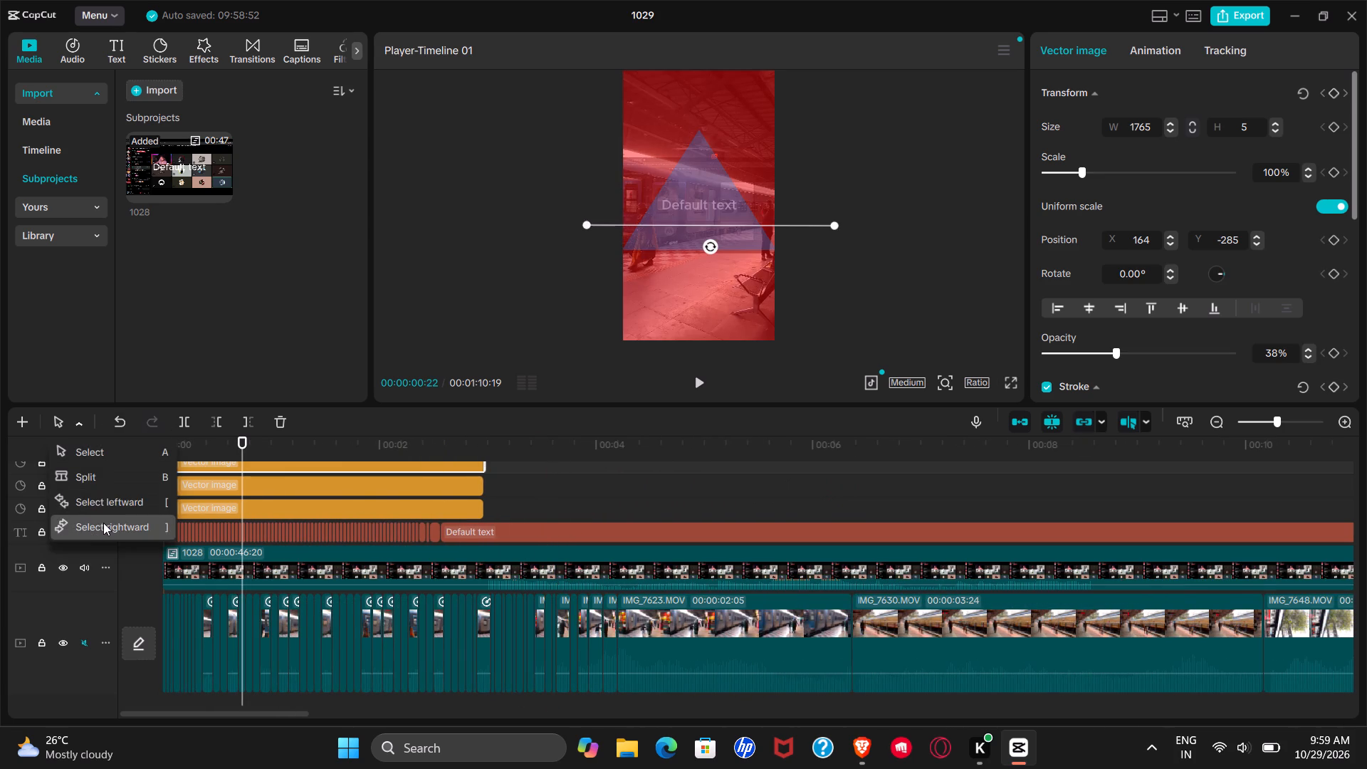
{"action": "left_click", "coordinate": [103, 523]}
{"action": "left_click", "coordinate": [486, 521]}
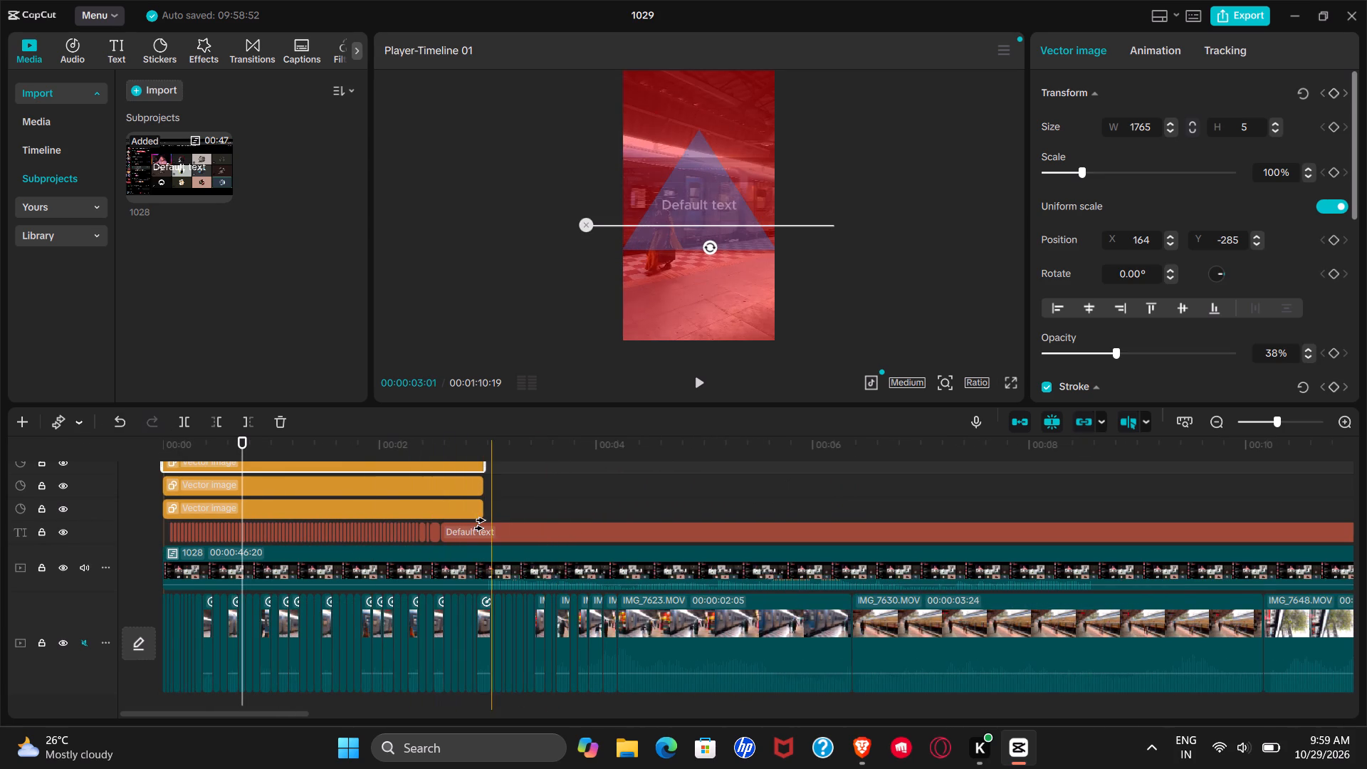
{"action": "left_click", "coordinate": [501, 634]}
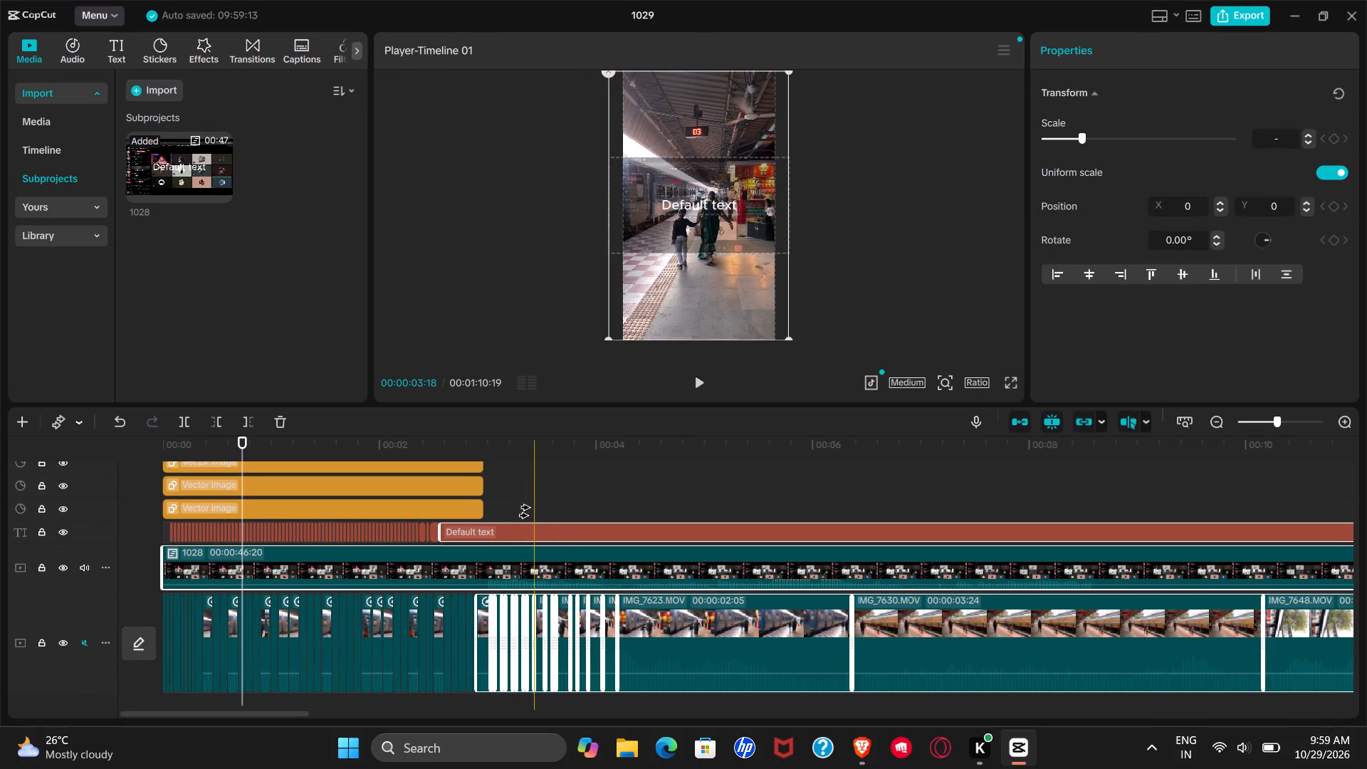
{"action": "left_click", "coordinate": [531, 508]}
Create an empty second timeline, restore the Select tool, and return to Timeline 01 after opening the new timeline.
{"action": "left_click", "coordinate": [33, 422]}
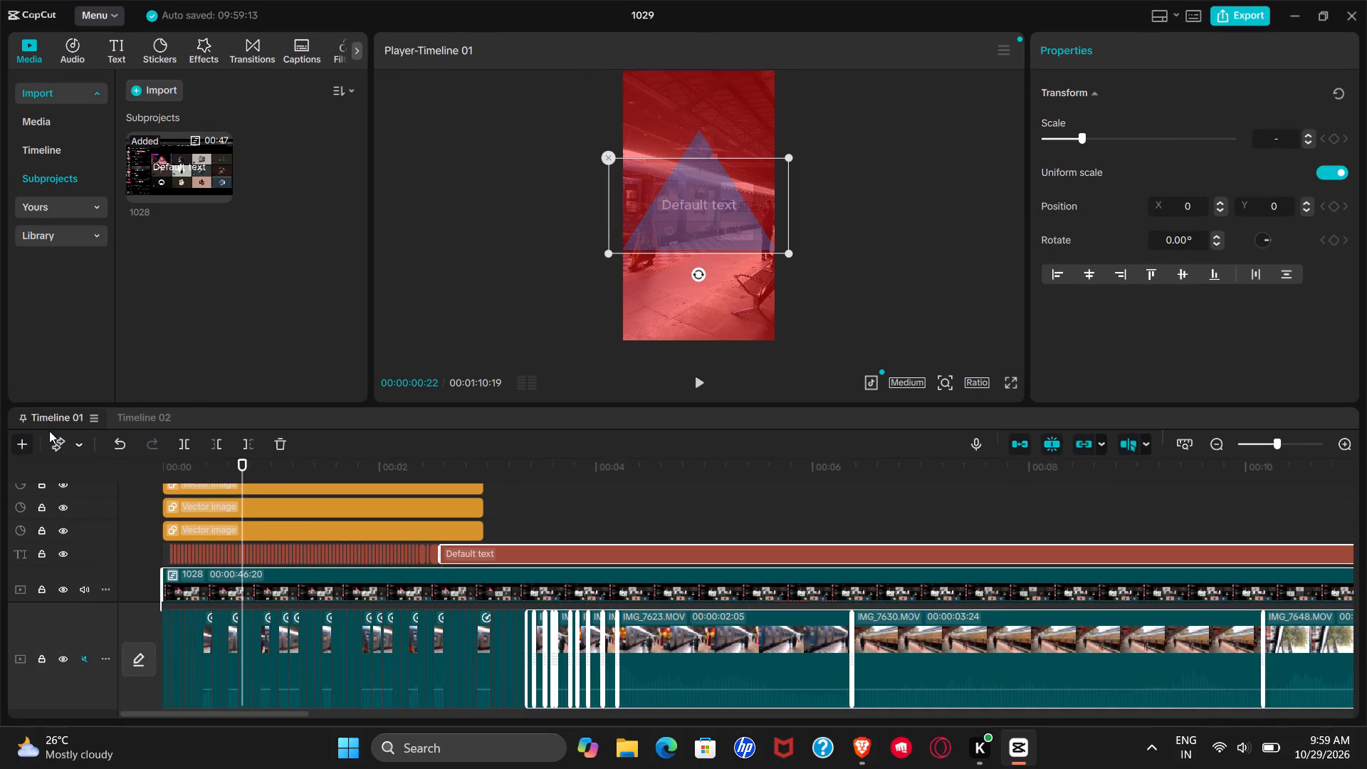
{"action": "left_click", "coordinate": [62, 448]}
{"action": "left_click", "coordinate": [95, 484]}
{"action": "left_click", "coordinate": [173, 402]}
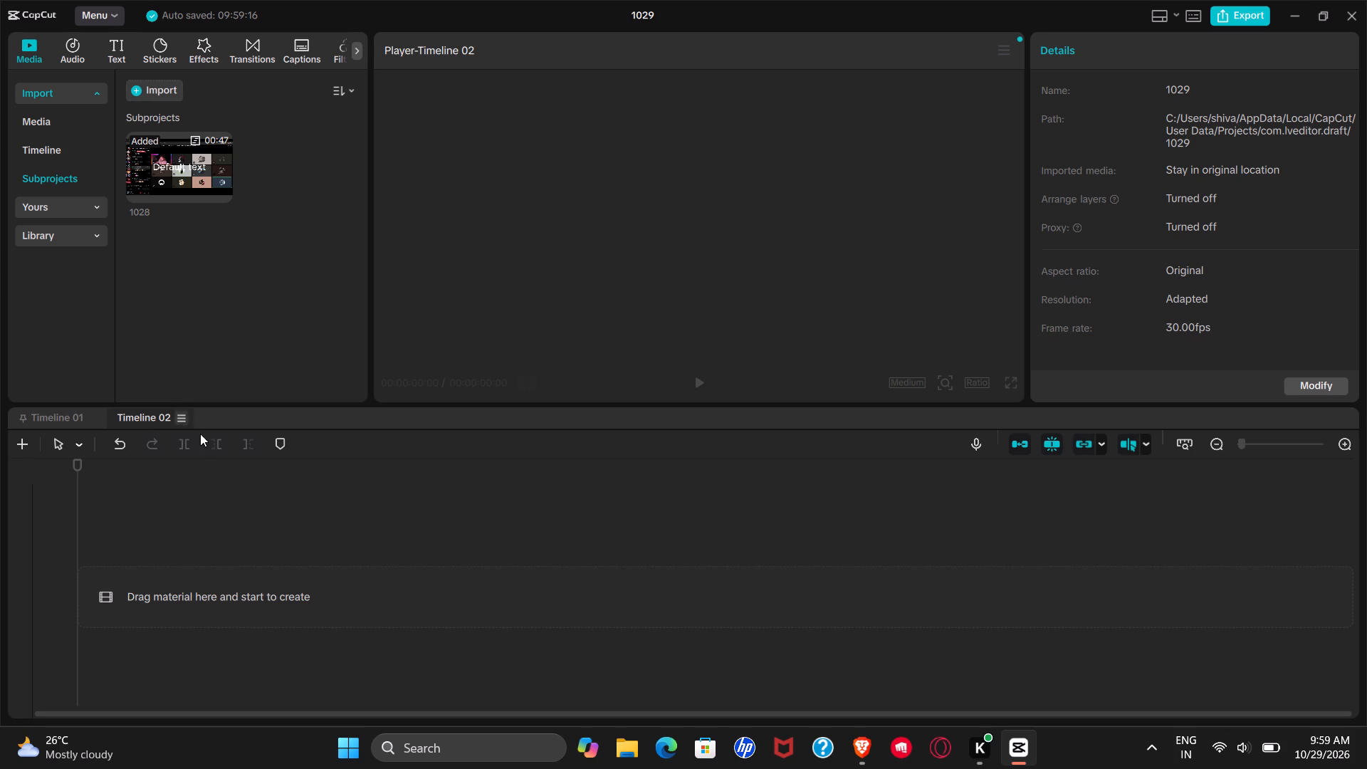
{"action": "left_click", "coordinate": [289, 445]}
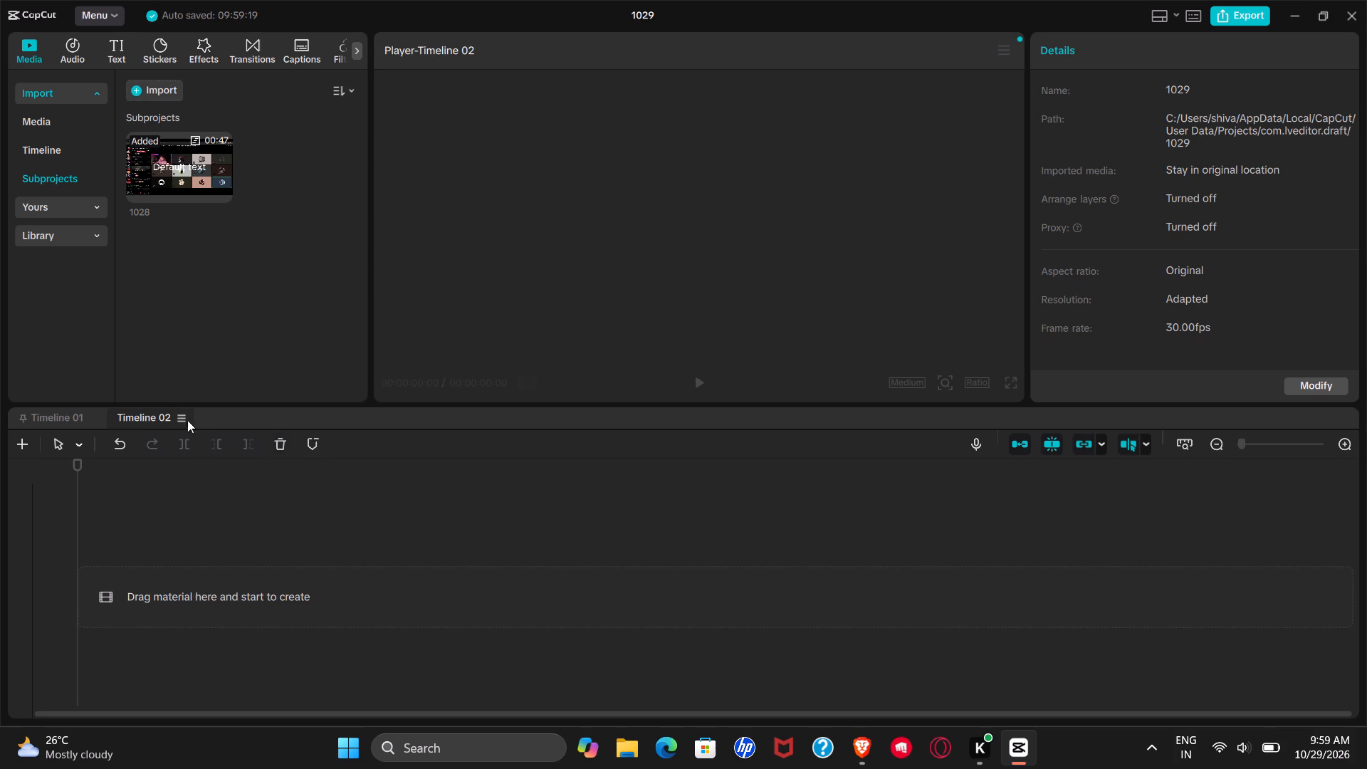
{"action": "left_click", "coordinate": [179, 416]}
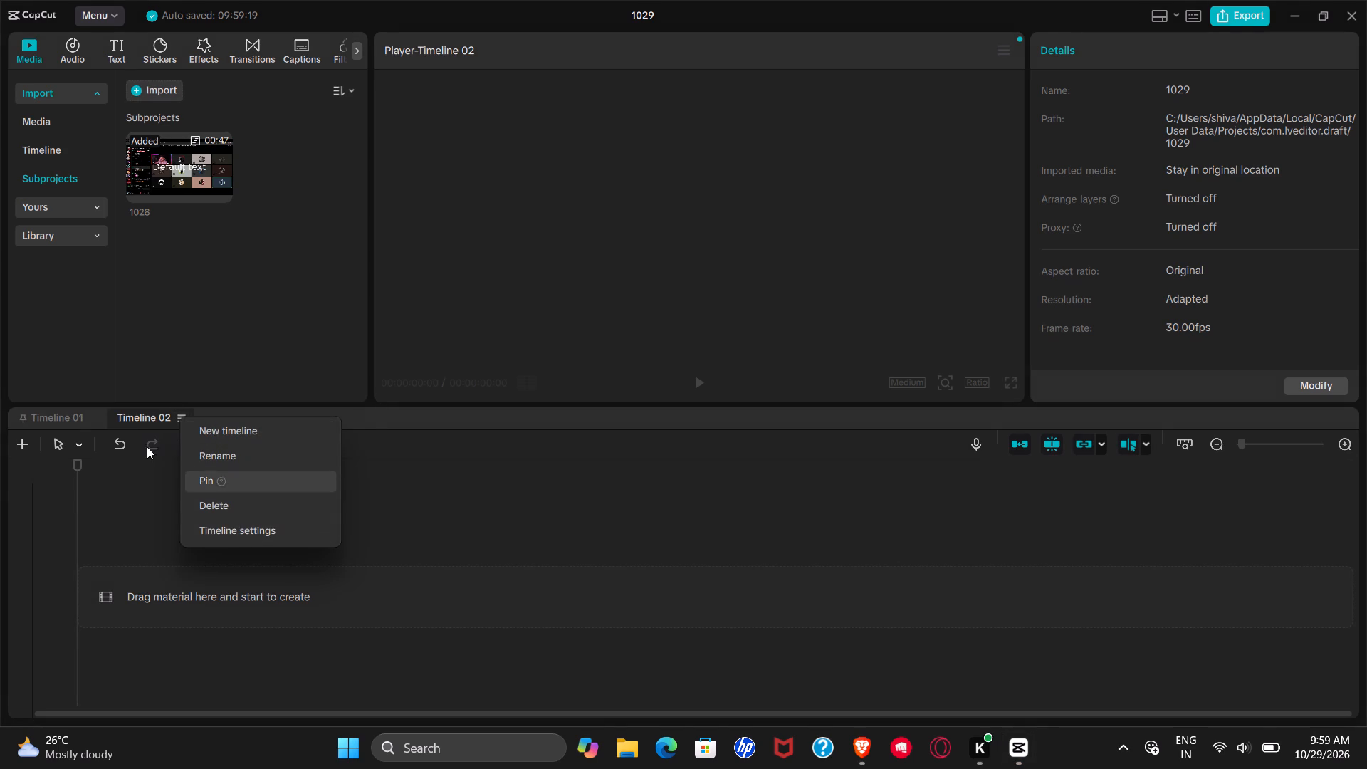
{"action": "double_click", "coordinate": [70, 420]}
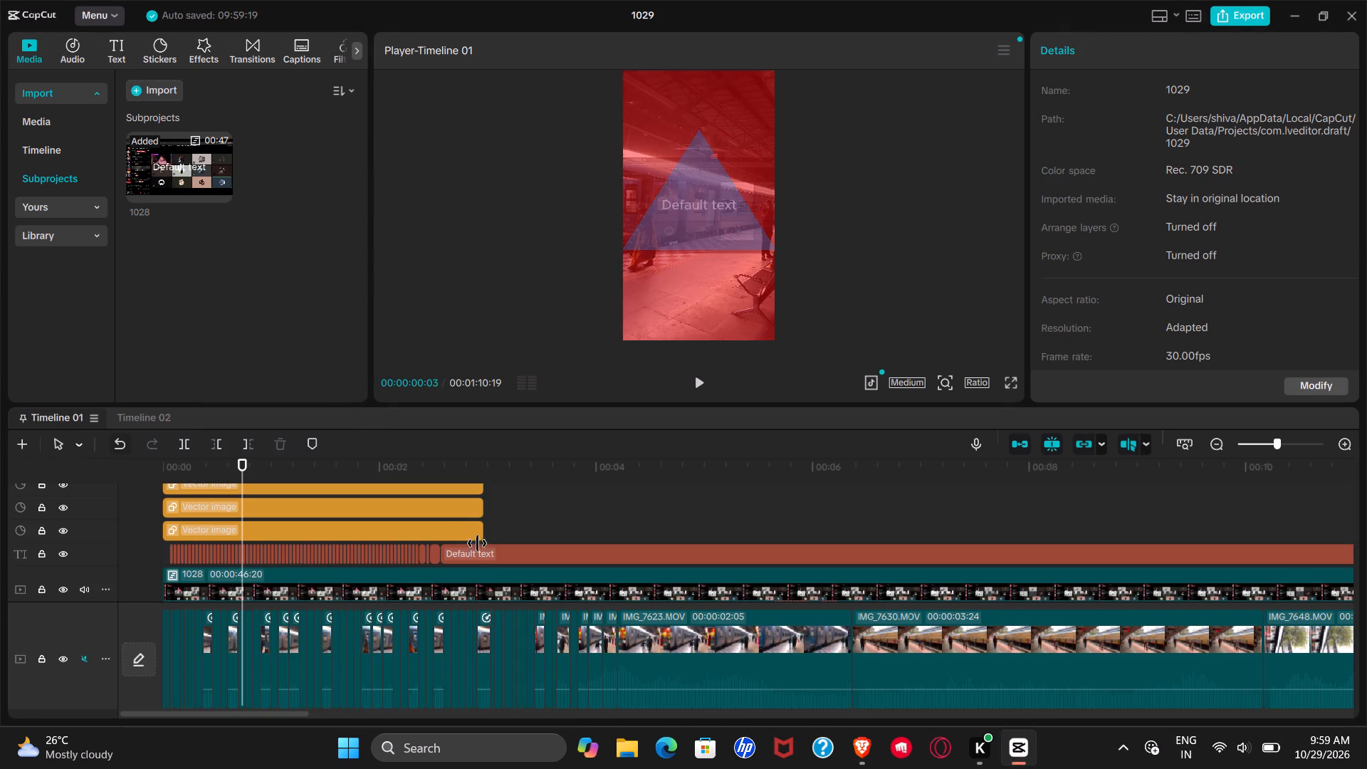
Create a new timeline and place the 1028 subproject at its start.
{"action": "left_click", "coordinate": [493, 508]}
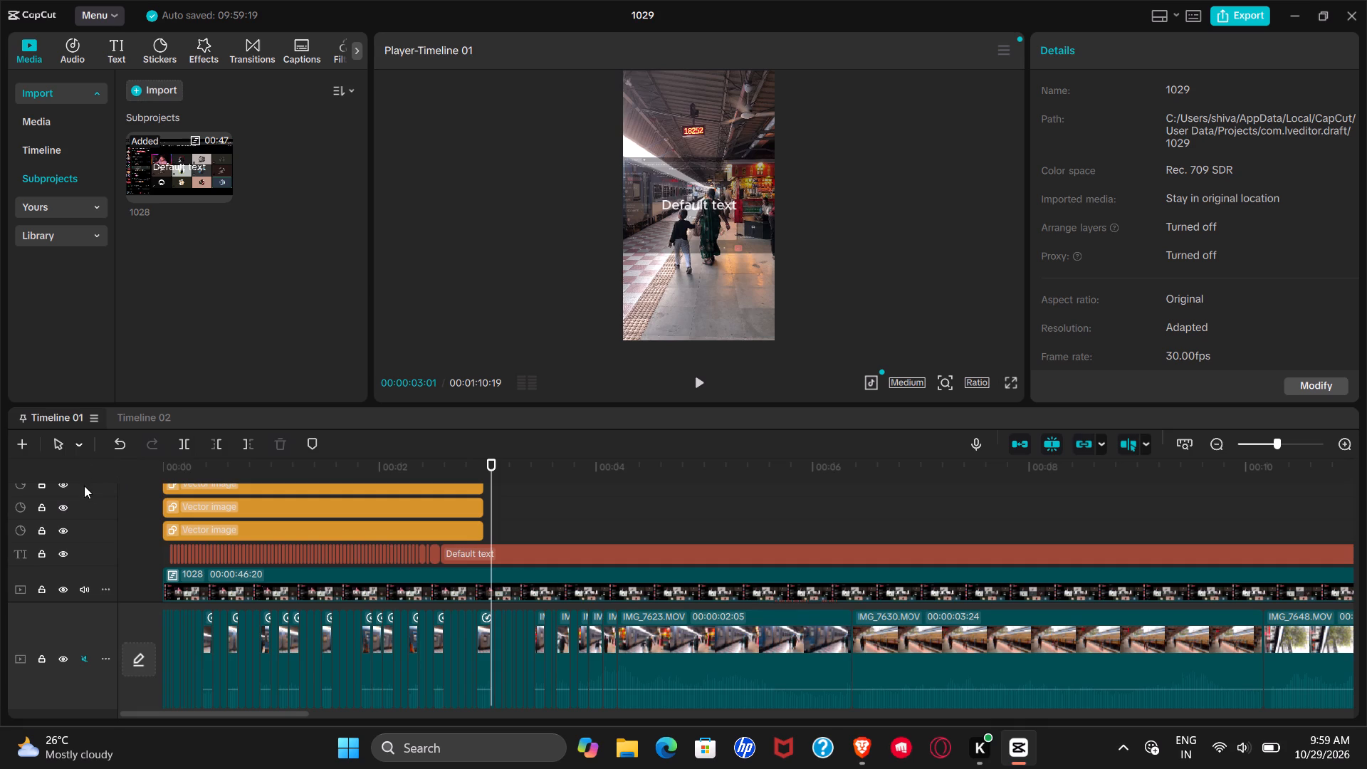
{"action": "left_click", "coordinate": [65, 439]}
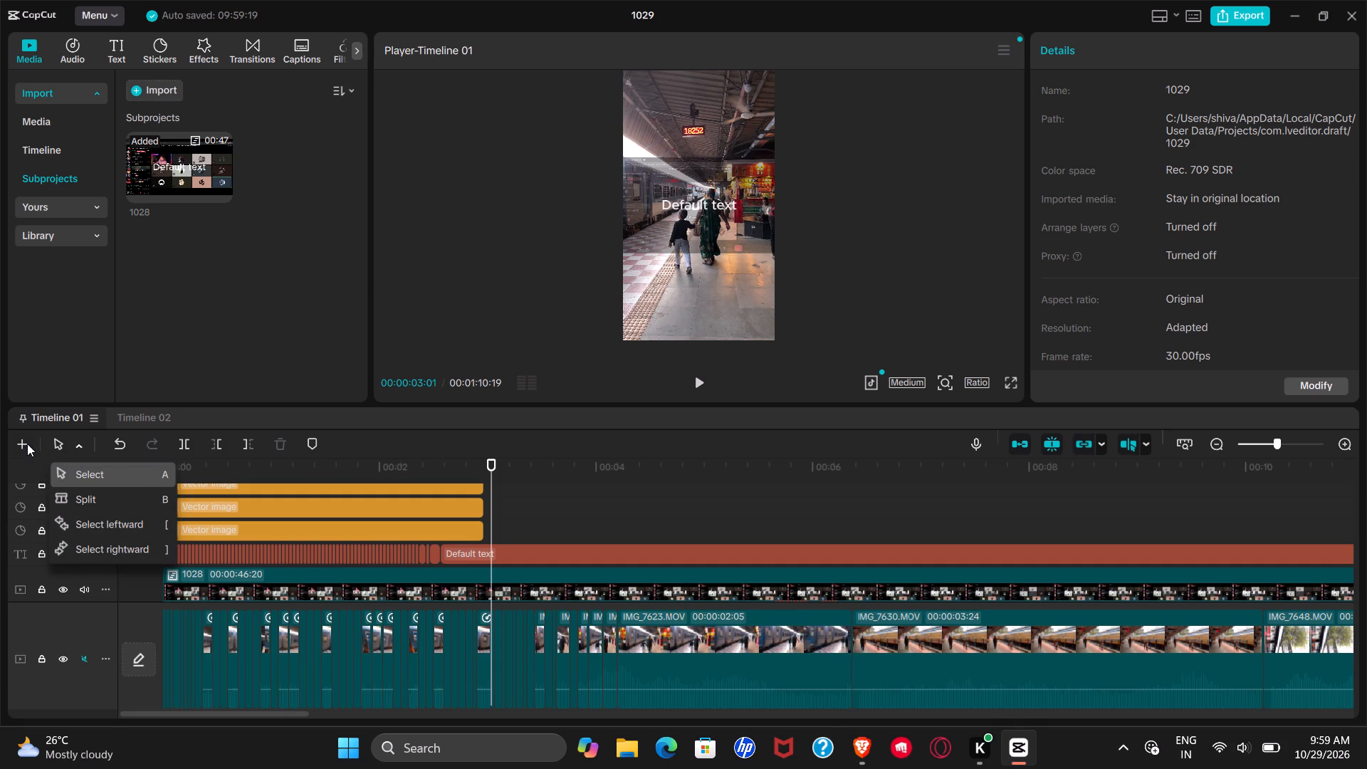
{"action": "left_click", "coordinate": [19, 443]}
{"action": "left_click_drag", "start_coordinate": [185, 172], "coordinate": [216, 588]}
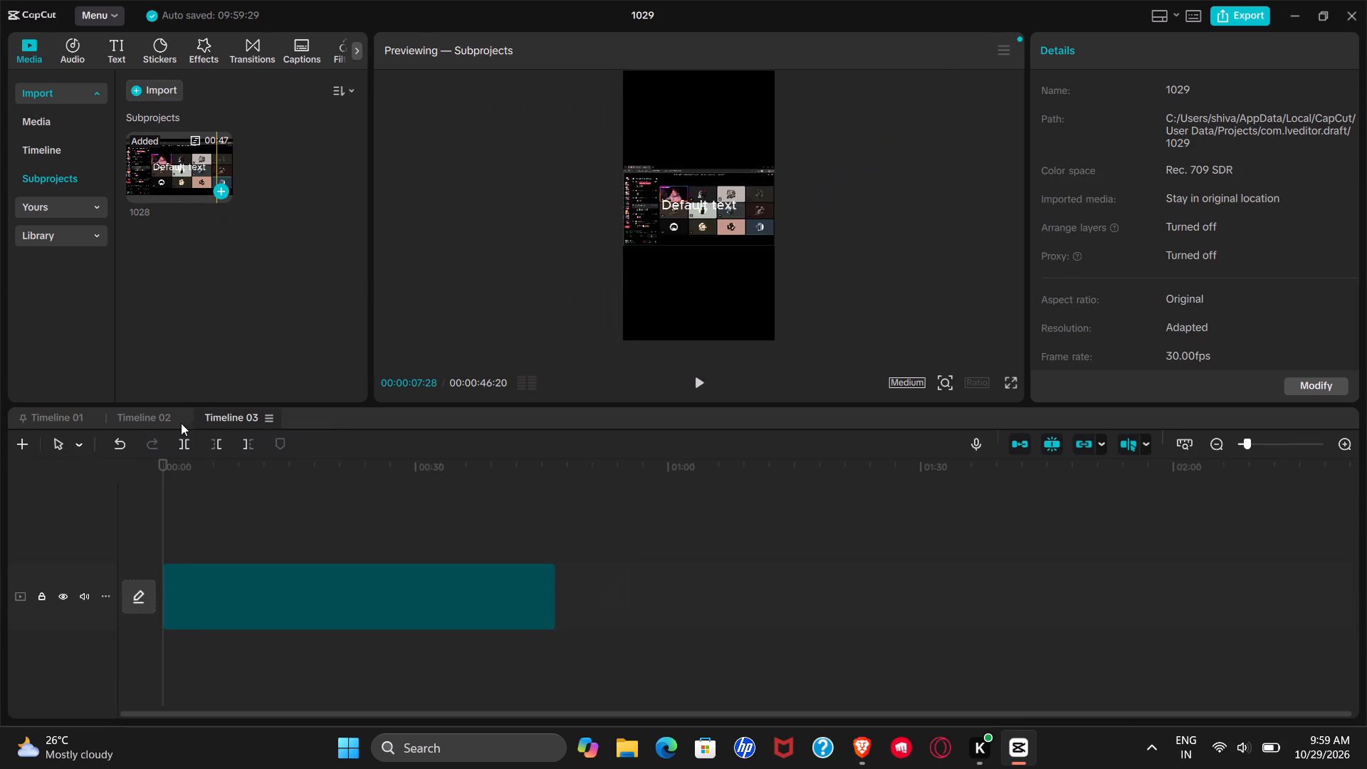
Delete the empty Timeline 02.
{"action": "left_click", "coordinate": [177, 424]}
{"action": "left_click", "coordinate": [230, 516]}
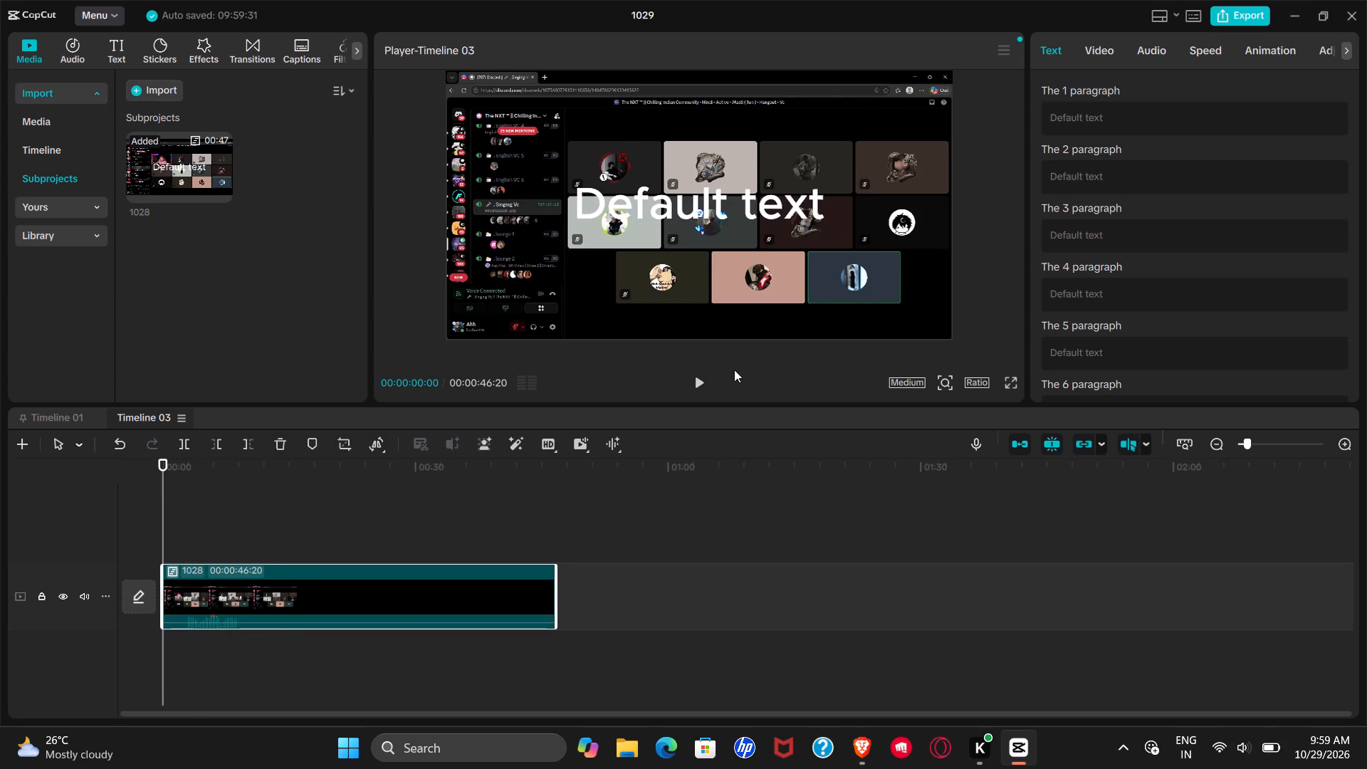
Play the 1028 clip on Timeline 03 and trim its start to leave a duration of 00:00:43:29.
{"action": "left_click", "coordinate": [711, 373]}
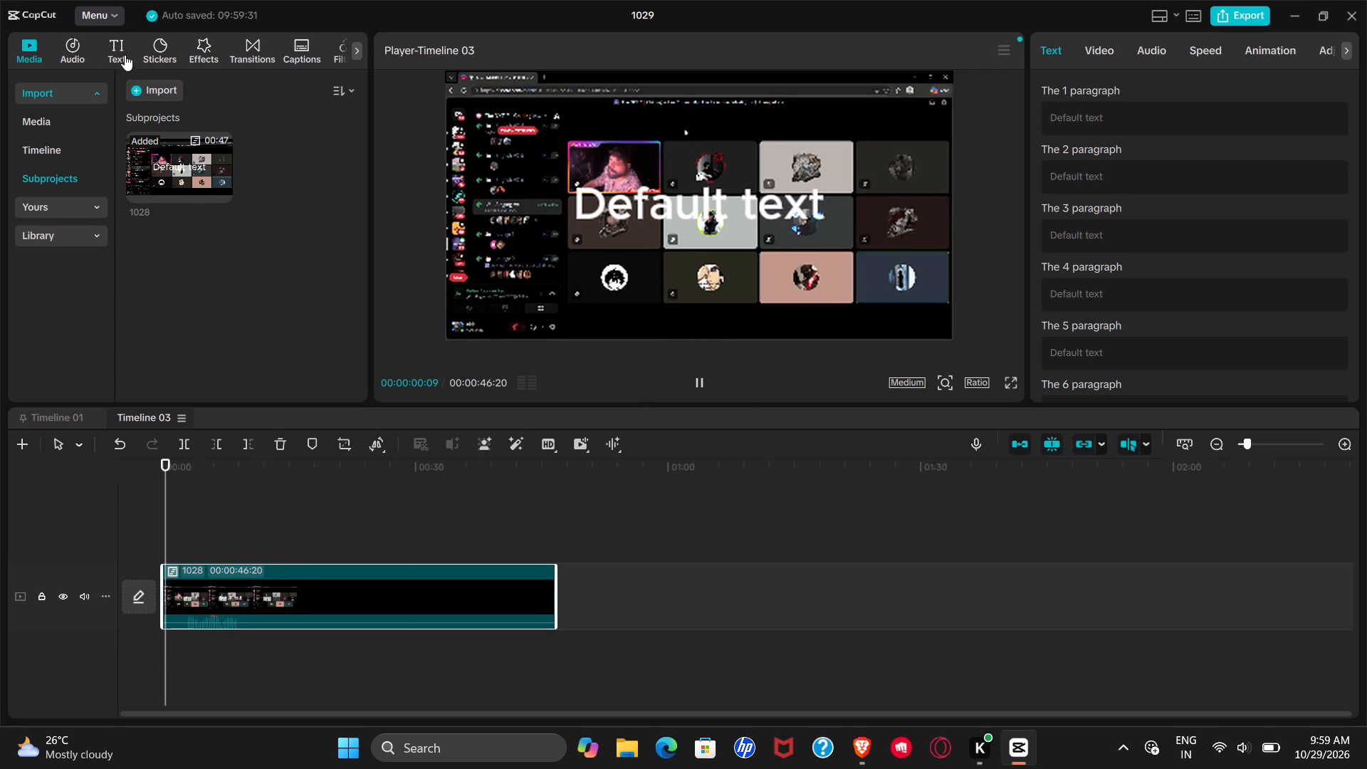
{"action": "left_click", "coordinate": [102, 30]}
{"action": "left_click", "coordinate": [117, 58]}
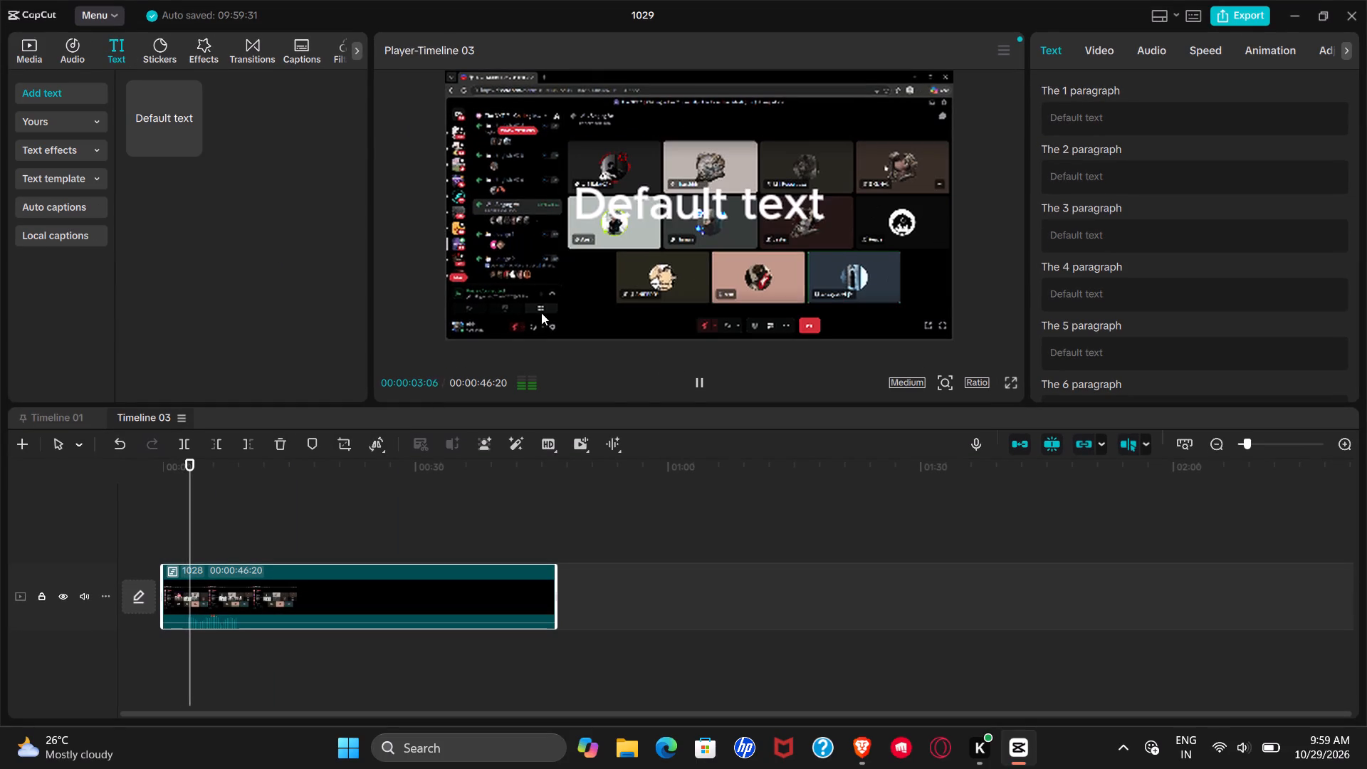
{"action": "left_click_drag", "start_coordinate": [164, 592], "coordinate": [174, 591]}
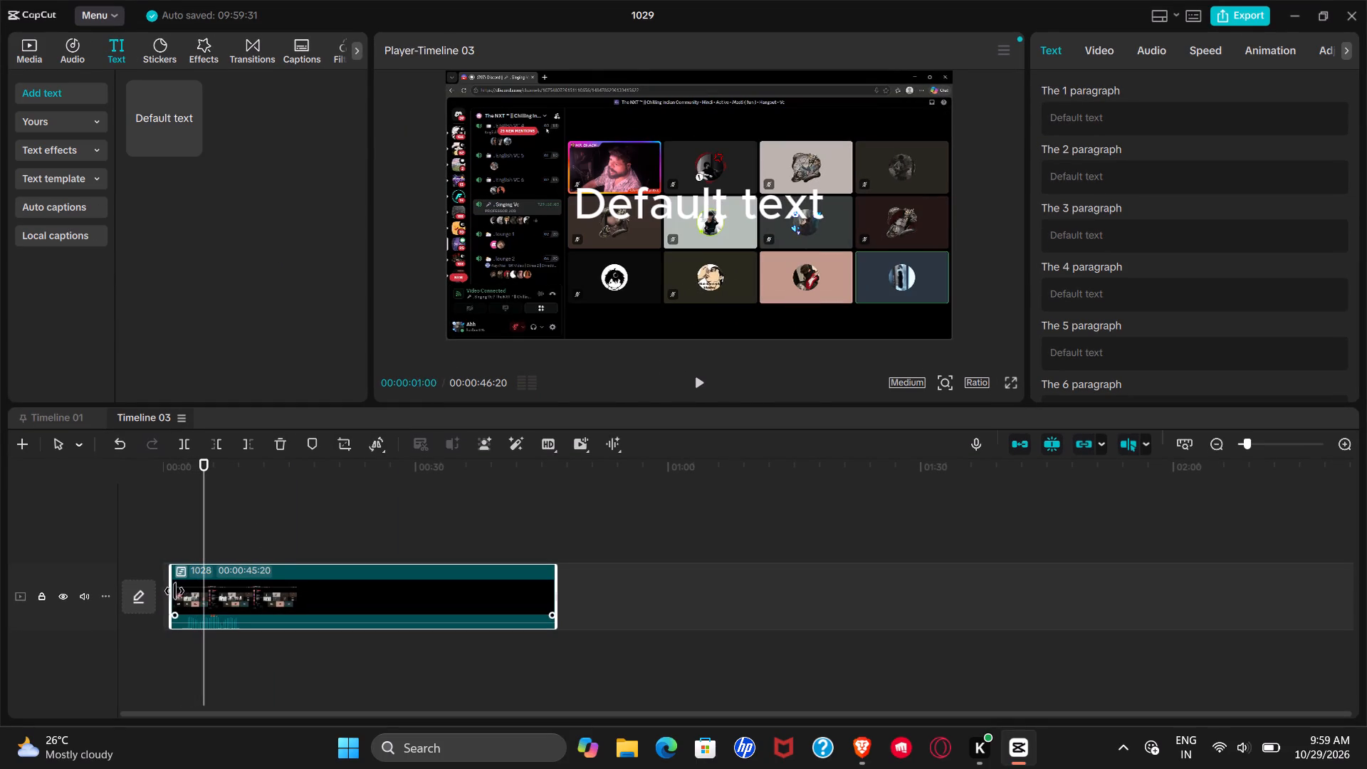
{"action": "left_click_drag", "start_coordinate": [174, 591], "coordinate": [187, 592]}
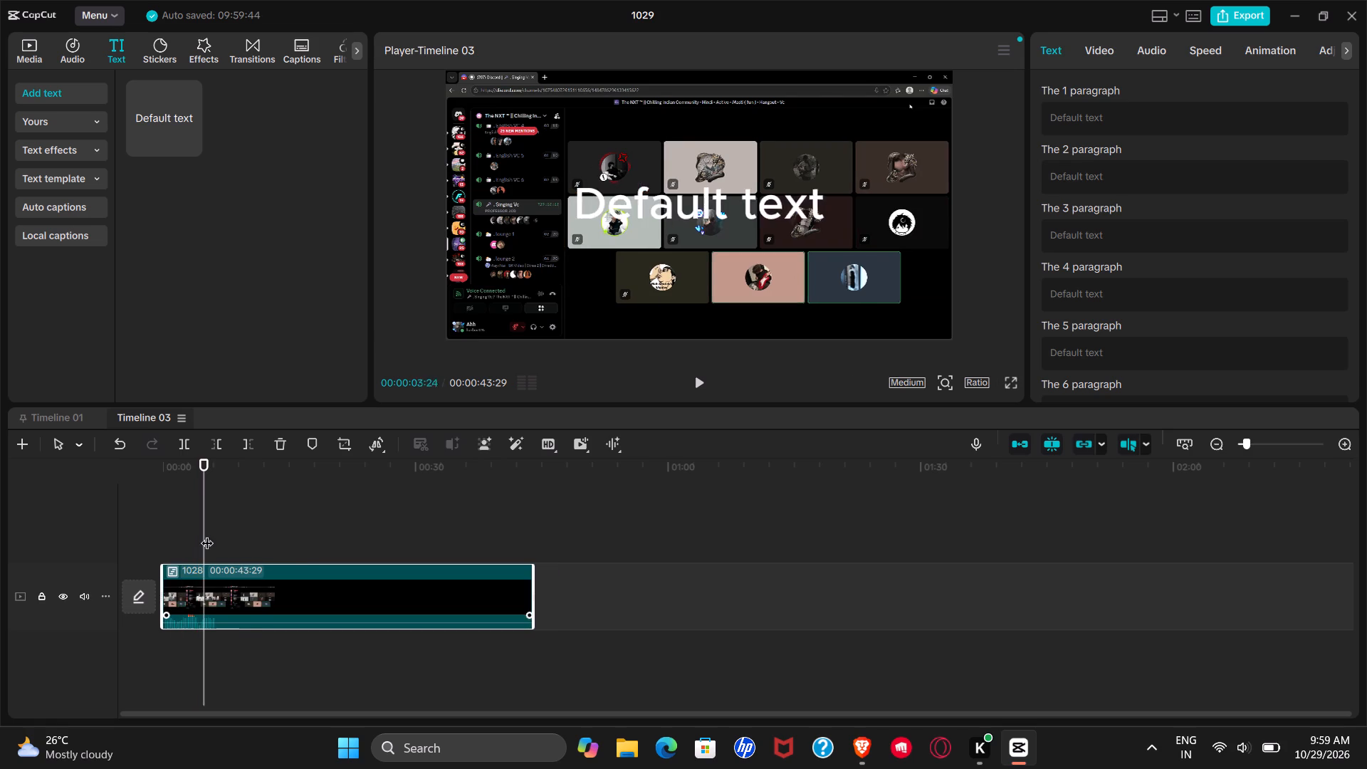
Preview the trimmed 1028 clip around 16 seconds and again from about 5 seconds, and return to its start.
{"action": "left_click", "coordinate": [207, 533]}
{"action": "left_click", "coordinate": [303, 535]}
{"action": "left_click", "coordinate": [711, 377]}
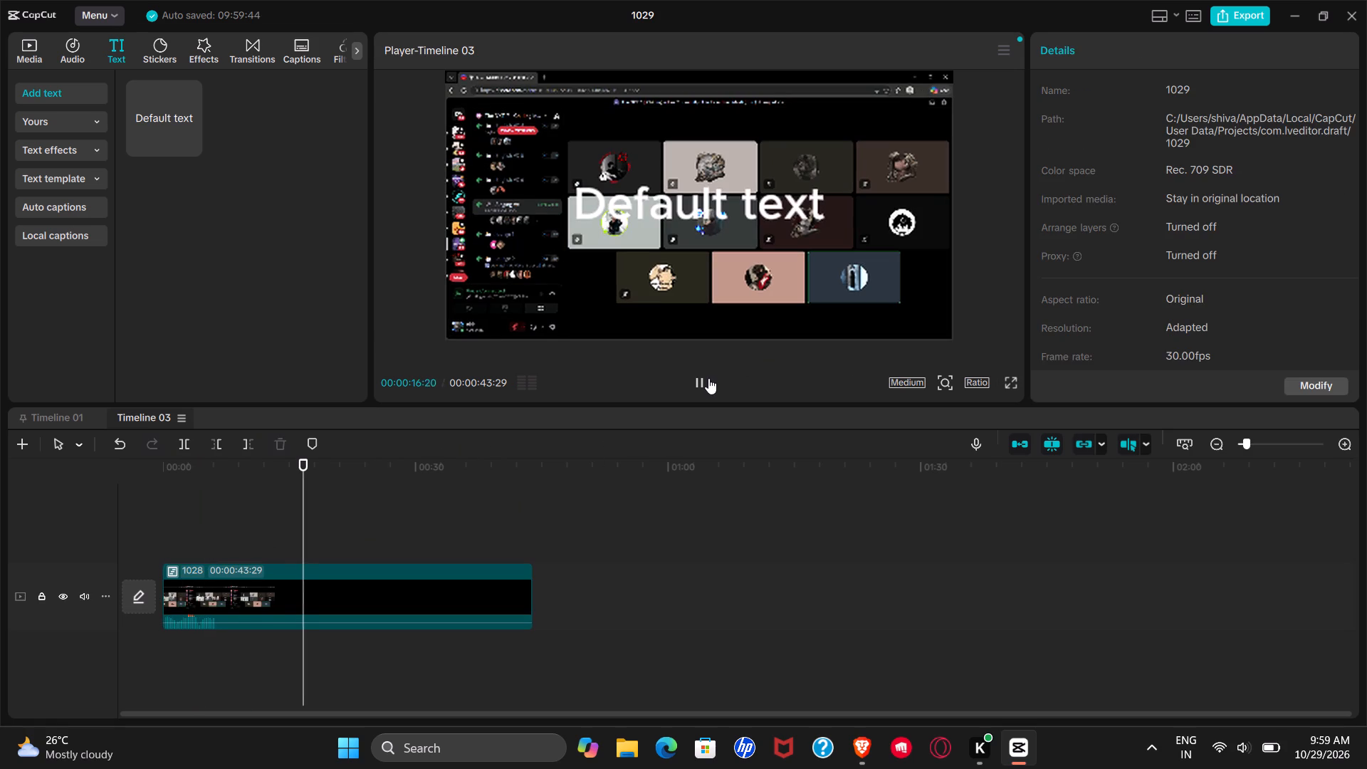
{"action": "left_click_drag", "start_coordinate": [229, 525], "coordinate": [218, 525]}
{"action": "left_click", "coordinate": [204, 528]}
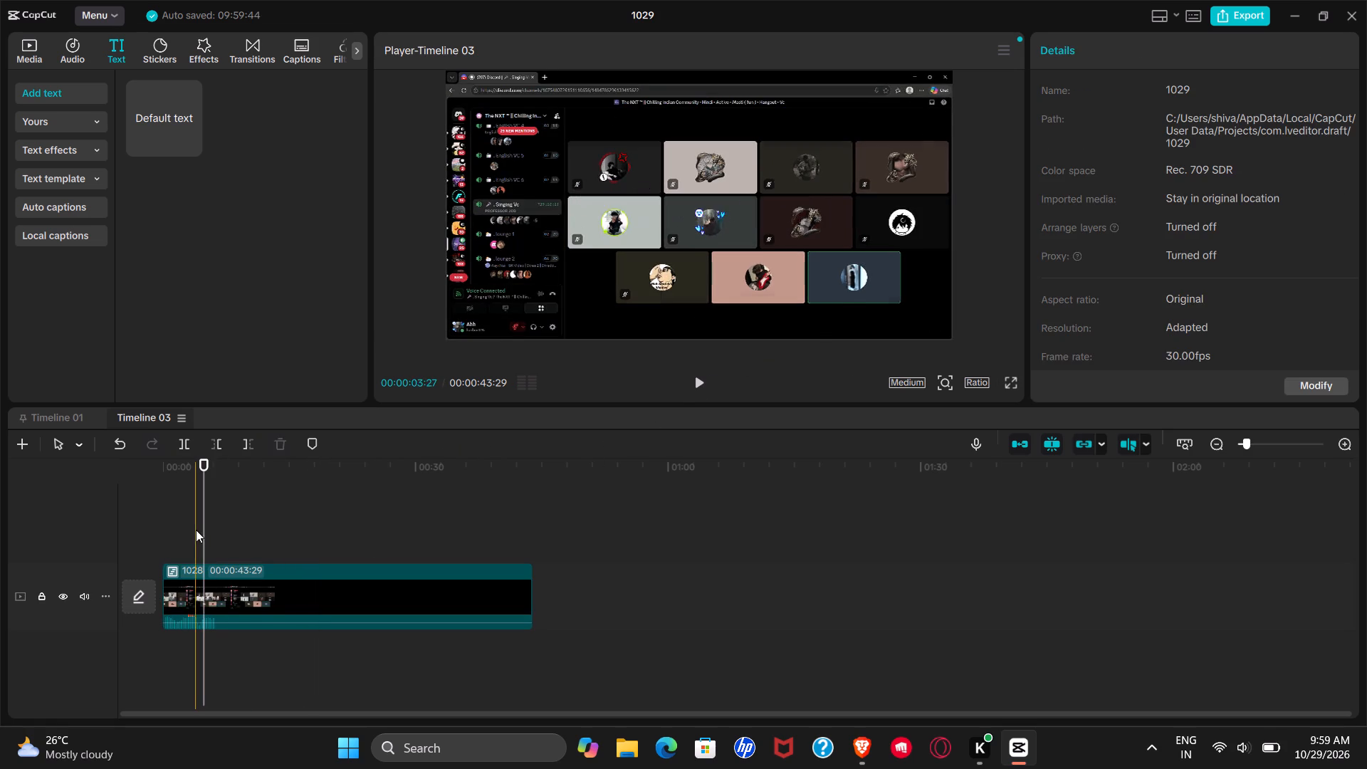
{"action": "left_click", "coordinate": [679, 376]}
{"action": "left_click", "coordinate": [689, 376]}
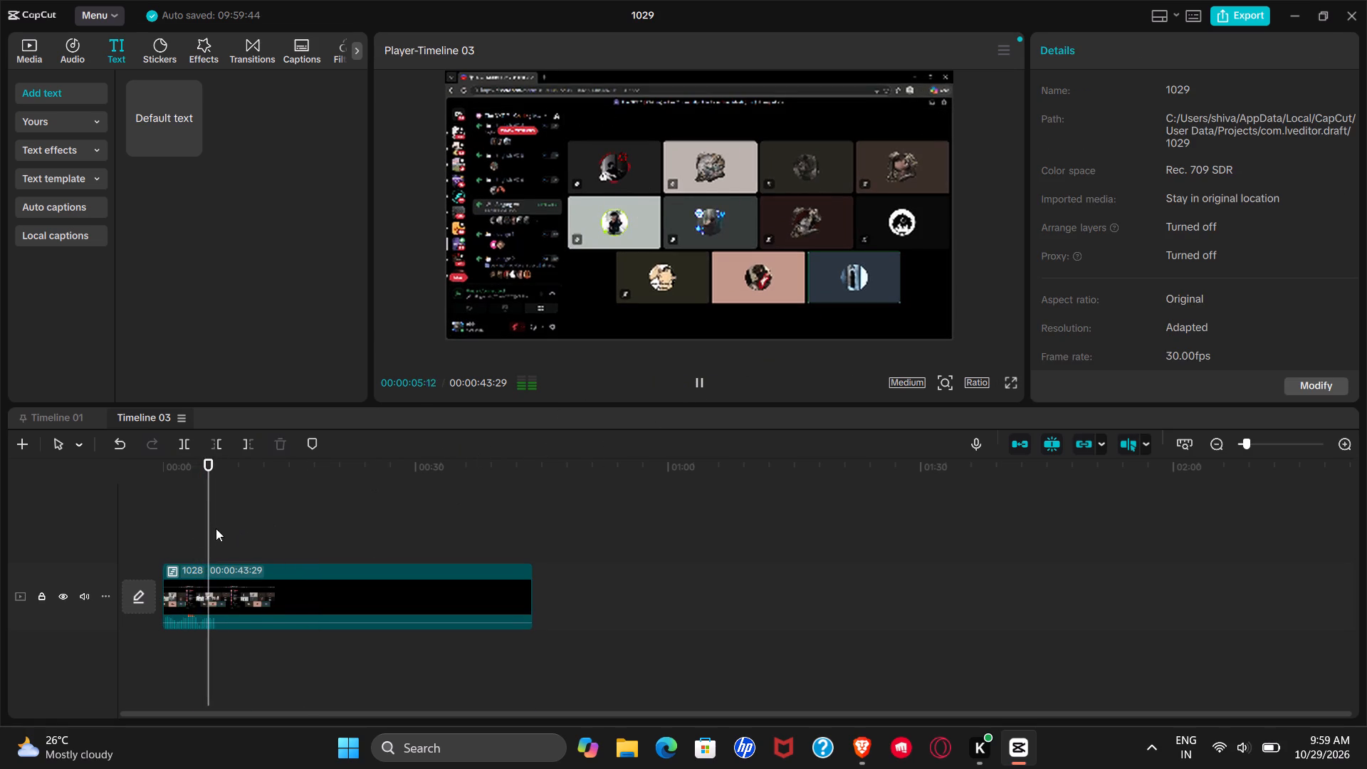
{"action": "left_click", "coordinate": [189, 528]}
{"action": "double_click", "coordinate": [167, 528]}
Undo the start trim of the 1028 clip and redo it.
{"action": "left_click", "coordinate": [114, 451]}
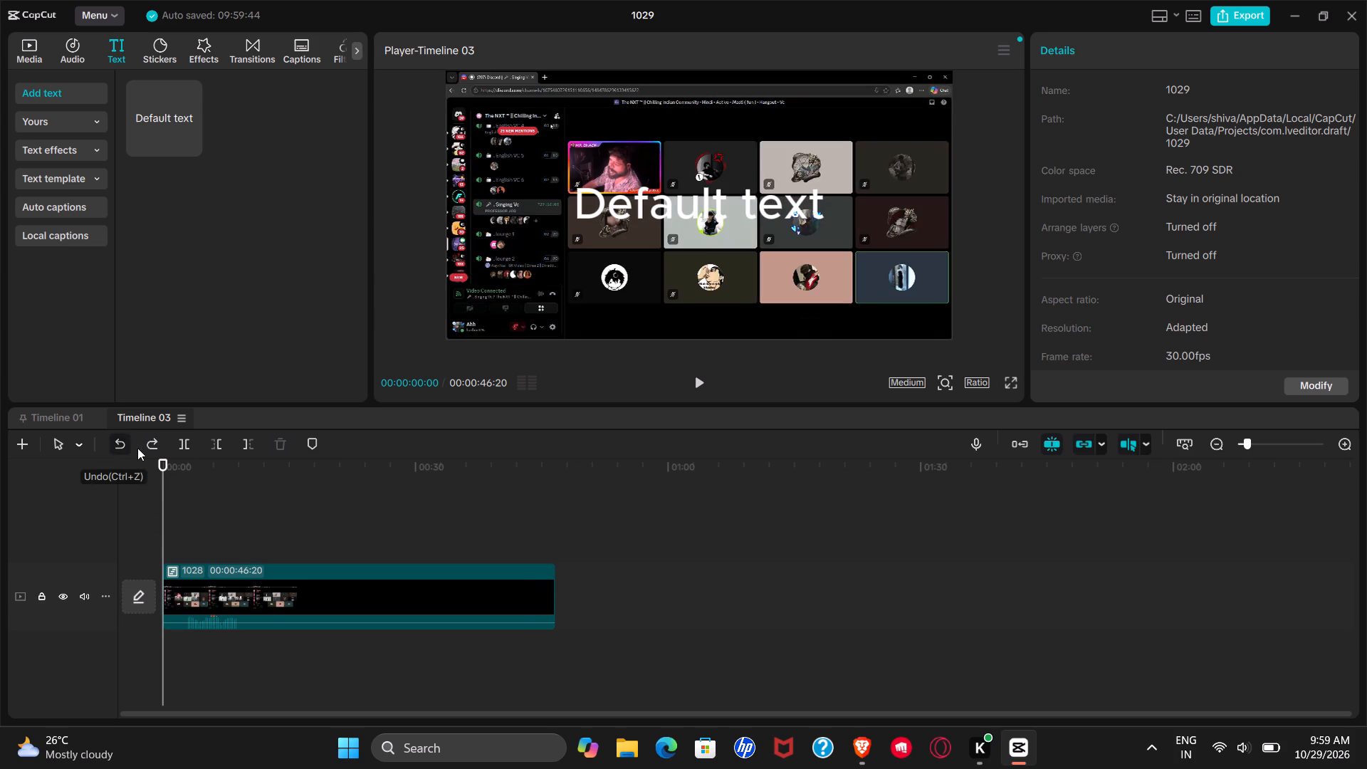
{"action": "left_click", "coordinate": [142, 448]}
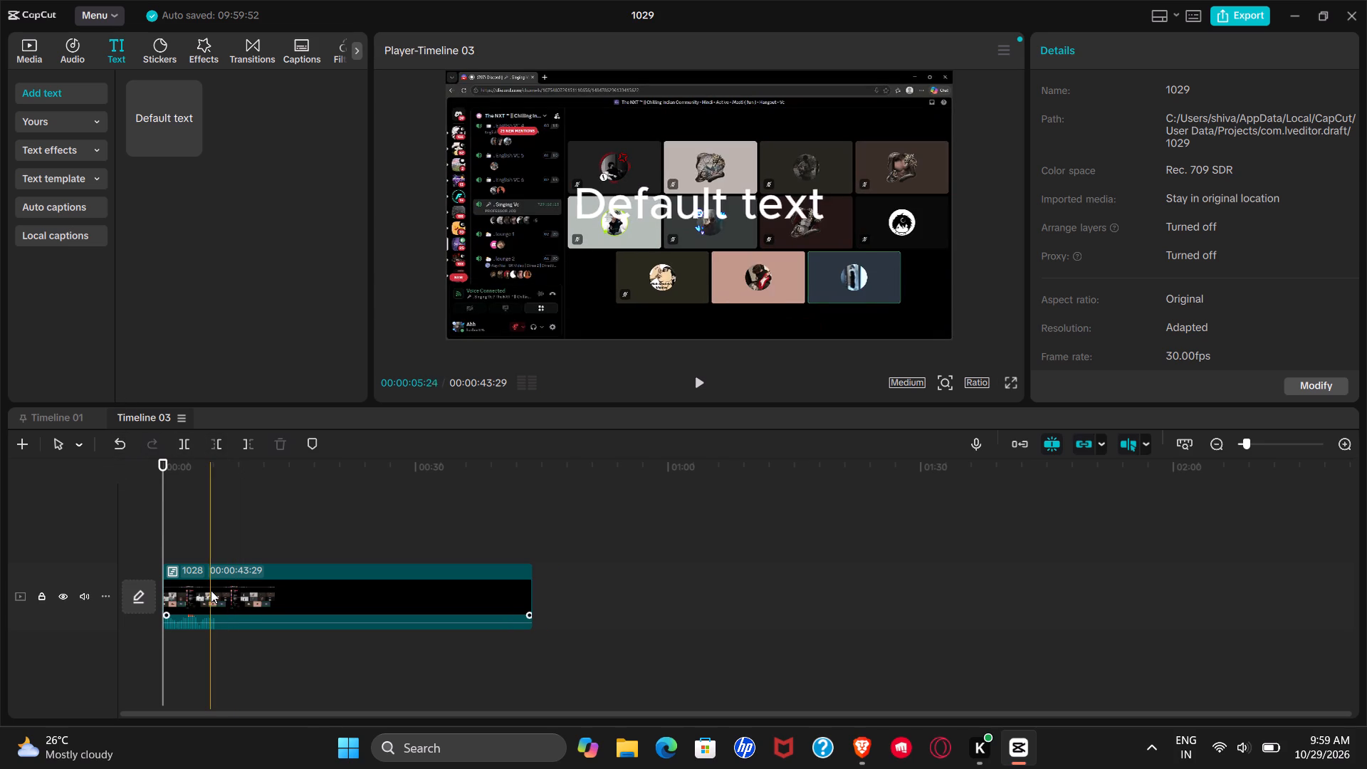
Delete the part of the 1028 clip after 00:00:06:07.
{"action": "left_click", "coordinate": [216, 590]}
{"action": "left_click", "coordinate": [243, 451]}
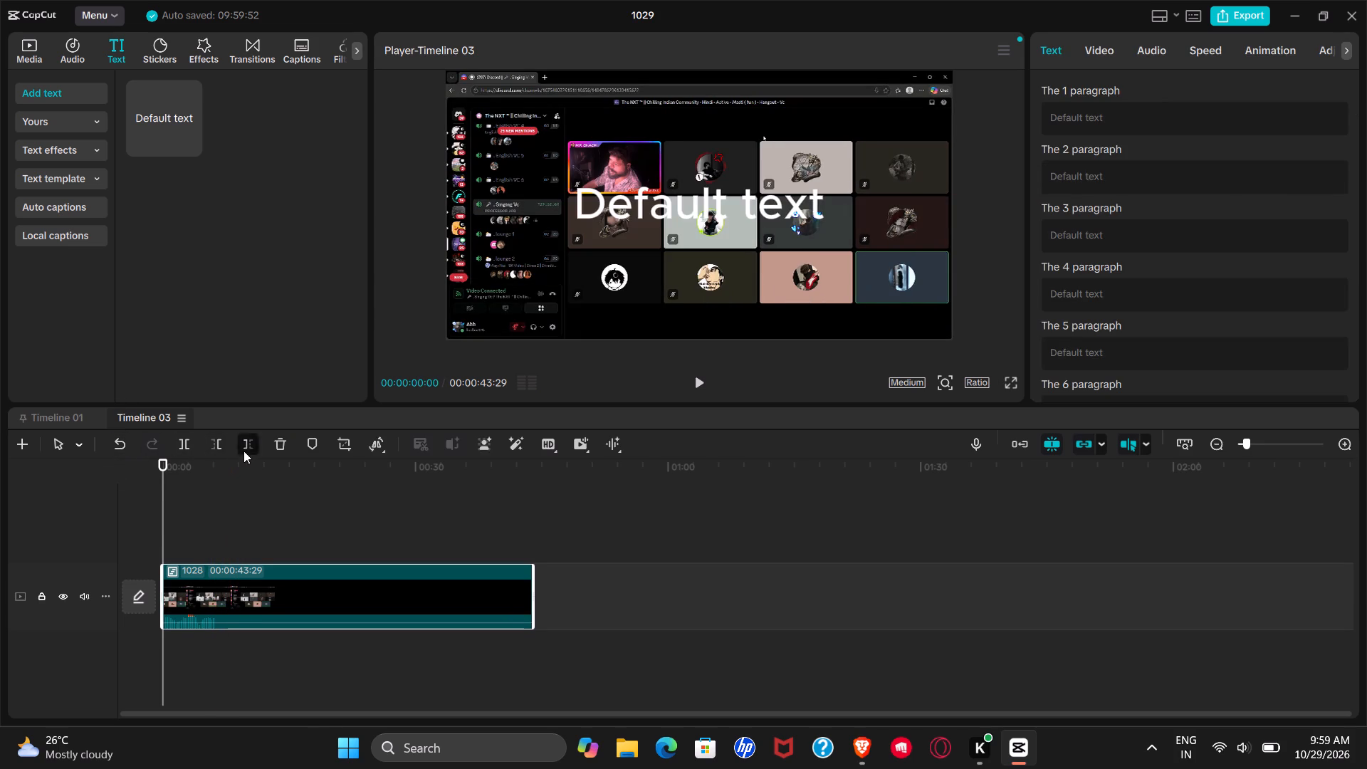
{"action": "left_click", "coordinate": [216, 521]}
{"action": "left_click", "coordinate": [216, 561]}
{"action": "left_click", "coordinate": [216, 603]}
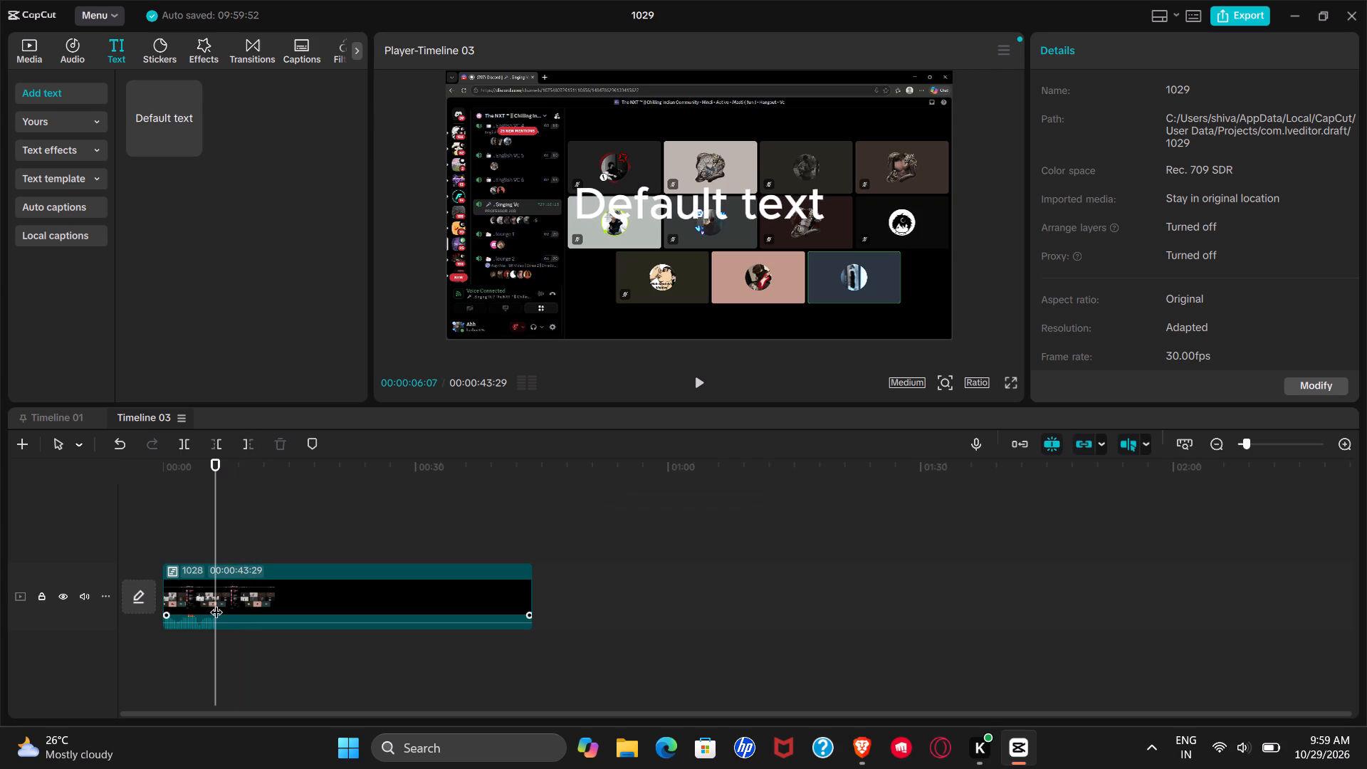
{"action": "left_click", "coordinate": [252, 442]}
Check the opening frames of the 1028 clip and trim its start slightly to a duration of 00:00:06:04.
{"action": "scroll", "coordinate": [218, 624], "scroll_direction": "up", "scroll_amount": 6, "text": "ctrl"}
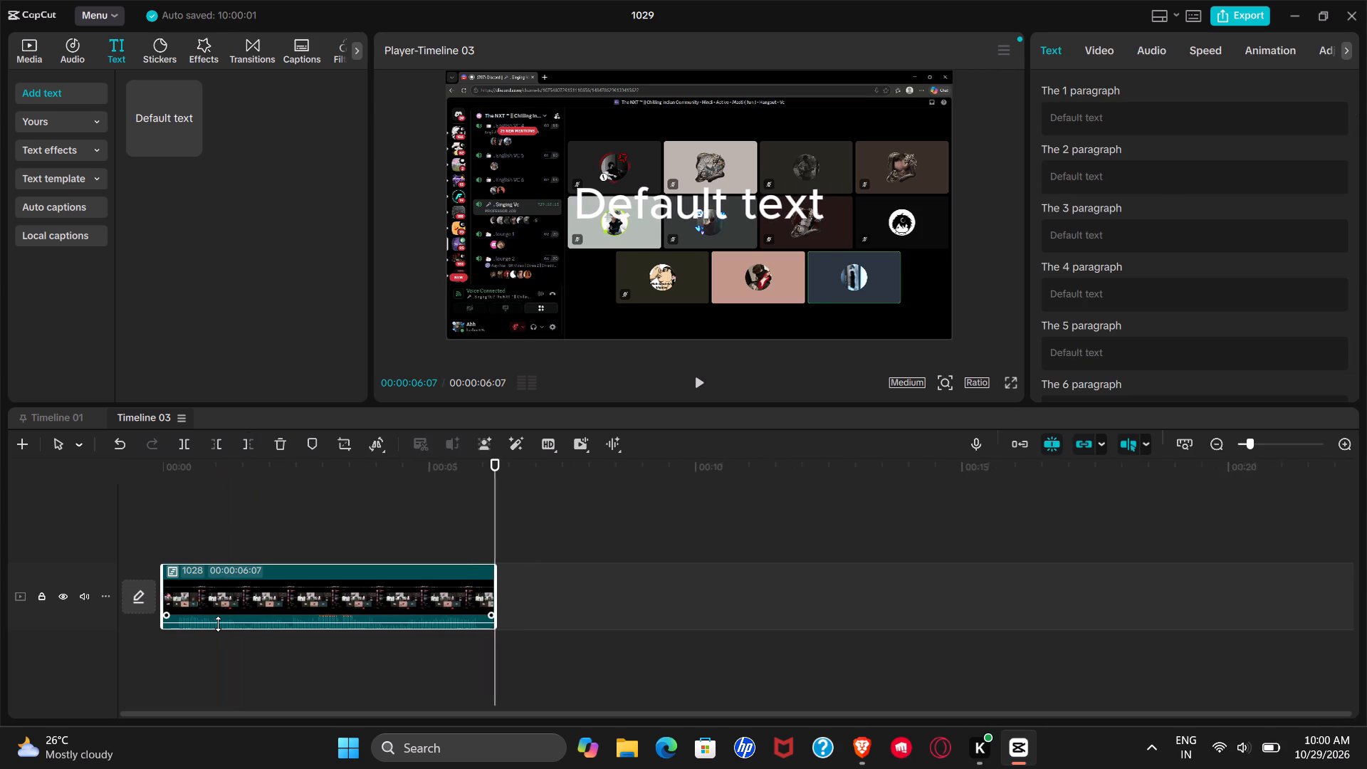
{"action": "scroll", "coordinate": [218, 624], "scroll_direction": "up", "scroll_amount": 6, "text": "ctrl"}
{"action": "left_click", "coordinate": [267, 555], "text": "ctrl"}
{"action": "left_click", "coordinate": [256, 538]}
{"action": "left_click", "coordinate": [235, 540]}
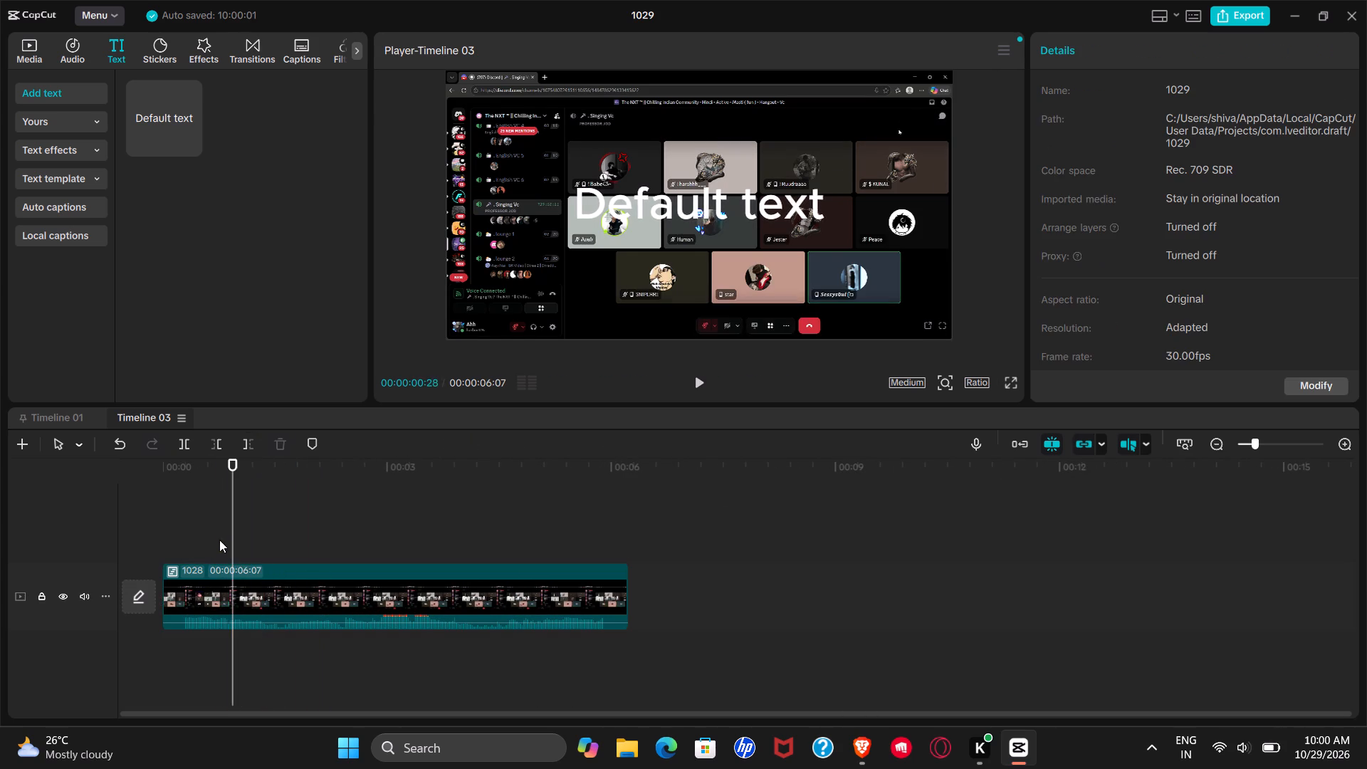
{"action": "left_click", "coordinate": [219, 539]}
{"action": "left_click_drag", "start_coordinate": [204, 545], "coordinate": [187, 547]}
{"action": "left_click", "coordinate": [170, 561]}
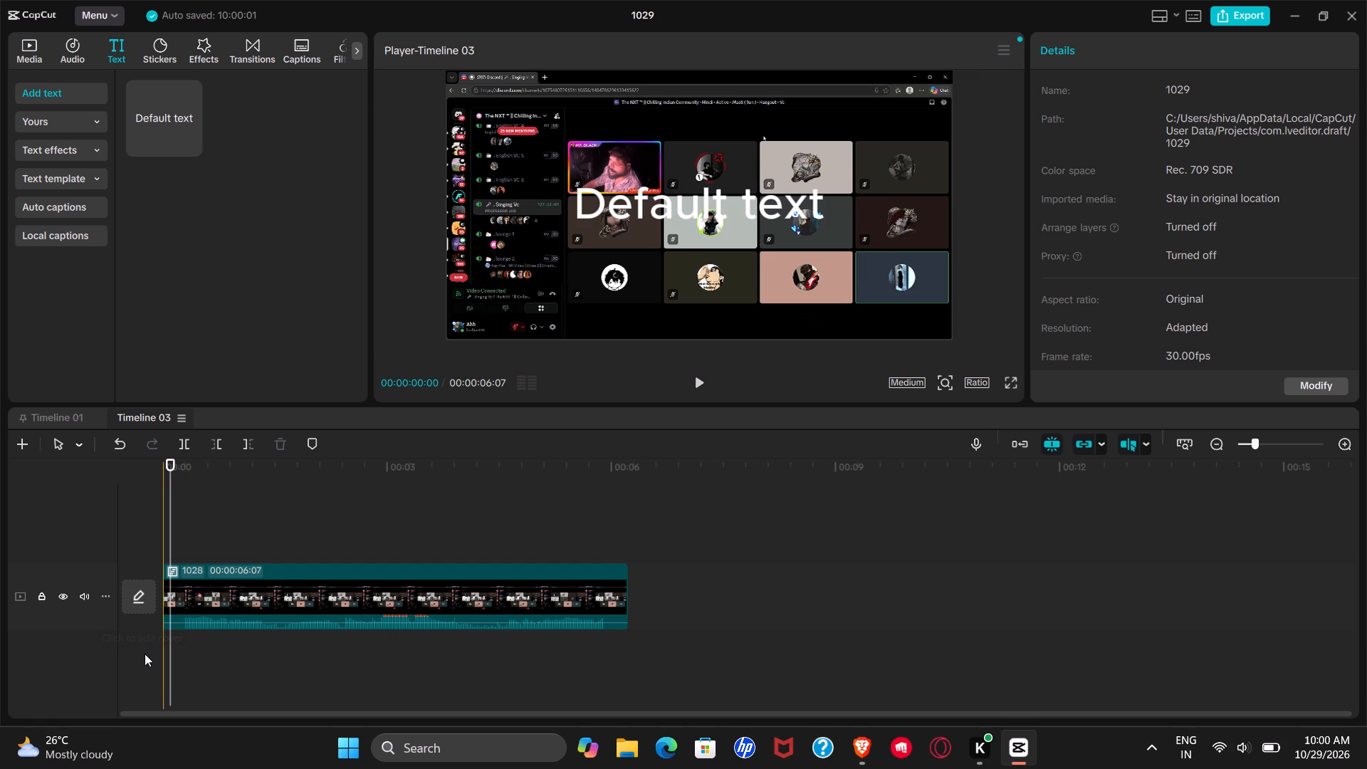
{"action": "left_click", "coordinate": [191, 489]}
{"action": "left_click", "coordinate": [162, 509]}
{"action": "left_click", "coordinate": [150, 511]}
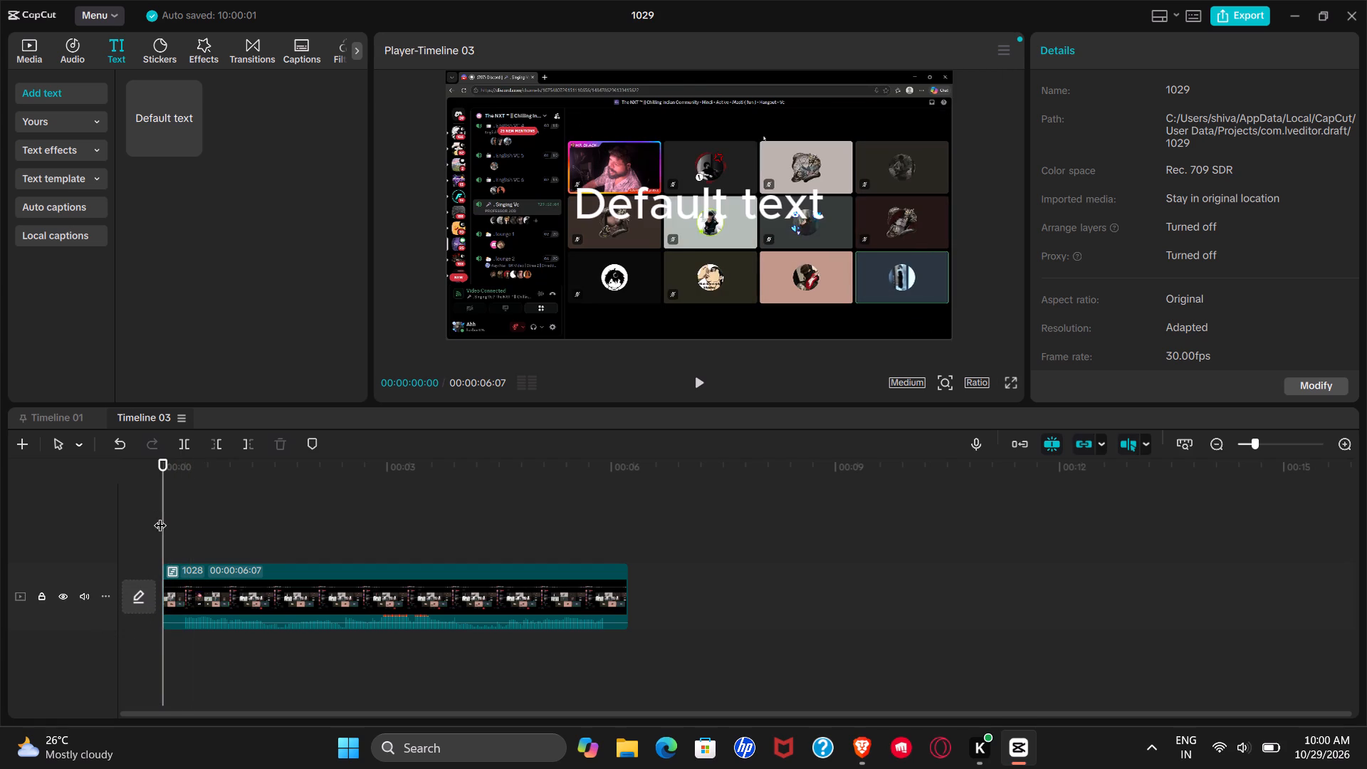
{"action": "left_click", "coordinate": [160, 516]}
{"action": "left_click", "coordinate": [176, 600]}
{"action": "left_click_drag", "start_coordinate": [164, 597], "coordinate": [179, 597]}
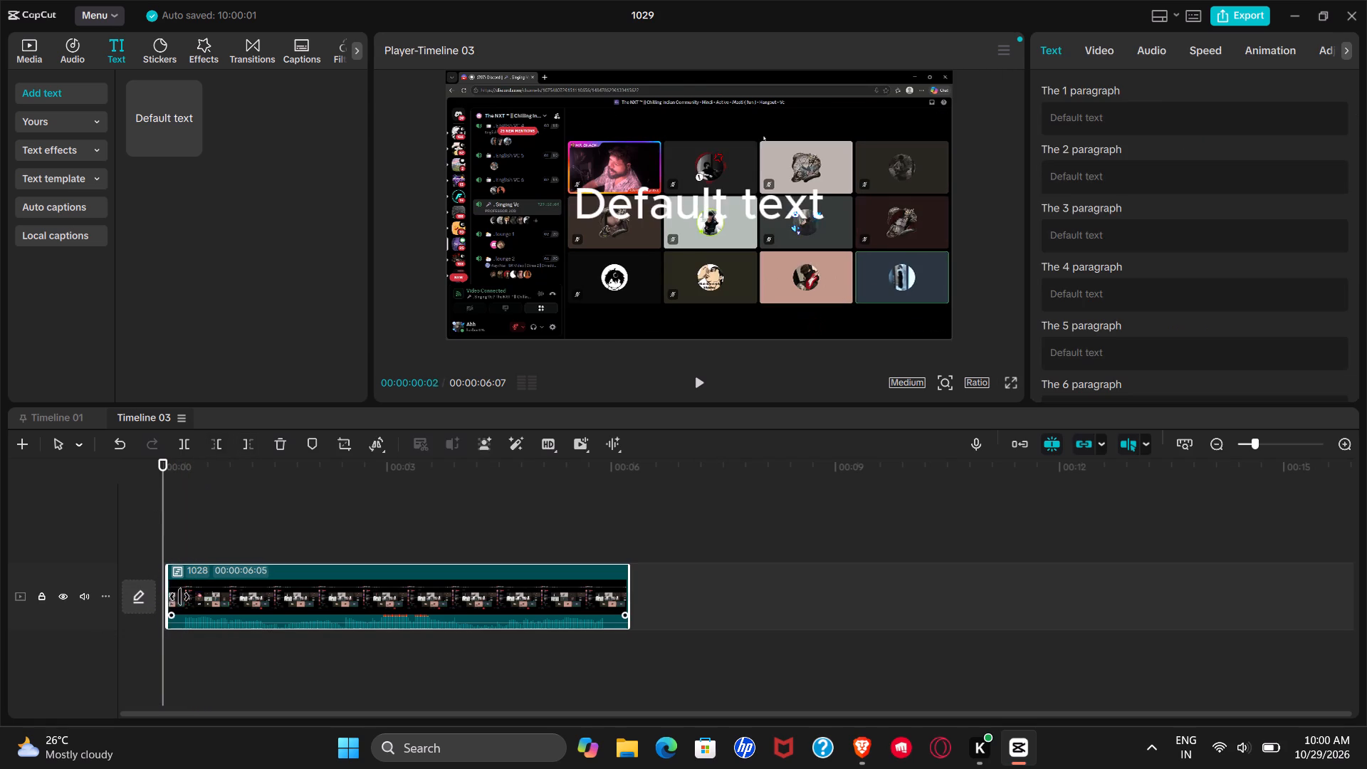
{"action": "left_click_drag", "start_coordinate": [179, 597], "coordinate": [173, 597]}
Trim the end of the 1028 clip to a duration of 00:00:05:27.
{"action": "left_click", "coordinate": [193, 529]}
{"action": "left_click", "coordinate": [289, 517]}
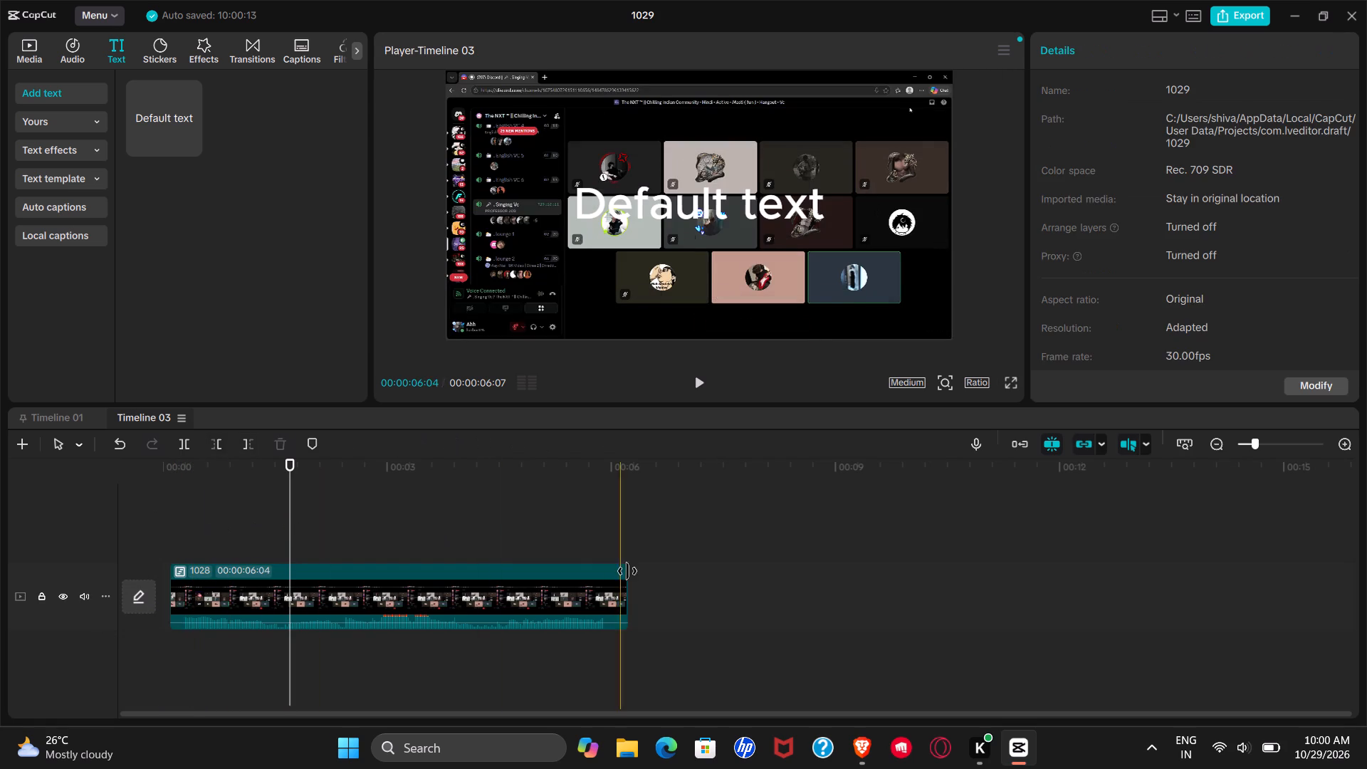
{"action": "left_click", "coordinate": [603, 602]}
{"action": "left_click_drag", "start_coordinate": [626, 593], "coordinate": [607, 592]}
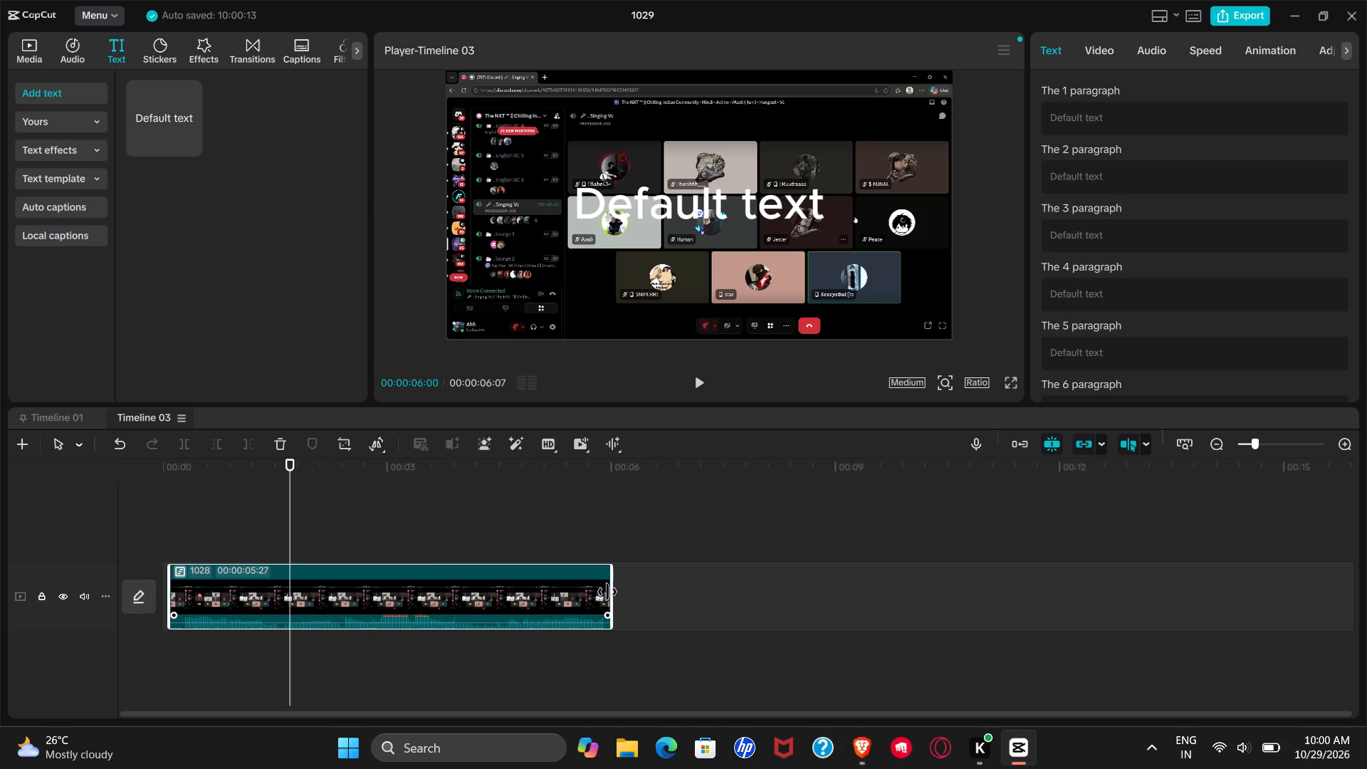
Trim the end and start of the 1028 clip further to a duration of 00:00:05:21.
{"action": "left_click_drag", "start_coordinate": [607, 592], "coordinate": [603, 592]}
{"action": "left_click_drag", "start_coordinate": [168, 591], "coordinate": [178, 591]}
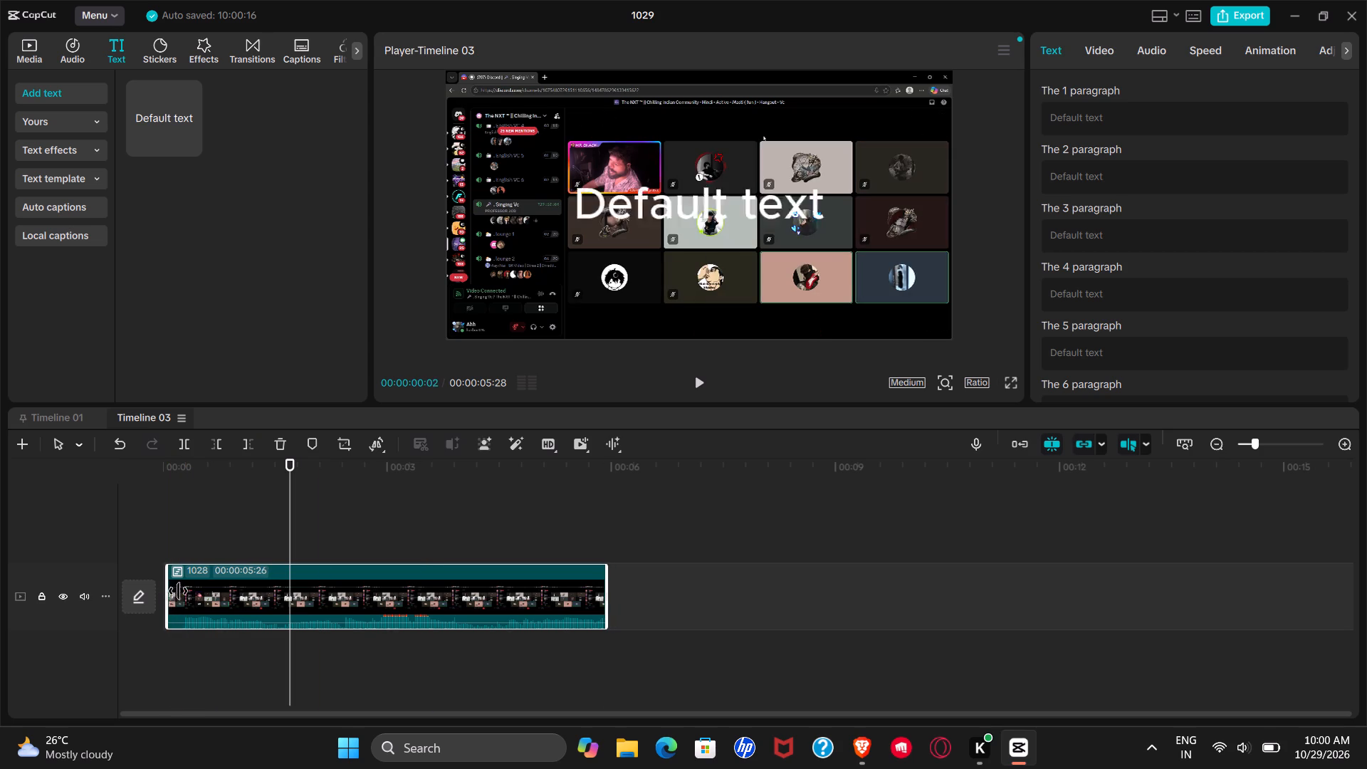
{"action": "left_click_drag", "start_coordinate": [178, 591], "coordinate": [179, 591]}
{"action": "left_click_drag", "start_coordinate": [206, 583], "coordinate": [171, 579]}
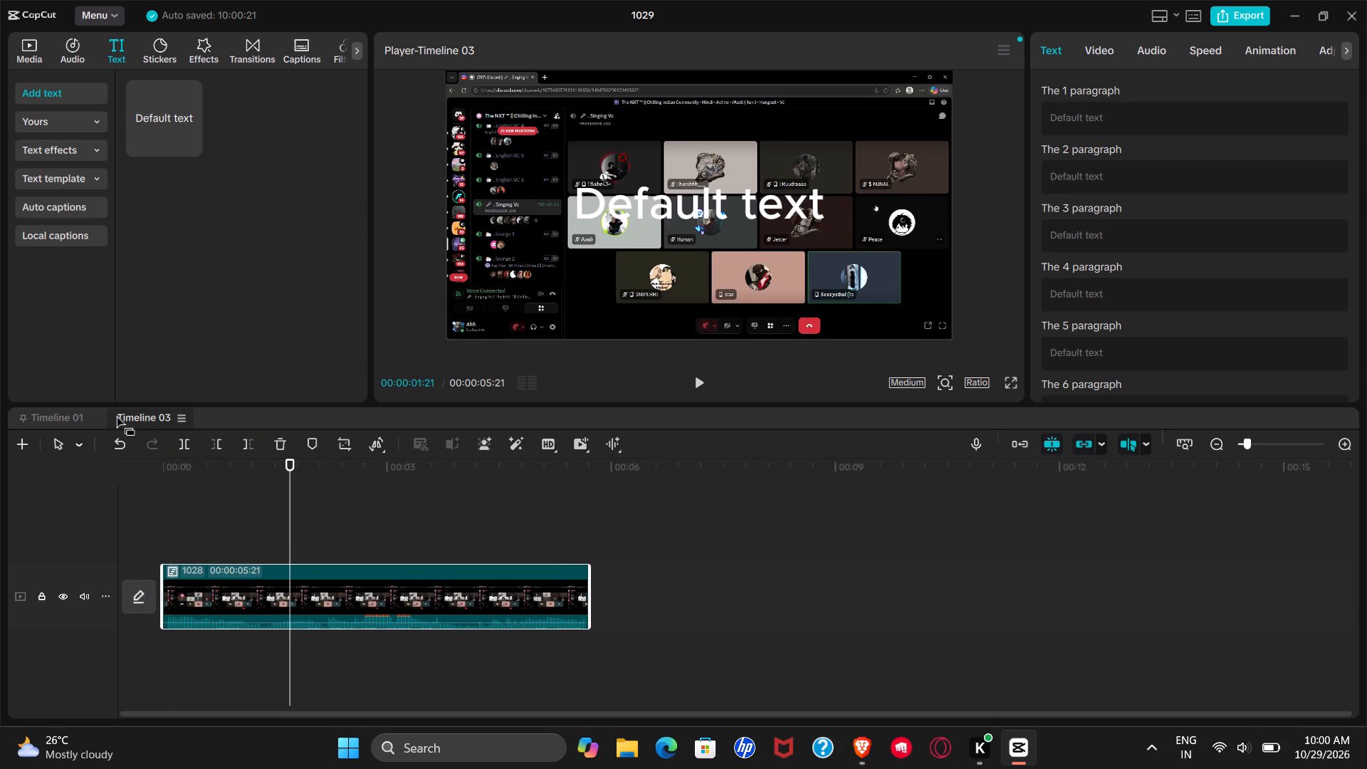
Add a marker on the 1028 clip at its very start.
{"action": "left_click", "coordinate": [192, 513]}
{"action": "left_click", "coordinate": [209, 529]}
{"action": "left_click", "coordinate": [325, 544]}
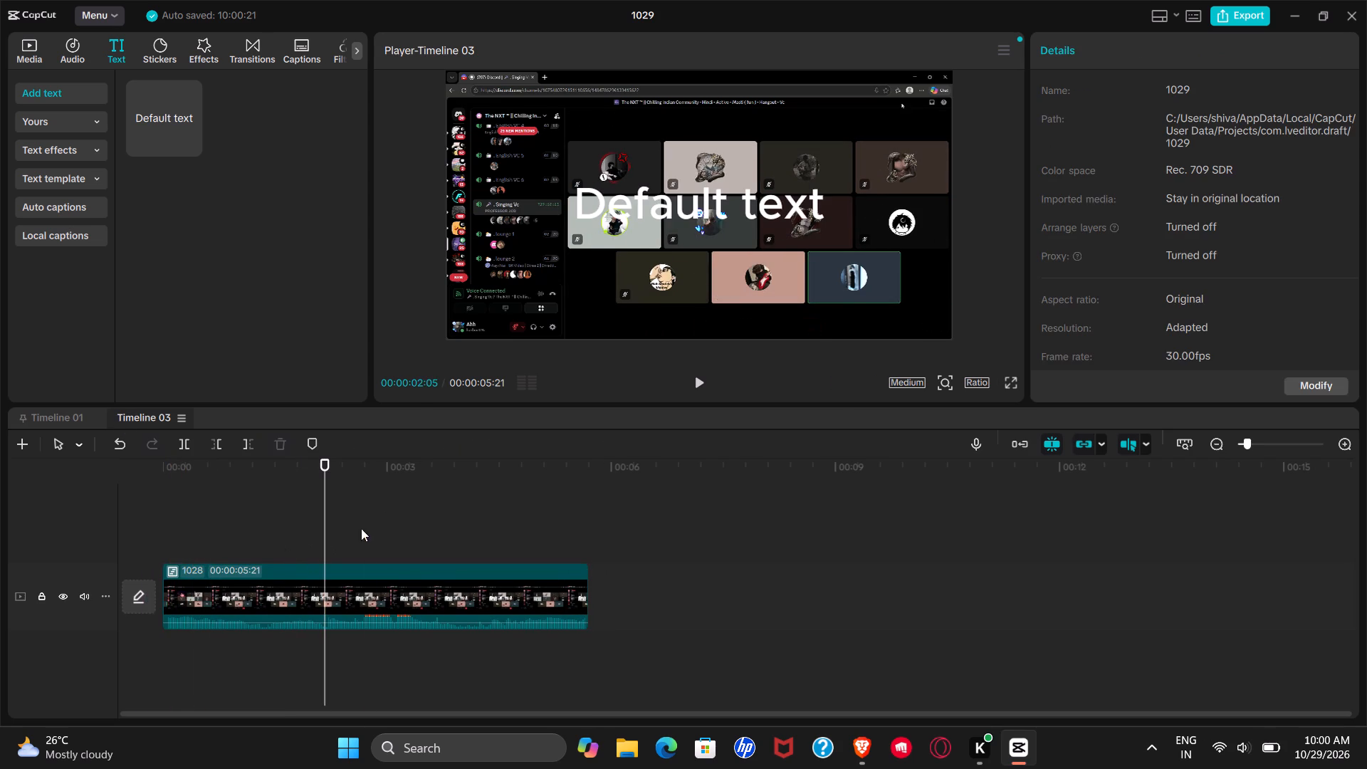
{"action": "left_click_drag", "start_coordinate": [334, 506], "coordinate": [157, 516]}
{"action": "left_click_drag", "start_coordinate": [321, 466], "coordinate": [0, 513]}
{"action": "left_click", "coordinate": [172, 573]}
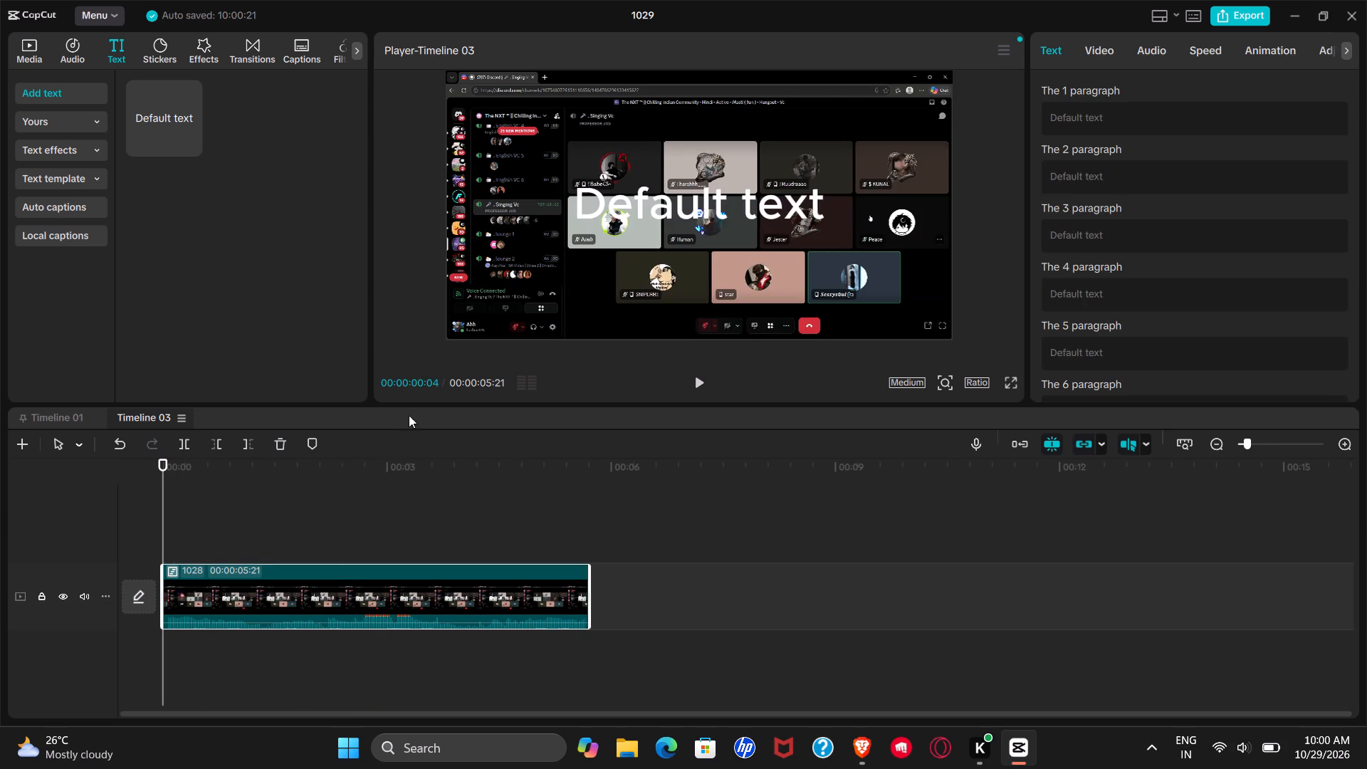
{"action": "left_click", "coordinate": [312, 441]}
Add a series of timeline markers a few frames apart near the start of the 1028 clip, from about 00:00:00:05 to 00:00:00:14.
{"action": "left_click", "coordinate": [177, 532]}
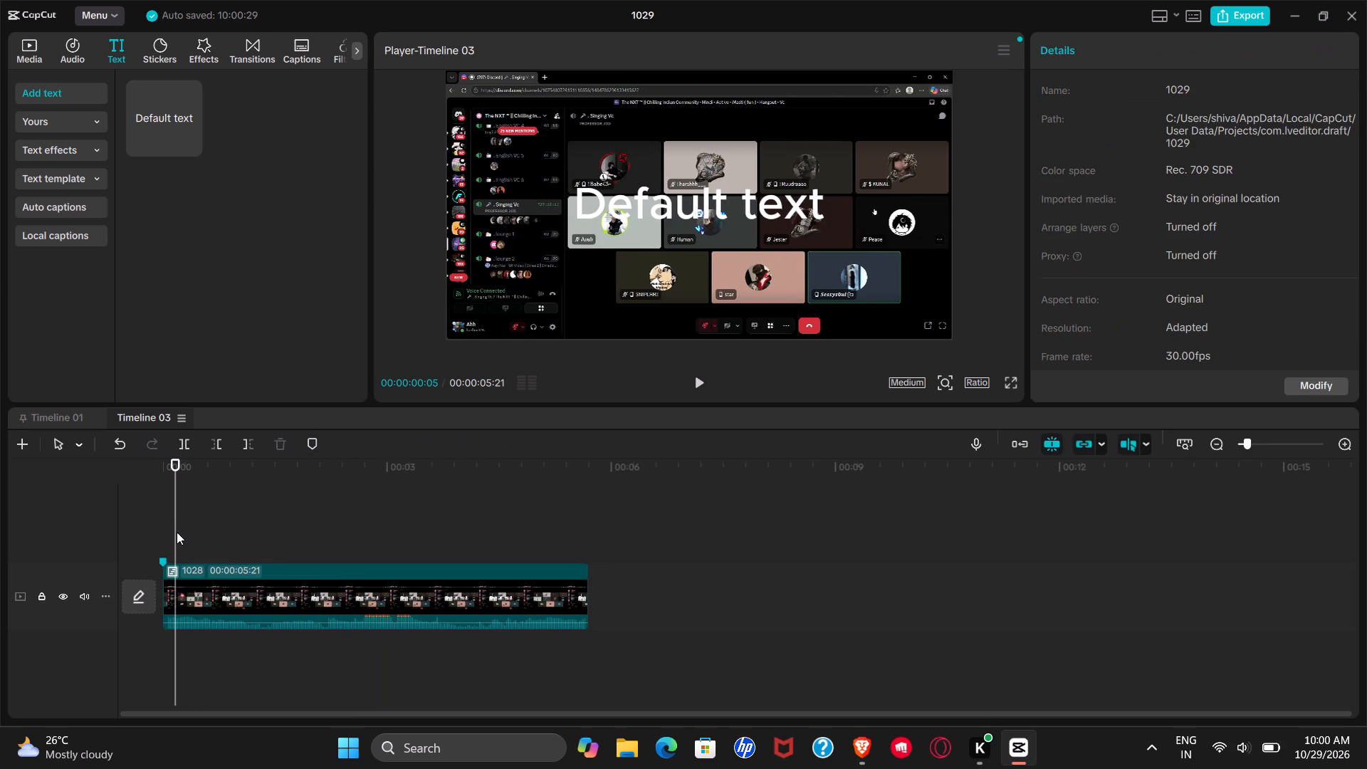
{"action": "left_click", "coordinate": [310, 437]}
{"action": "left_click", "coordinate": [188, 556]}
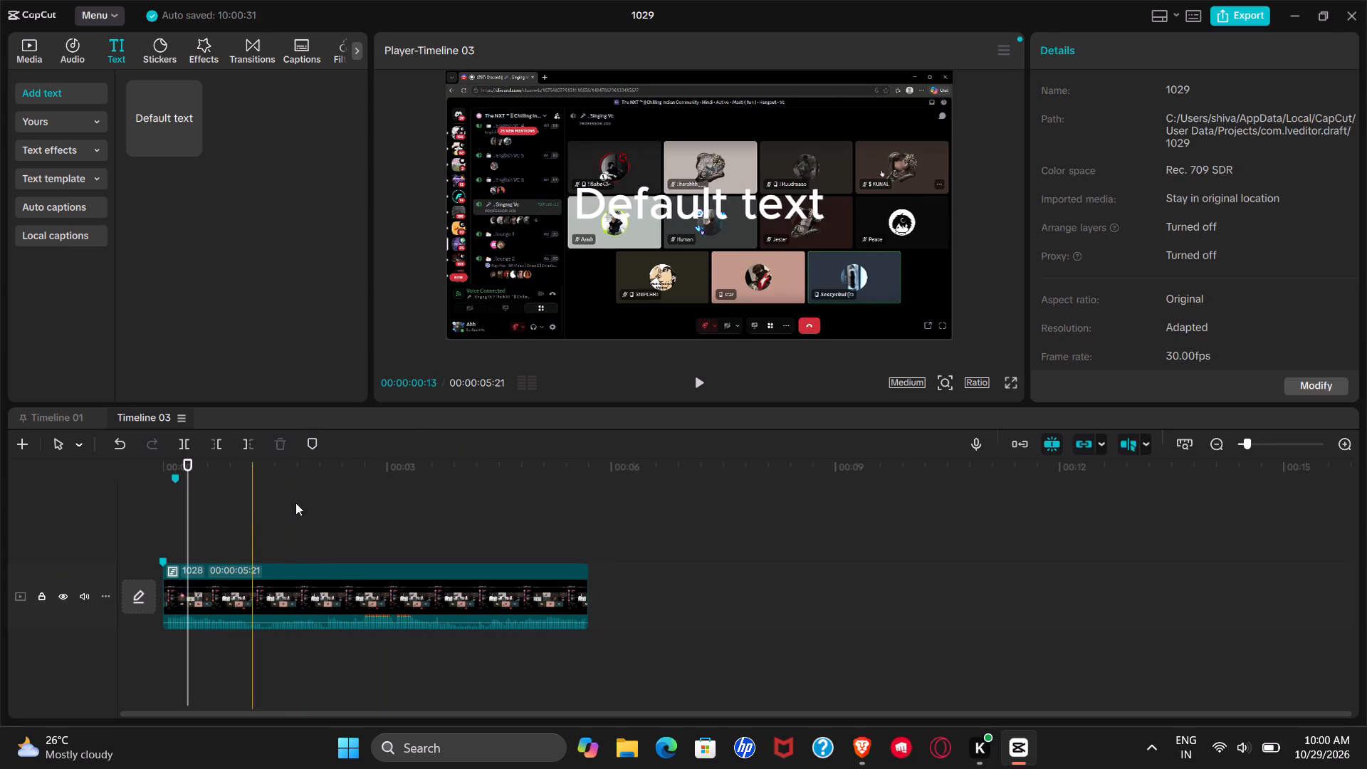
{"action": "left_click", "coordinate": [322, 436]}
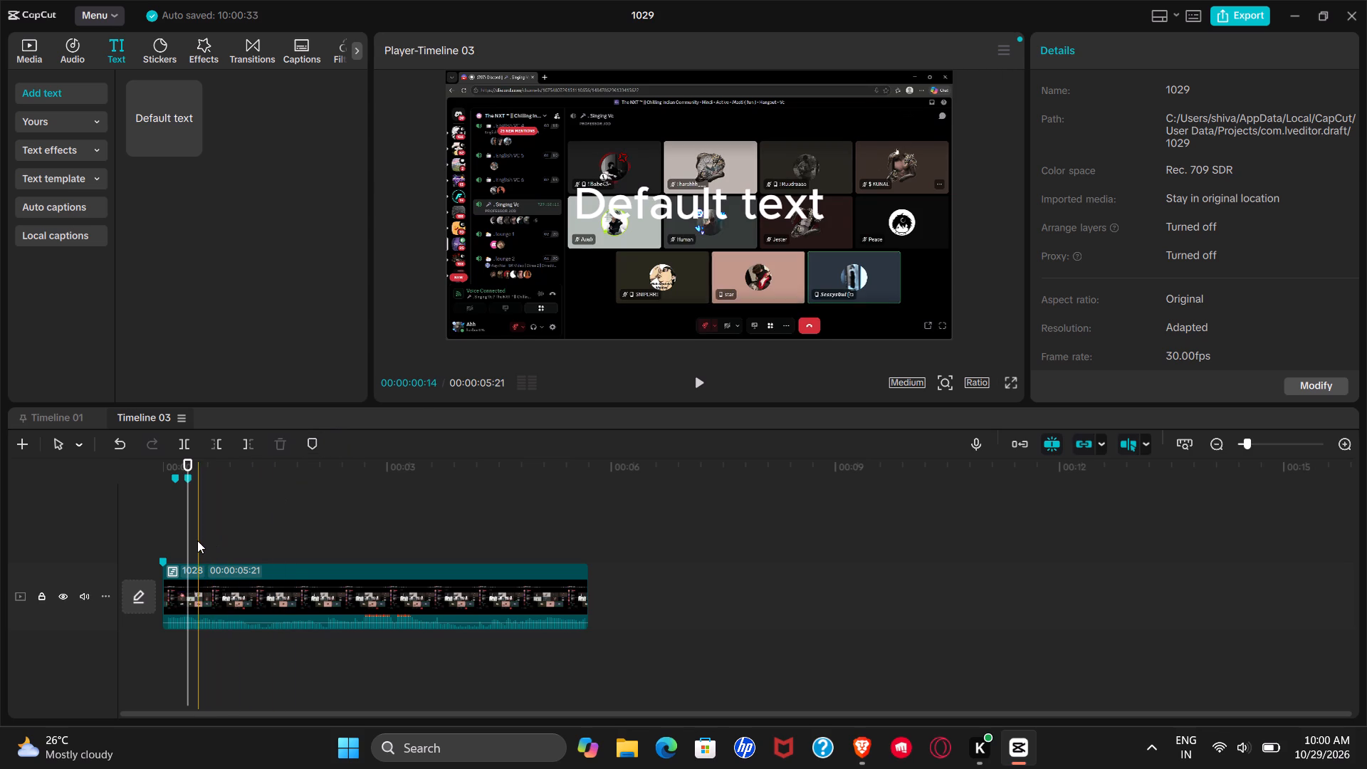
{"action": "left_click", "coordinate": [197, 540]}
{"action": "left_click", "coordinate": [316, 441]}
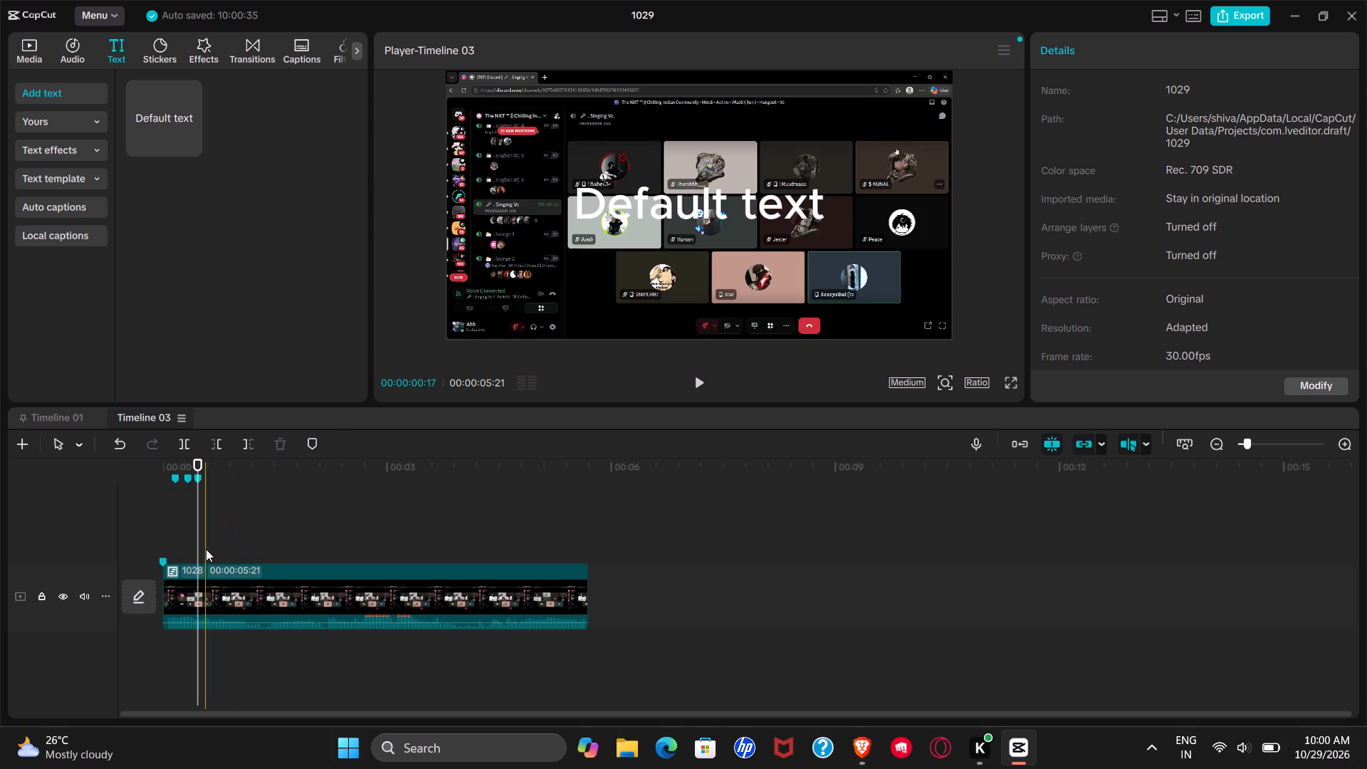
{"action": "left_click", "coordinate": [206, 549]}
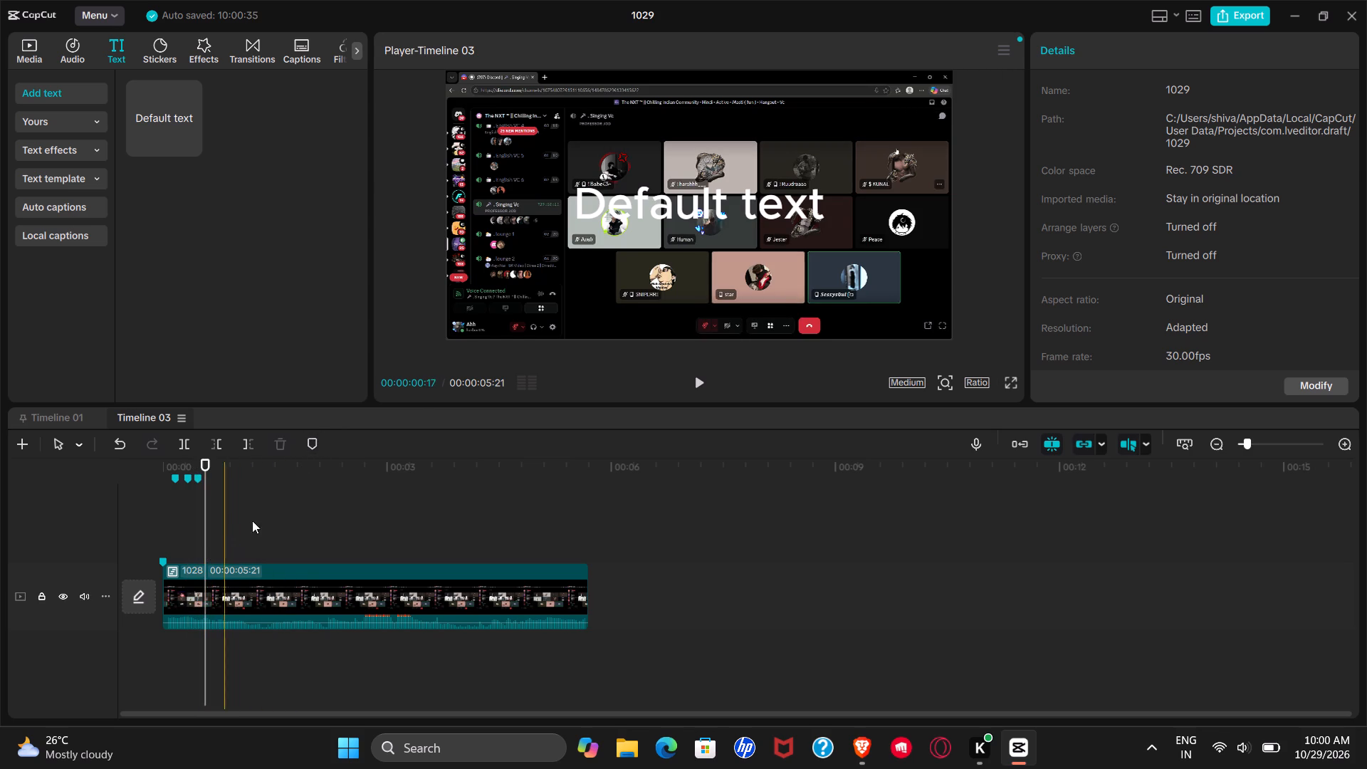